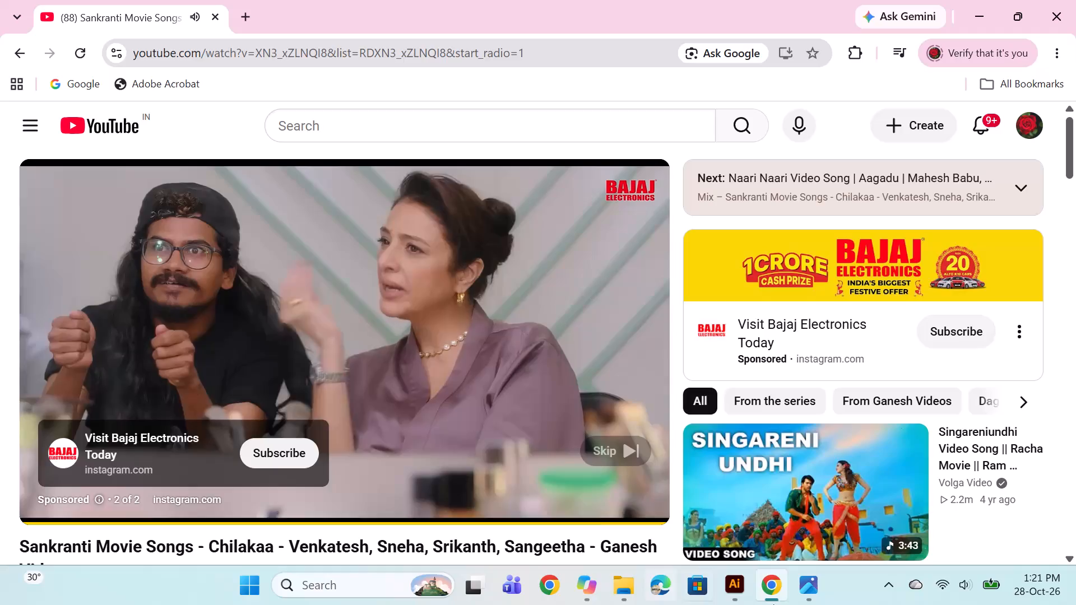
# Skip the video advert and switch to the t4.ai drawing in Illustrator.
pyautogui.click(596, 442)
pyautogui.click(738, 593)
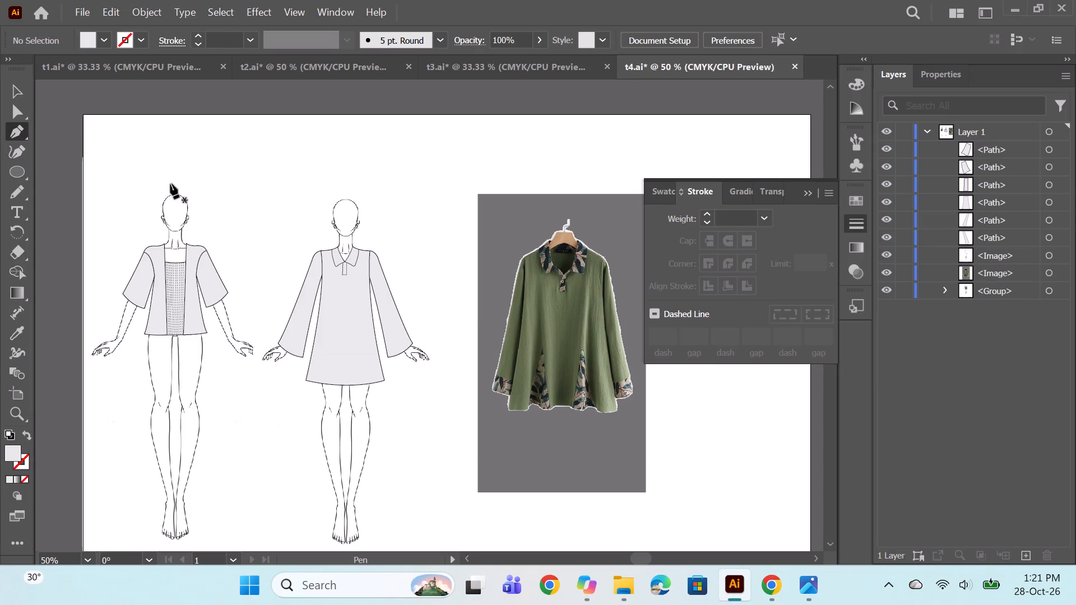
# Move the green shirt reference photo slightly closer to the figure wearing the long-sleeved collared dress.
pyautogui.click(22, 100)
pyautogui.moveTo(558, 332); pyautogui.dragTo(531, 338)
# Sharpen the rounded lower tips of both collar halves into points by reducing their corner radius.
pyautogui.keyDown('alt'); pyautogui.scroll(1, 356, 267); pyautogui.keyUp('alt')
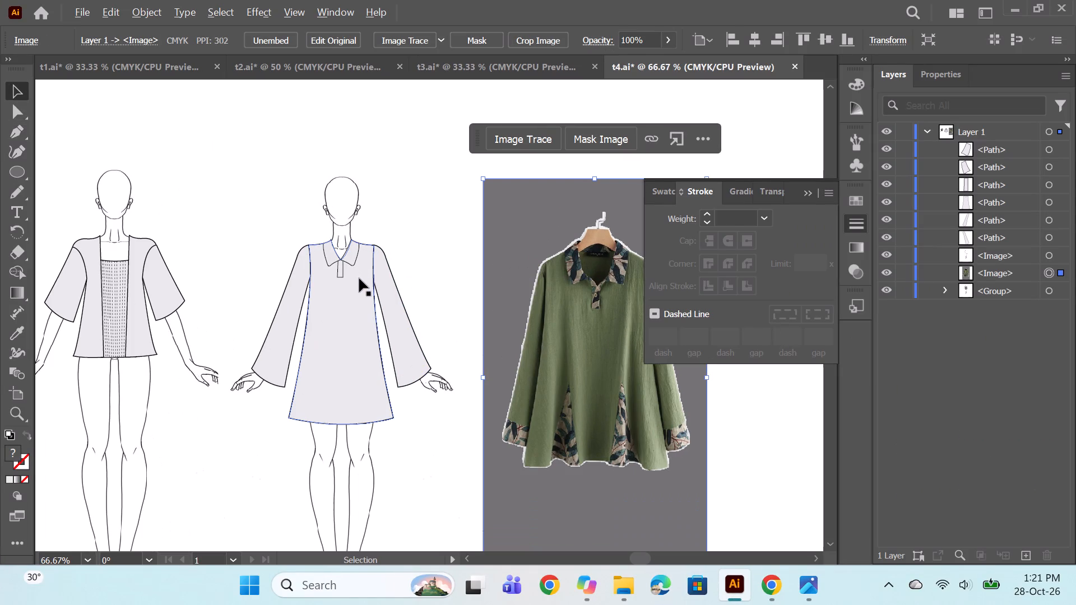
pyautogui.keyDown('alt'); pyautogui.scroll(1, 335, 256); pyautogui.keyUp('alt')
pyautogui.press('space')
pyautogui.press('space')
pyautogui.press('space')
pyautogui.press('space')
pyautogui.press('space')
pyautogui.press('space')
pyautogui.press('space')
pyautogui.press('space')
pyautogui.press('space')
pyautogui.press('space')
pyautogui.press('space')
pyautogui.press('space')
pyautogui.press('space')
pyautogui.press('space')
pyautogui.press('space')
pyautogui.press('space')
pyautogui.press('space')
pyautogui.press('space')
pyautogui.press('space')
pyautogui.press('space')
pyautogui.moveTo(368, 337); pyautogui.dragTo(304, 355)
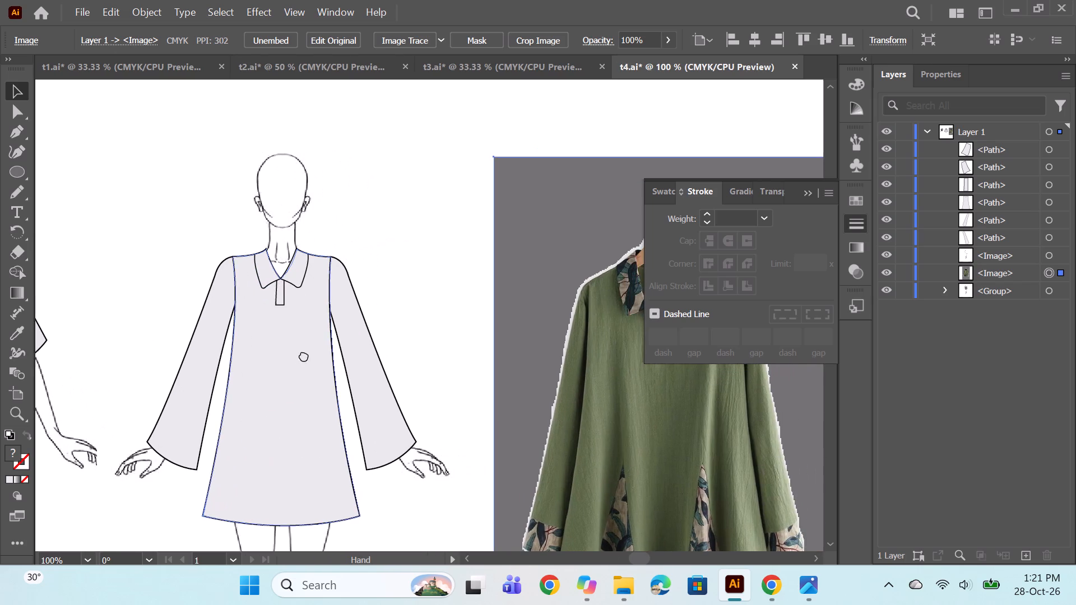
pyautogui.moveTo(304, 355); pyautogui.dragTo(234, 378)
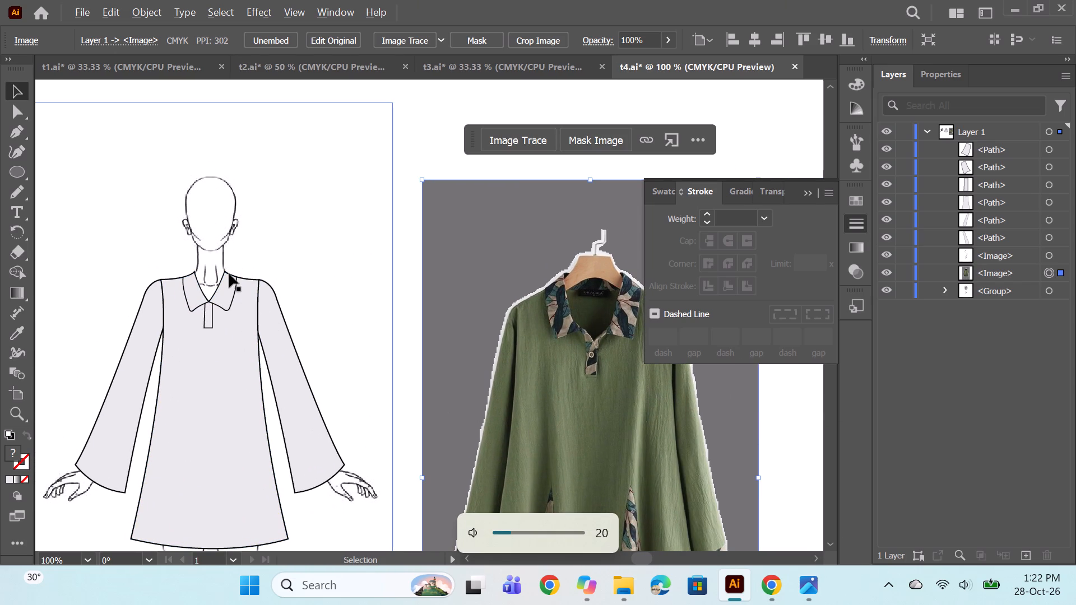
pyautogui.keyDown('alt'); pyautogui.scroll(2, 229, 274); pyautogui.keyUp('alt')
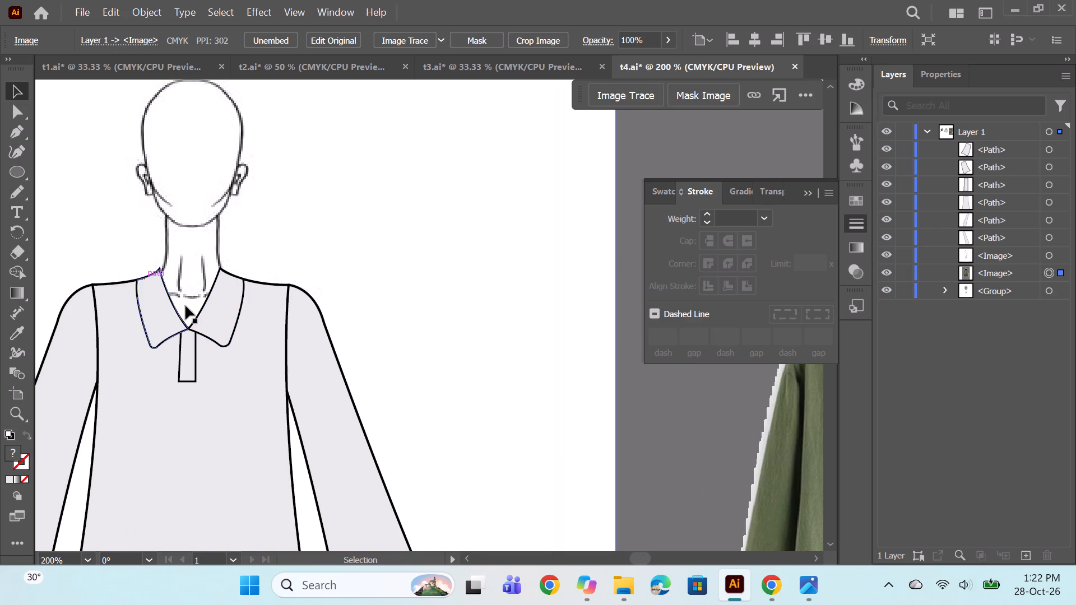
pyautogui.click(16, 137)
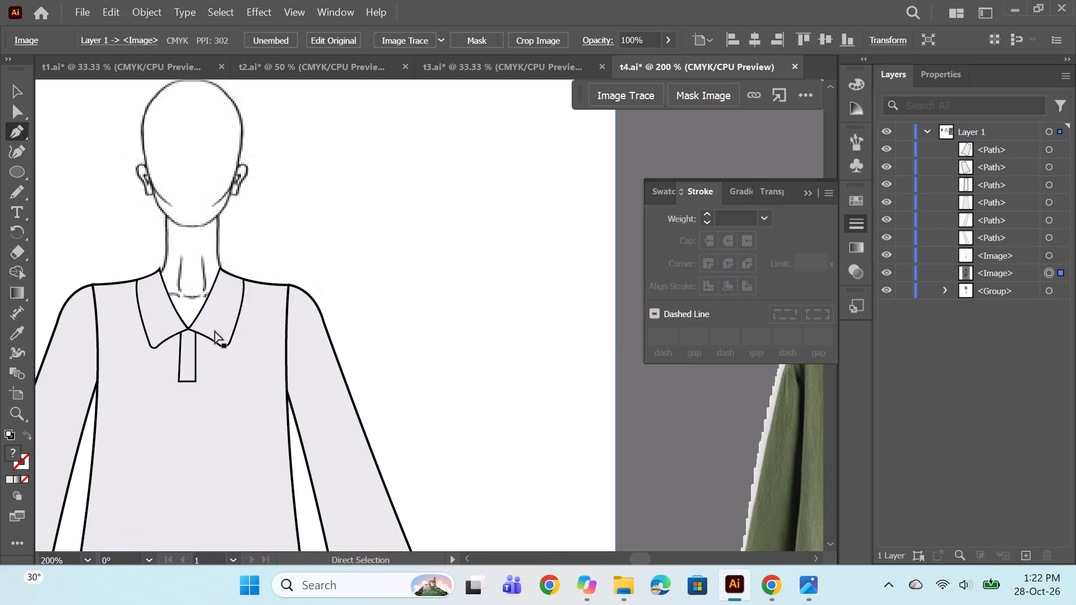
pyautogui.keyDown('ctrl'); pyautogui.click(225, 345); pyautogui.keyUp('ctrl')
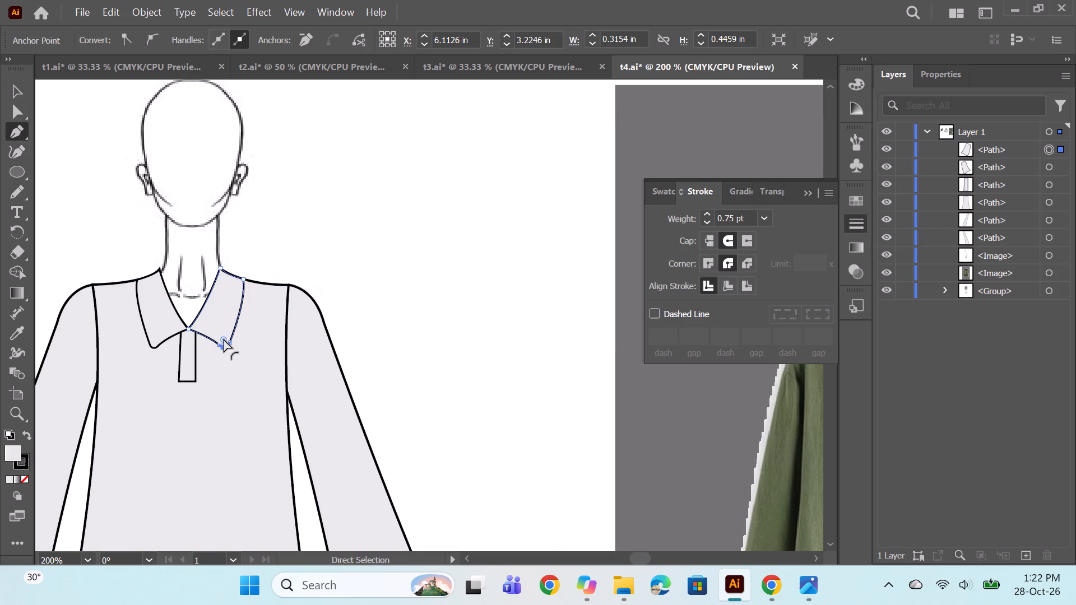
pyautogui.keyDown('ctrl'); pyautogui.moveTo(224, 339); pyautogui.dragTo(225, 347); pyautogui.keyUp('ctrl')
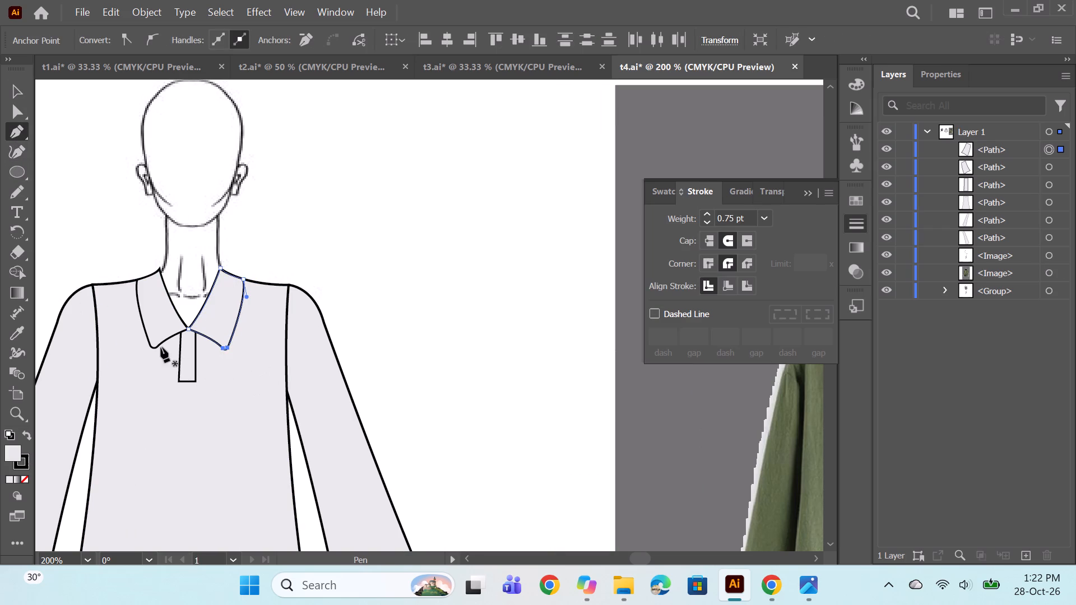
pyautogui.keyDown('ctrl'); pyautogui.moveTo(224, 343); pyautogui.dragTo(225, 351); pyautogui.keyUp('ctrl')
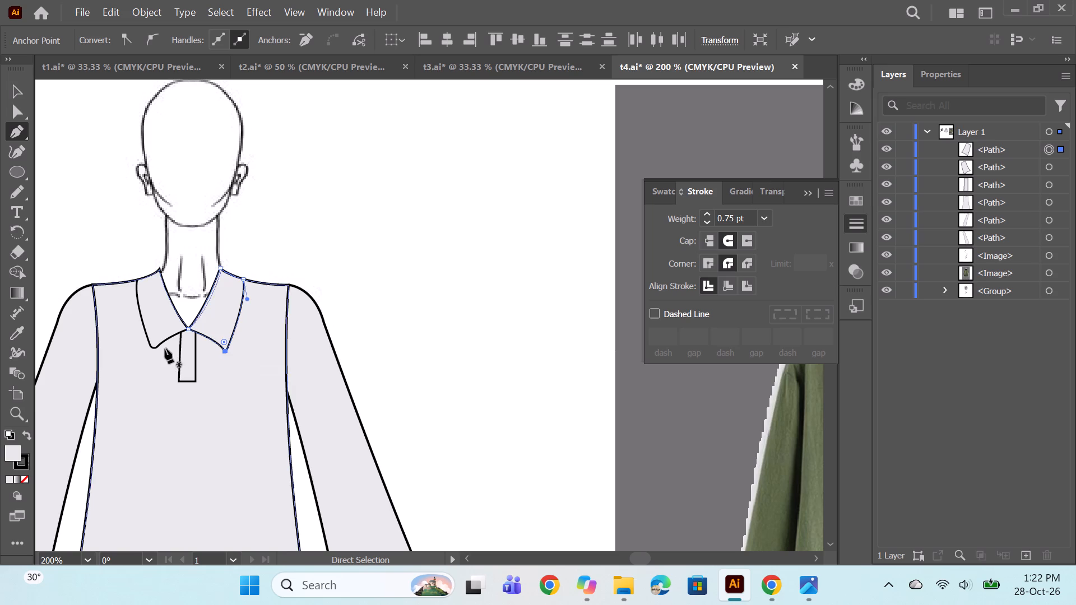
pyautogui.keyDown('ctrl'); pyautogui.click(156, 345); pyautogui.keyUp('ctrl')
pyautogui.keyDown('ctrl'); pyautogui.moveTo(156, 341); pyautogui.dragTo(148, 350); pyautogui.keyUp('ctrl')
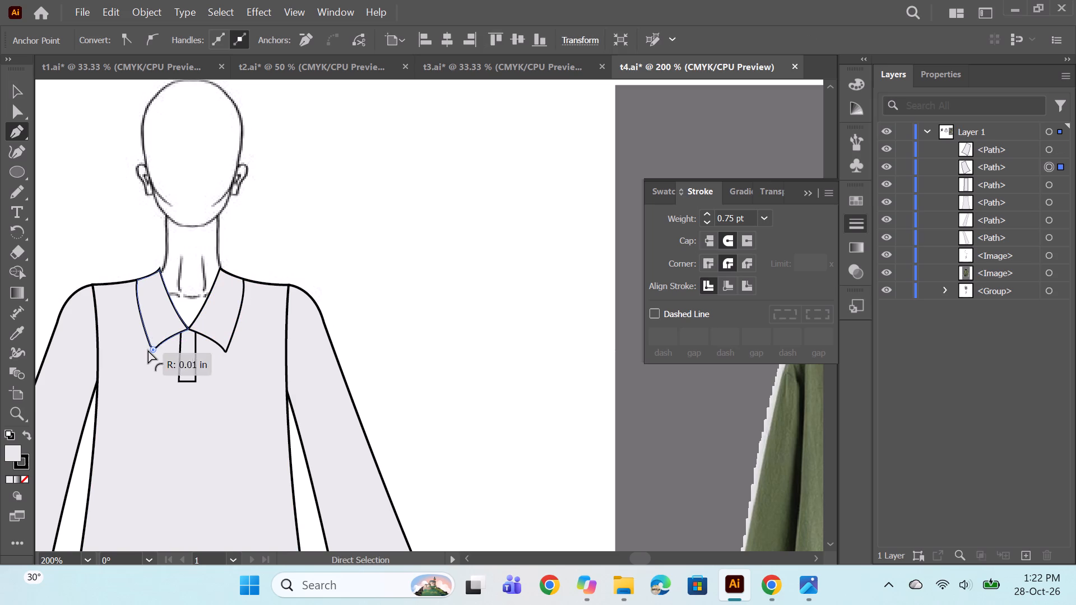
pyautogui.keyDown('ctrl'); pyautogui.moveTo(148, 350); pyautogui.dragTo(148, 362); pyautogui.keyUp('ctrl')
pyautogui.keyDown('ctrl'); pyautogui.click(455, 295); pyautogui.keyUp('ctrl')
# Draw an upright ellipse about 0.05 by 0.07 in as a button near the bottom of the neckline placket.
pyautogui.keyDown('alt'); pyautogui.scroll(-2, 390, 318); pyautogui.keyUp('alt')
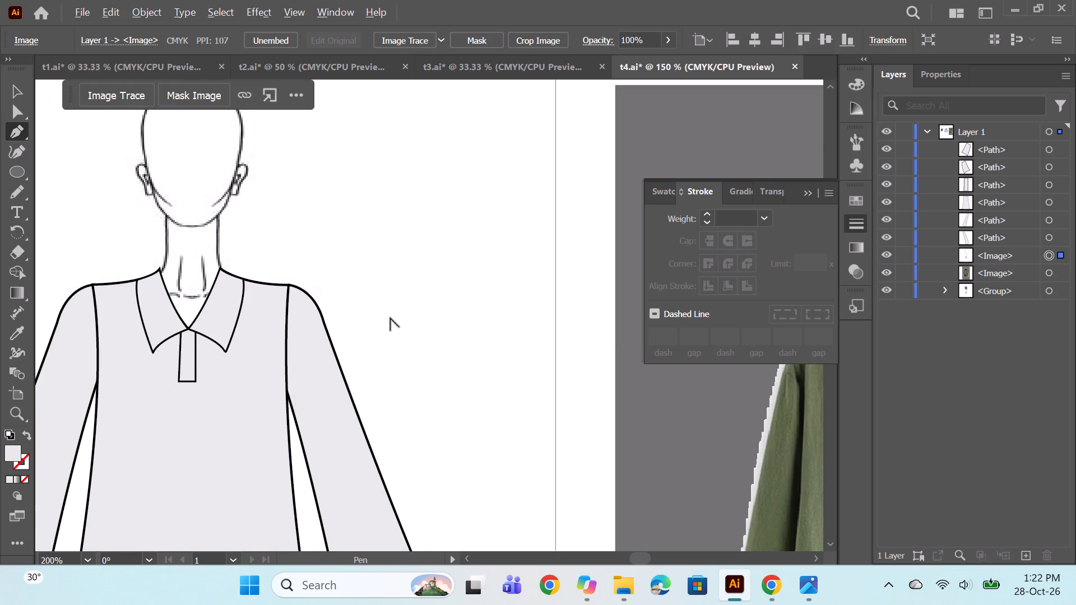
pyautogui.keyDown('alt'); pyautogui.scroll(-2, 390, 318); pyautogui.keyUp('alt')
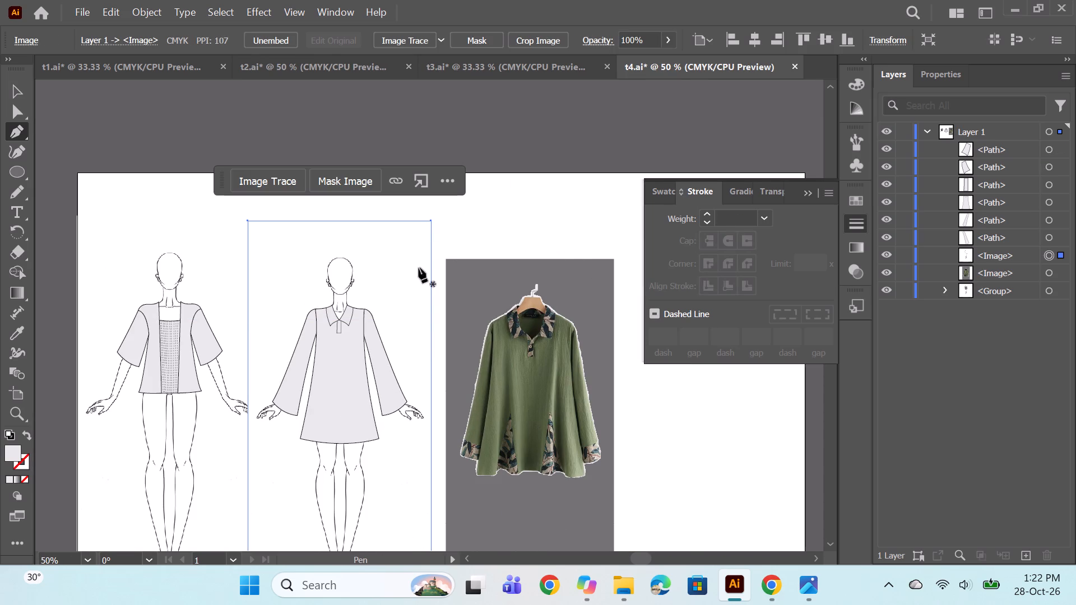
pyautogui.keyDown('alt'); pyautogui.scroll(5, 344, 327); pyautogui.keyUp('alt')
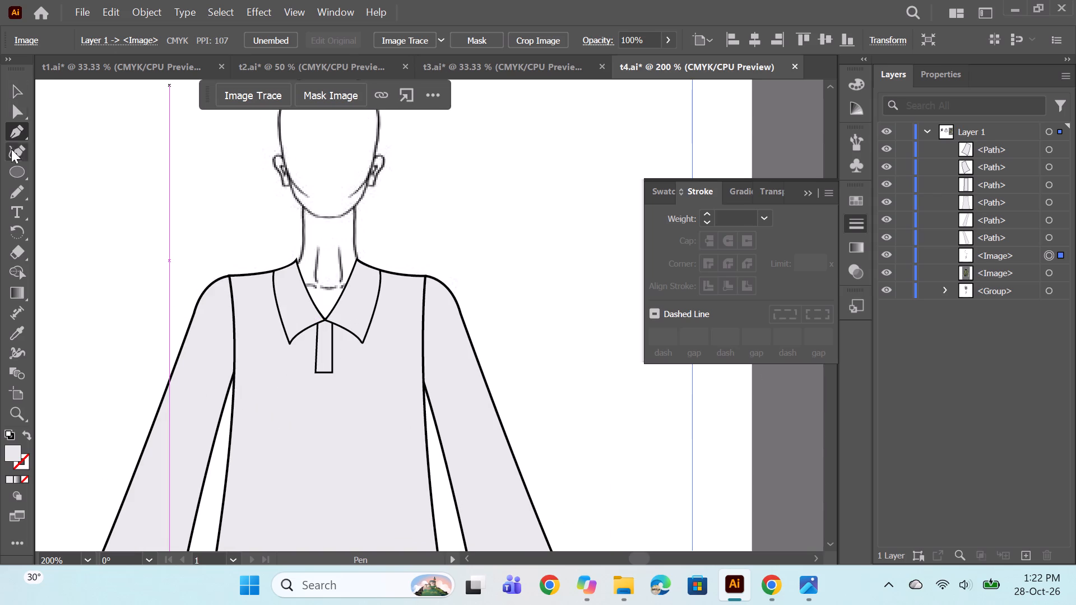
pyautogui.click(11, 169)
pyautogui.keyDown('alt'); pyautogui.scroll(3, 295, 319); pyautogui.keyUp('alt')
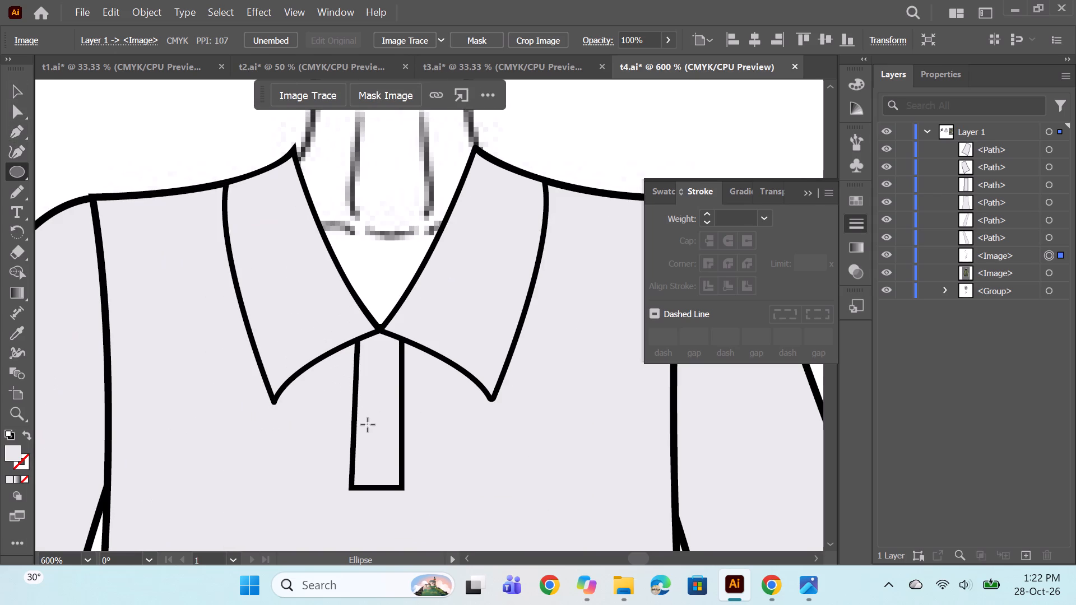
pyautogui.moveTo(365, 427); pyautogui.dragTo(391, 461)
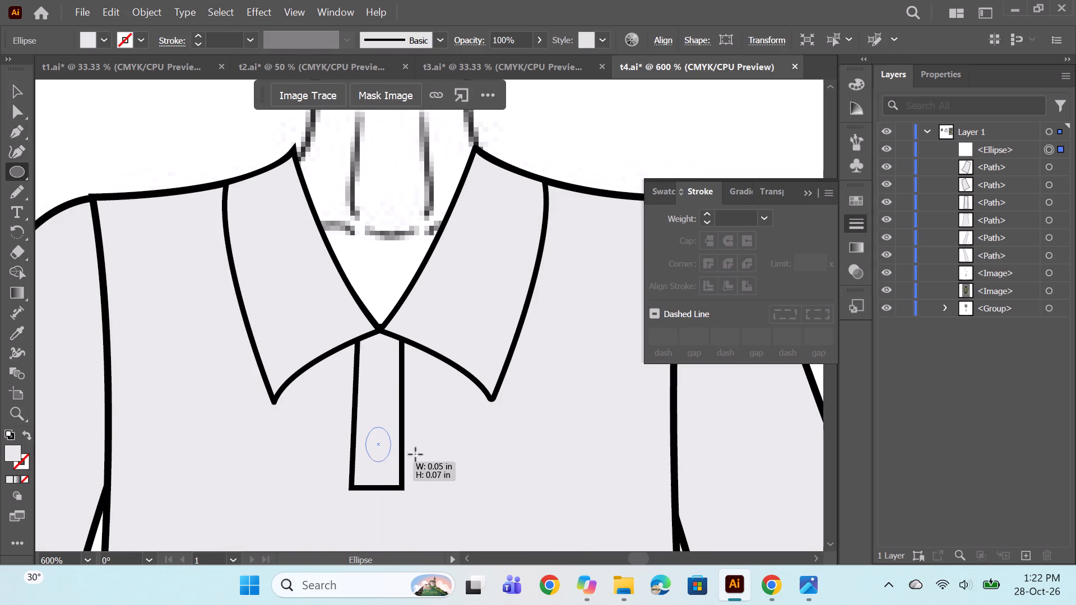
pyautogui.press('Down')
pyautogui.press('Left')
pyautogui.press('Right')
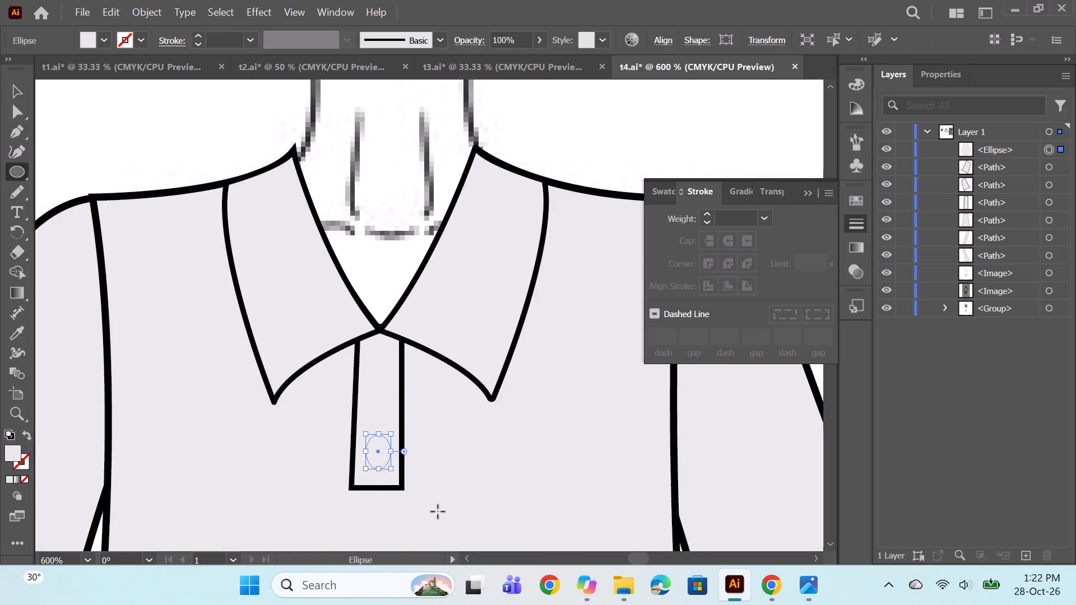
# Give the button ellipse a black 0.5 pt stroke.
pyautogui.keyDown('alt'); pyautogui.scroll(3, 386, 463); pyautogui.keyUp('alt')
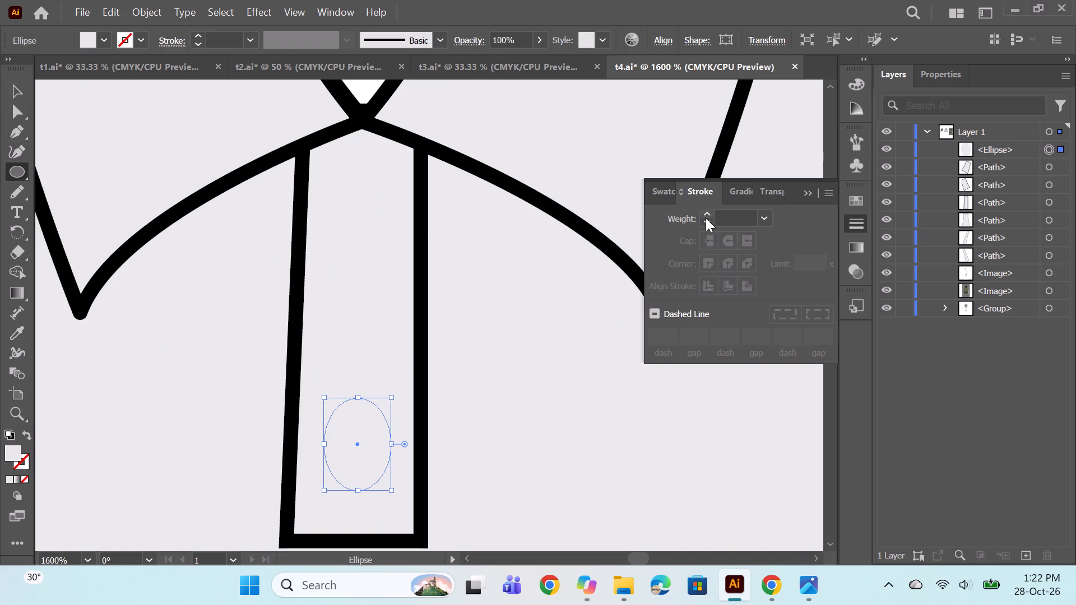
pyautogui.doubleClick(706, 218)
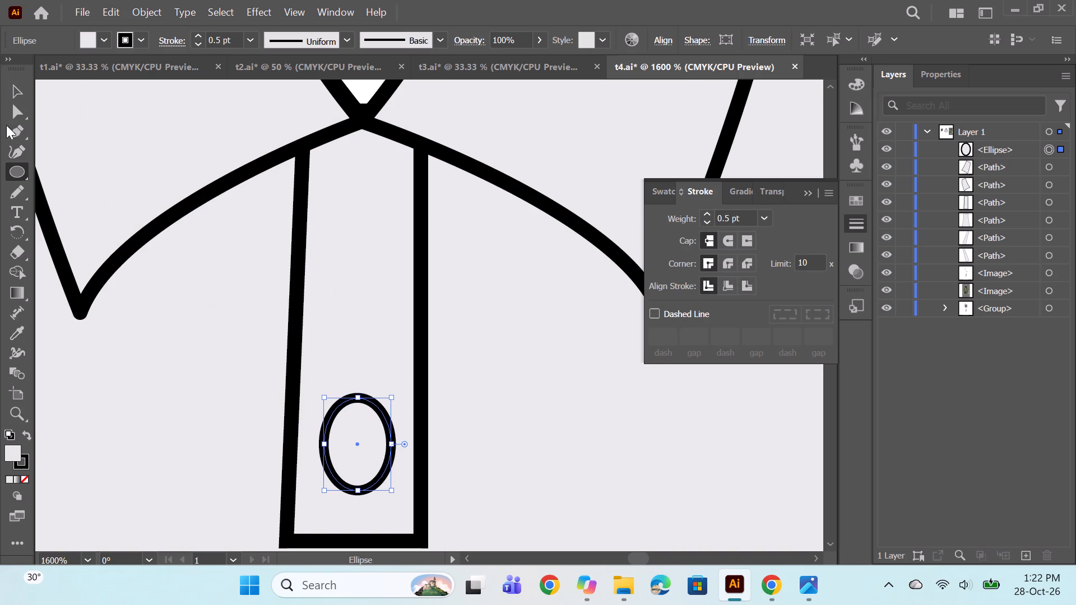
# Reposition the button slightly lower in the placket and adjust it sideways to sit centred between the placket edges.
pyautogui.click(25, 99)
pyautogui.moveTo(334, 479); pyautogui.dragTo(333, 489)
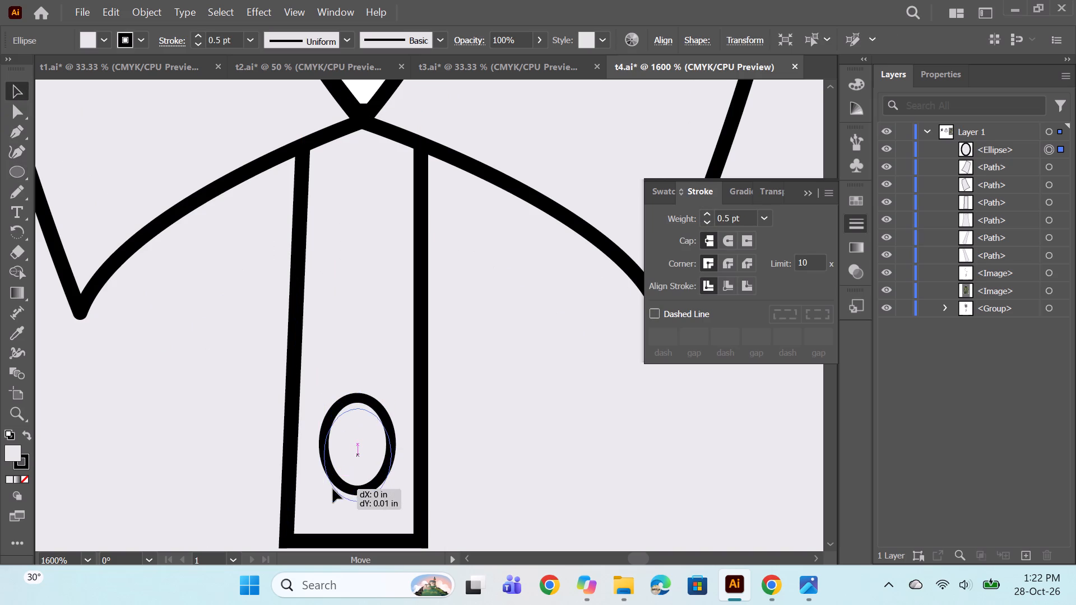
pyautogui.moveTo(333, 489); pyautogui.dragTo(326, 493)
pyautogui.keyDown('ctrl'); pyautogui.click(573, 197); pyautogui.keyUp('ctrl')
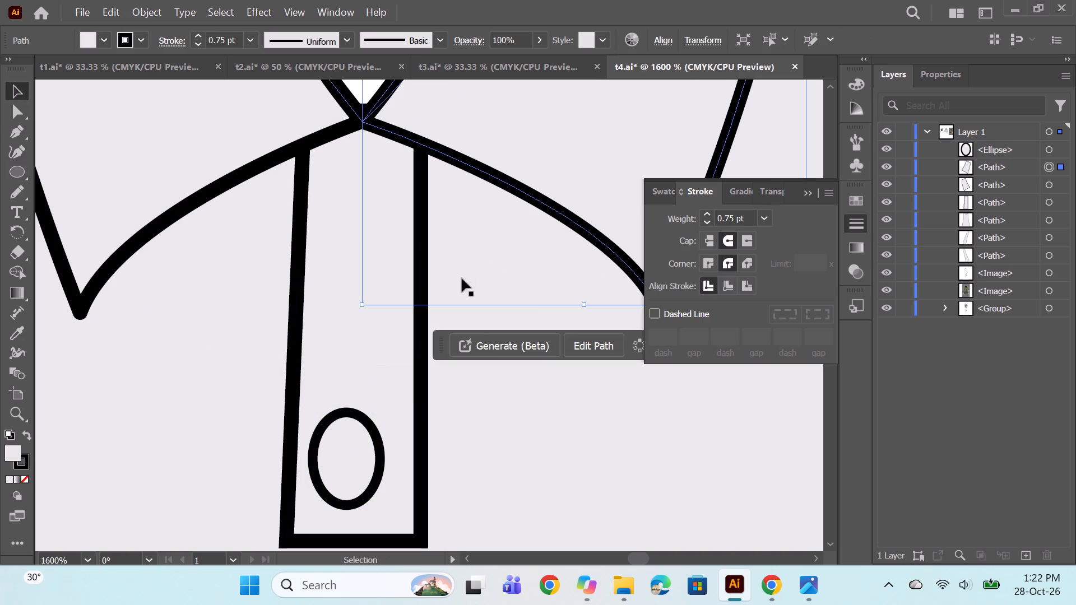
pyautogui.keyDown('alt'); pyautogui.scroll(-5, 461, 281); pyautogui.keyUp('alt')
pyautogui.keyDown('alt'); pyautogui.scroll(10, 440, 351); pyautogui.keyUp('alt')
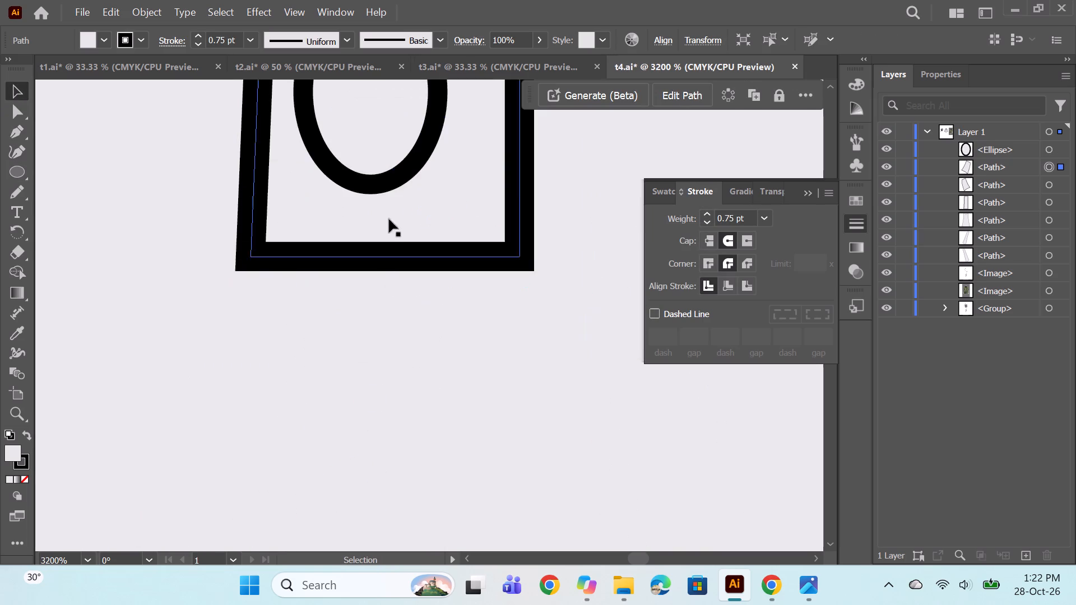
pyautogui.scroll(9, 391, 215)
pyautogui.moveTo(423, 388); pyautogui.dragTo(432, 388)
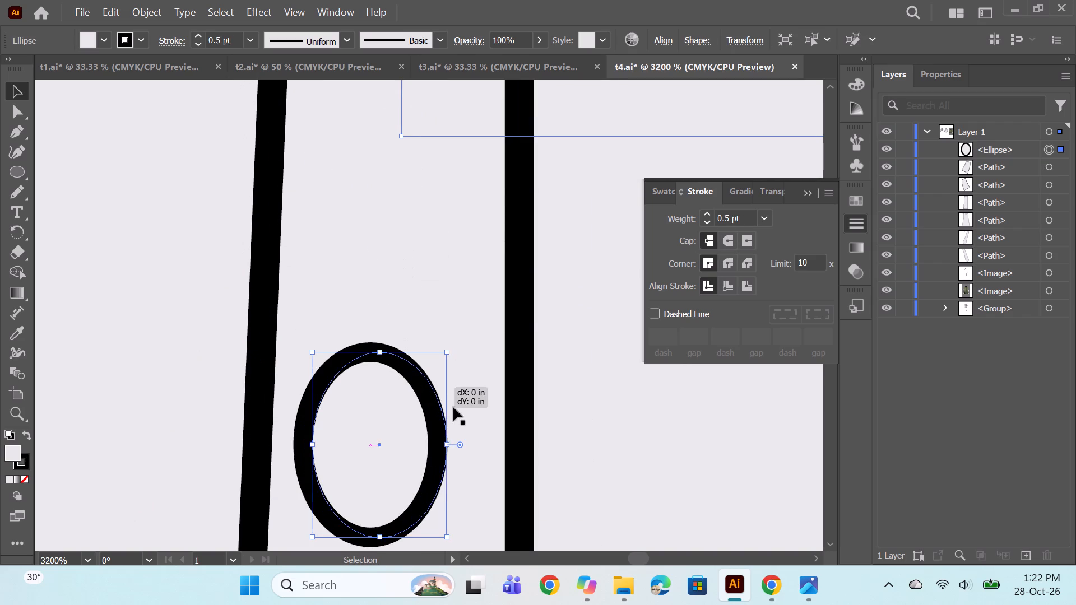
pyautogui.moveTo(445, 412); pyautogui.dragTo(446, 412)
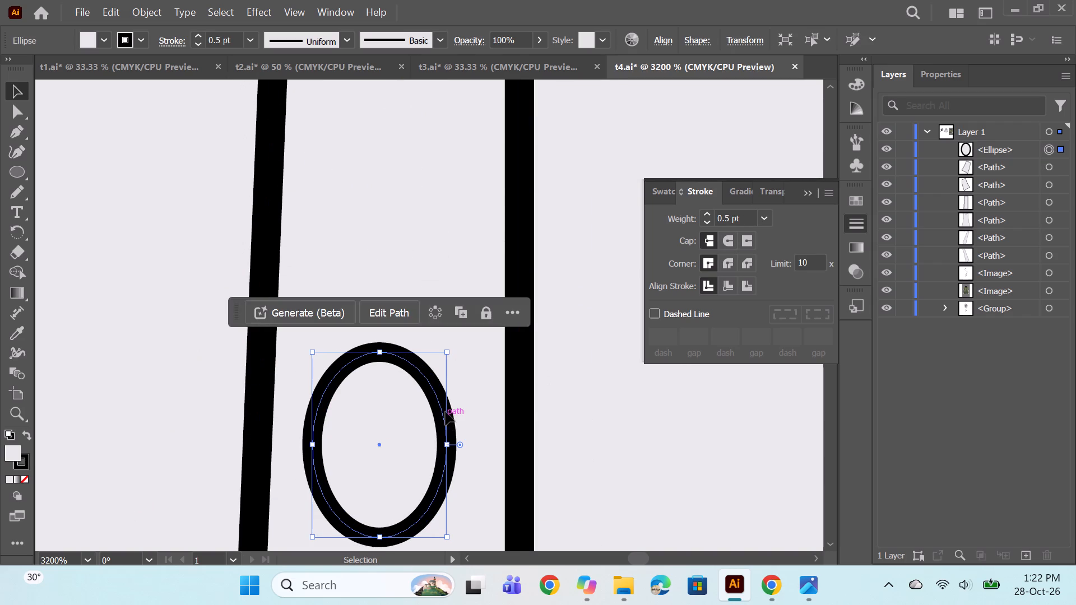
pyautogui.moveTo(446, 412); pyautogui.dragTo(451, 412)
pyautogui.hotkey('ctrl', 'z')
pyautogui.click(440, 424)
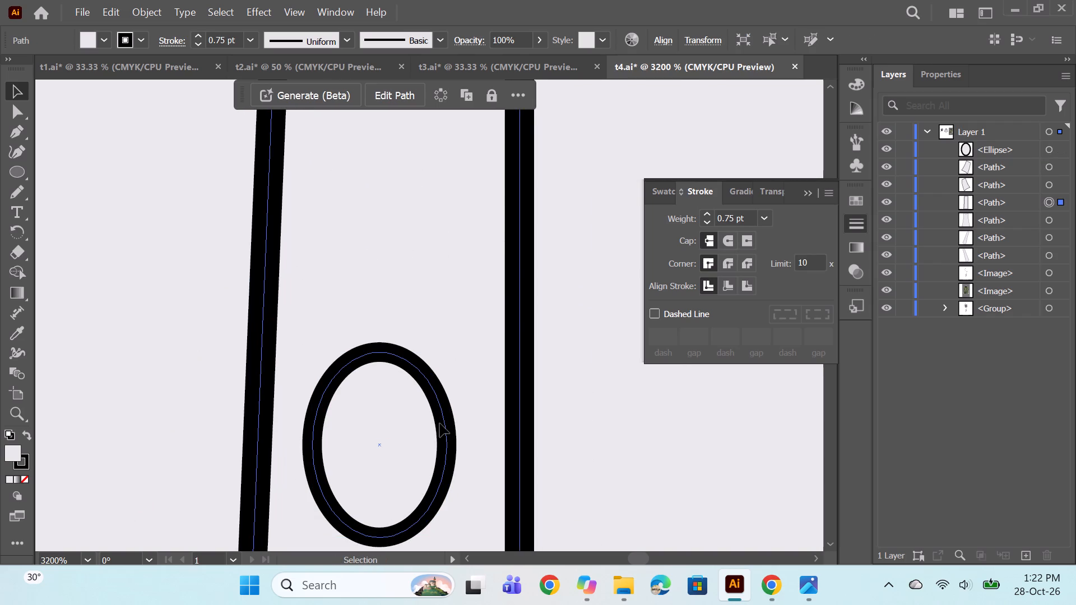
pyautogui.click(444, 421)
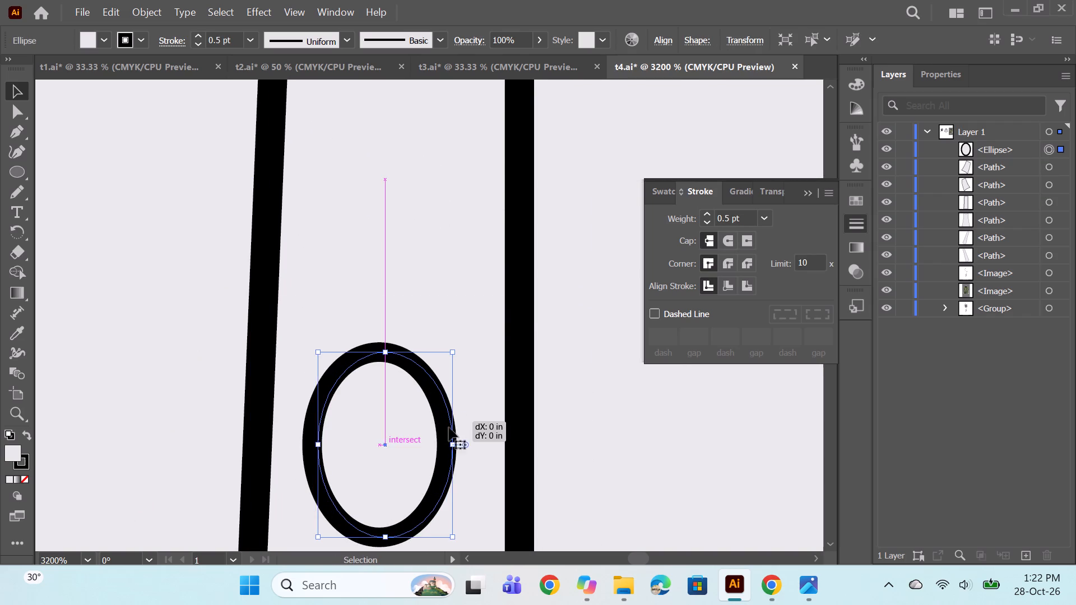
pyautogui.keyDown('ctrl'); pyautogui.click(600, 426); pyautogui.keyUp('ctrl')
# Fill the button ellipse with a slightly darker light grey swatch than the garment, and deselect it.
pyautogui.keyDown('alt'); pyautogui.scroll(-7, 514, 328); pyautogui.keyUp('alt')
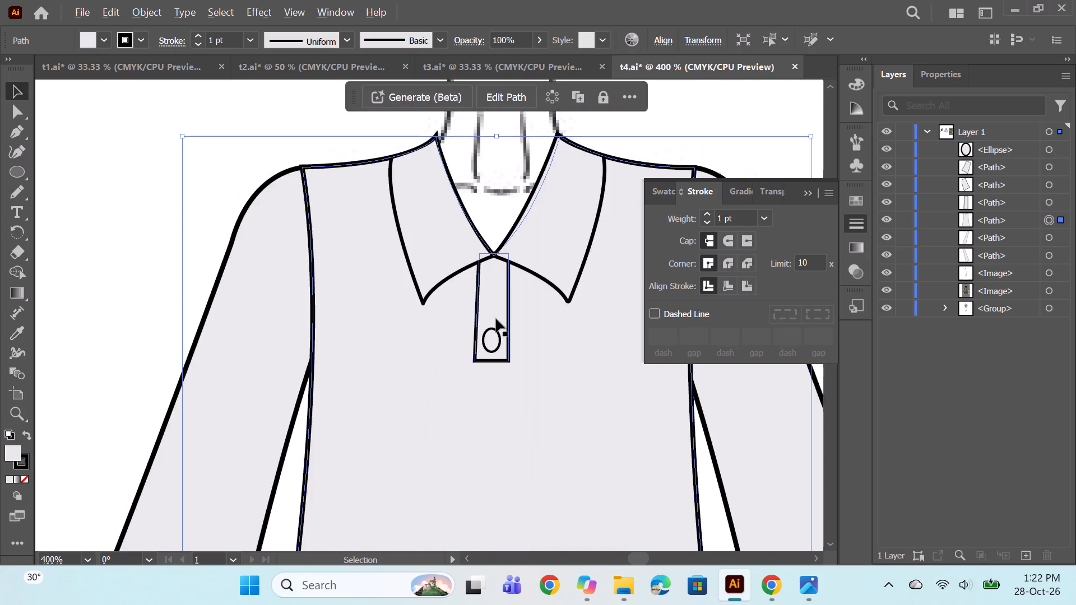
pyautogui.keyDown('alt'); pyautogui.scroll(-3, 496, 319); pyautogui.keyUp('alt')
pyautogui.click(311, 263)
pyautogui.keyDown('alt'); pyautogui.scroll(-2, 440, 315); pyautogui.keyUp('alt')
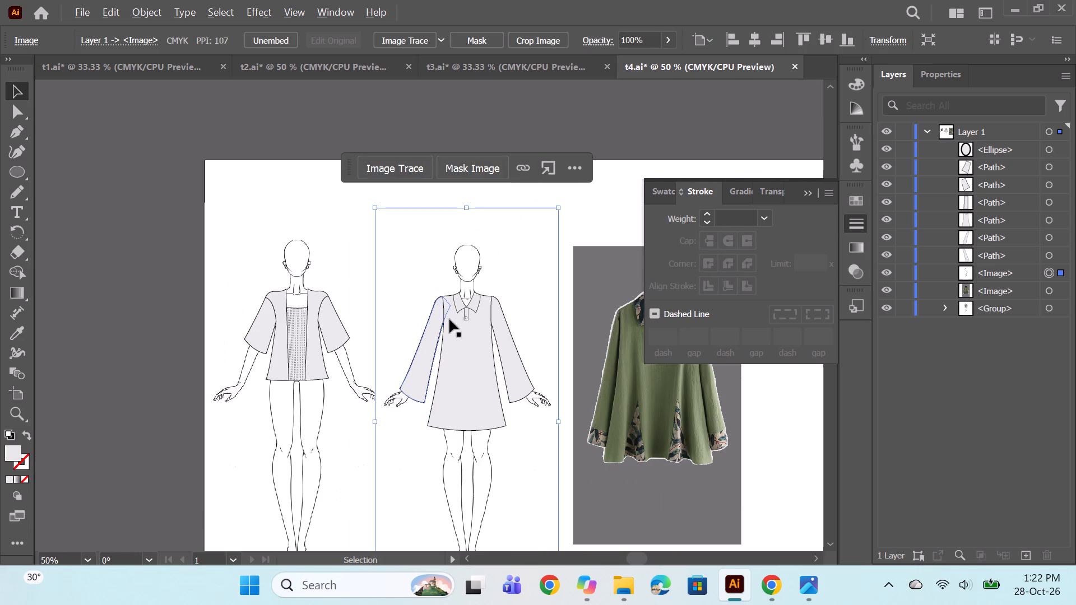
pyautogui.press('space')
pyautogui.moveTo(489, 391); pyautogui.dragTo(415, 369)
pyautogui.scroll(8, 402, 304)
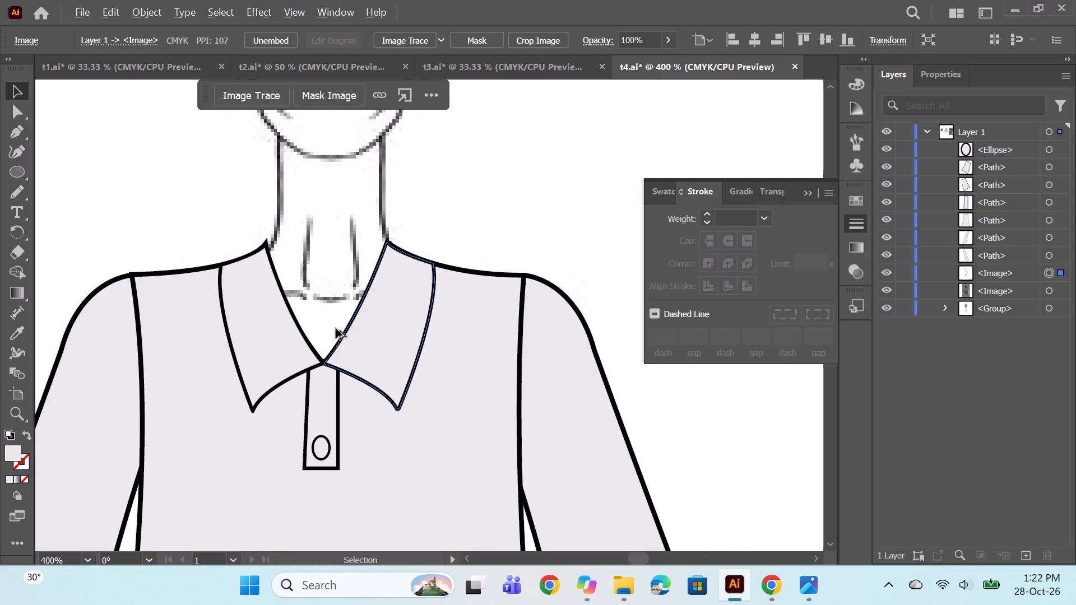
pyautogui.click(324, 437)
pyautogui.click(100, 43)
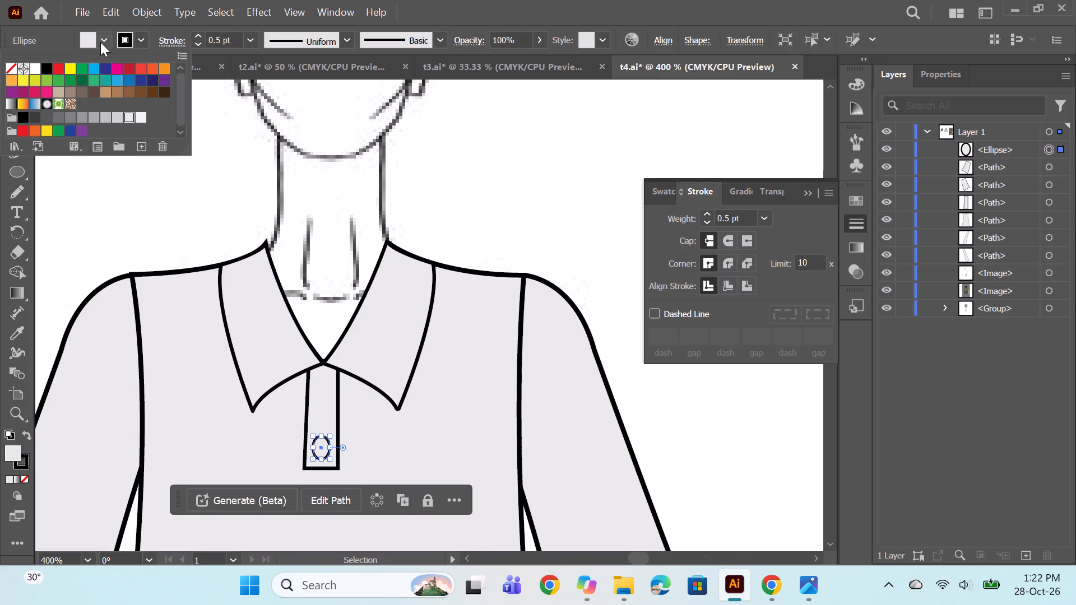
pyautogui.click(119, 117)
pyautogui.keyDown('ctrl'); pyautogui.click(648, 199); pyautogui.keyUp('ctrl')
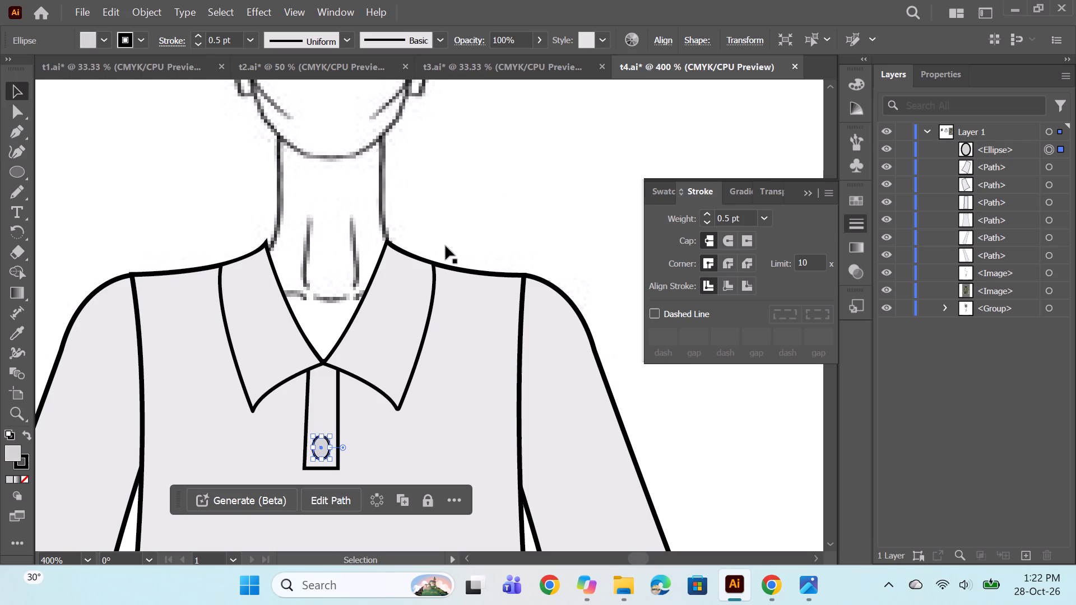
pyautogui.keyDown('alt'); pyautogui.scroll(-3, 431, 243); pyautogui.keyUp('alt')
pyautogui.keyDown('ctrl'); pyautogui.click(479, 213); pyautogui.keyUp('ctrl')
# Draw a closed triangular godet panel with the Pen tool, about 1 in tall, rising from the hem's left half and following its curve.
pyautogui.keyDown('alt'); pyautogui.scroll(-5, 433, 249); pyautogui.keyUp('alt')
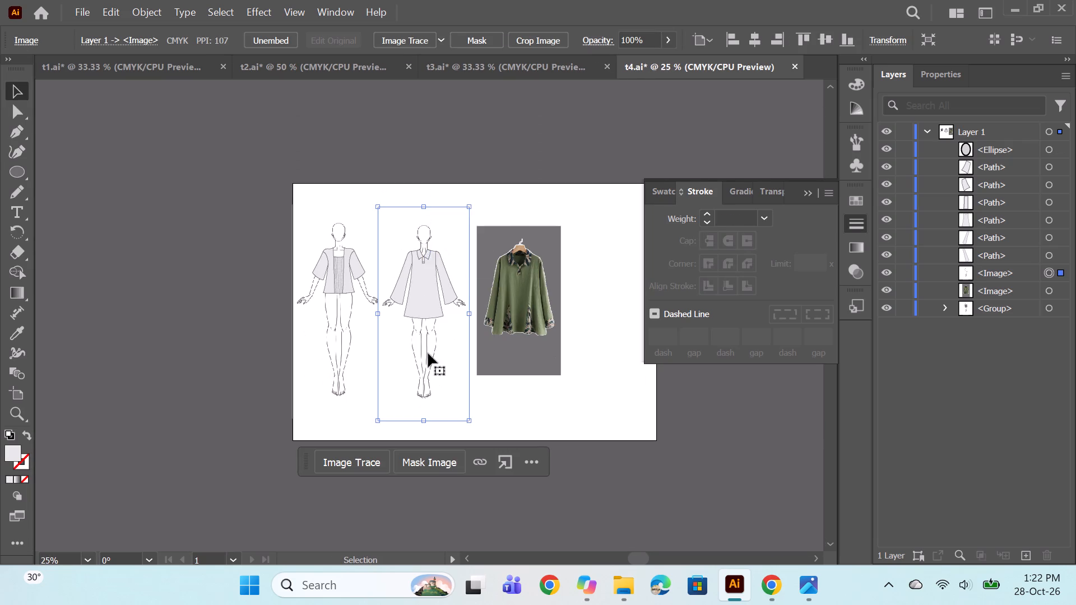
pyautogui.keyDown('alt'); pyautogui.scroll(1, 424, 258); pyautogui.keyUp('alt')
pyautogui.press('space')
pyautogui.moveTo(465, 422); pyautogui.dragTo(397, 421)
pyautogui.keyDown('alt'); pyautogui.scroll(3, 341, 316); pyautogui.keyUp('alt')
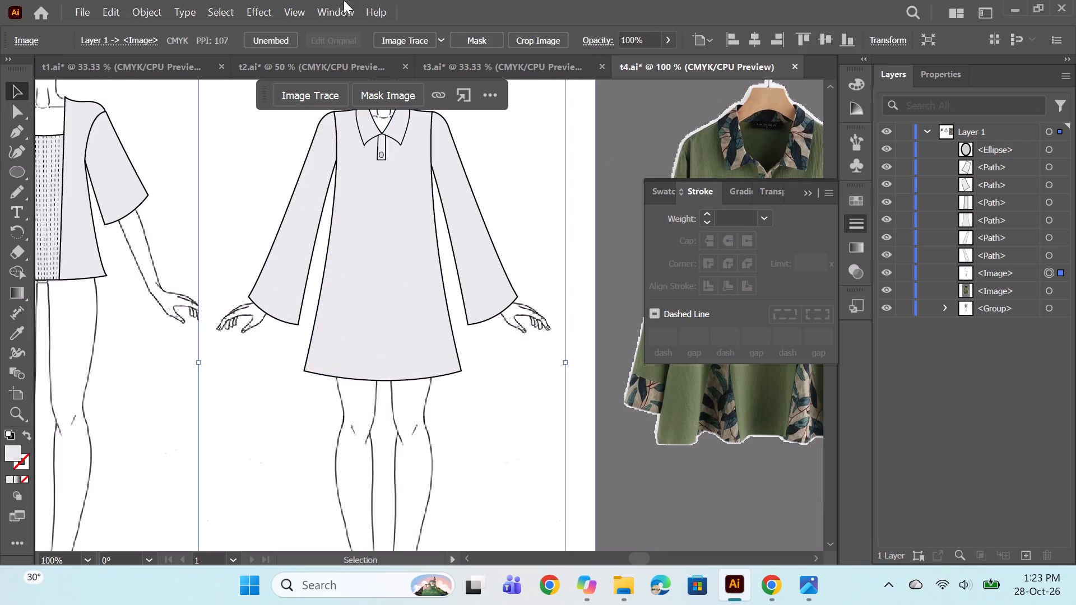
pyautogui.click(19, 125)
pyautogui.click(414, 439)
pyautogui.press('space')
pyautogui.moveTo(392, 440); pyautogui.dragTo(310, 436)
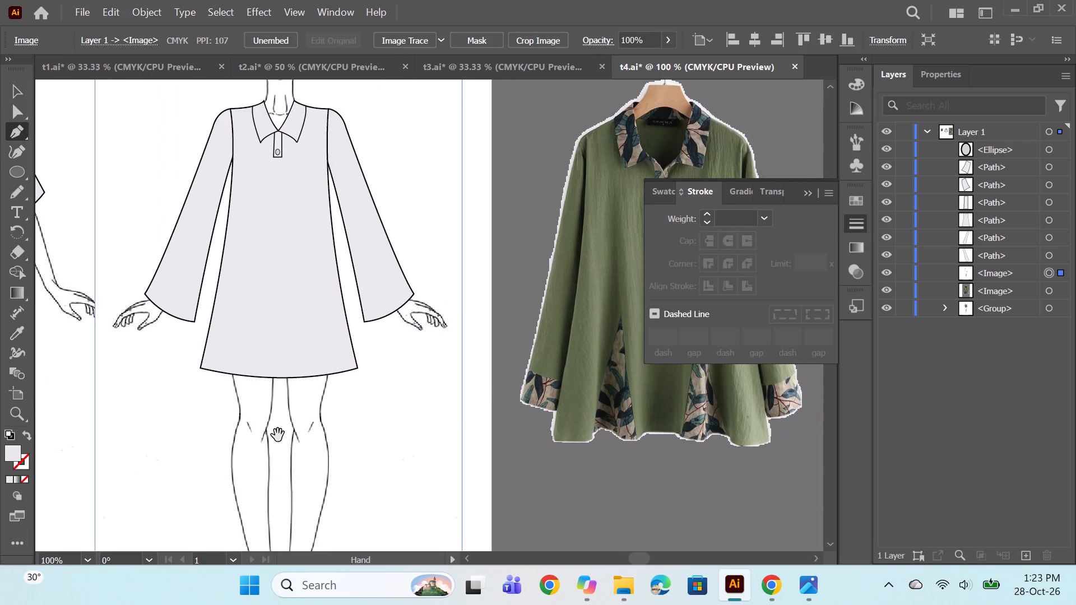
pyautogui.keyDown('alt'); pyautogui.scroll(2, 296, 373); pyautogui.keyUp('alt')
pyautogui.keyDown('alt'); pyautogui.scroll(-2, 195, 339); pyautogui.keyUp('alt')
pyautogui.scroll(2, 187, 320)
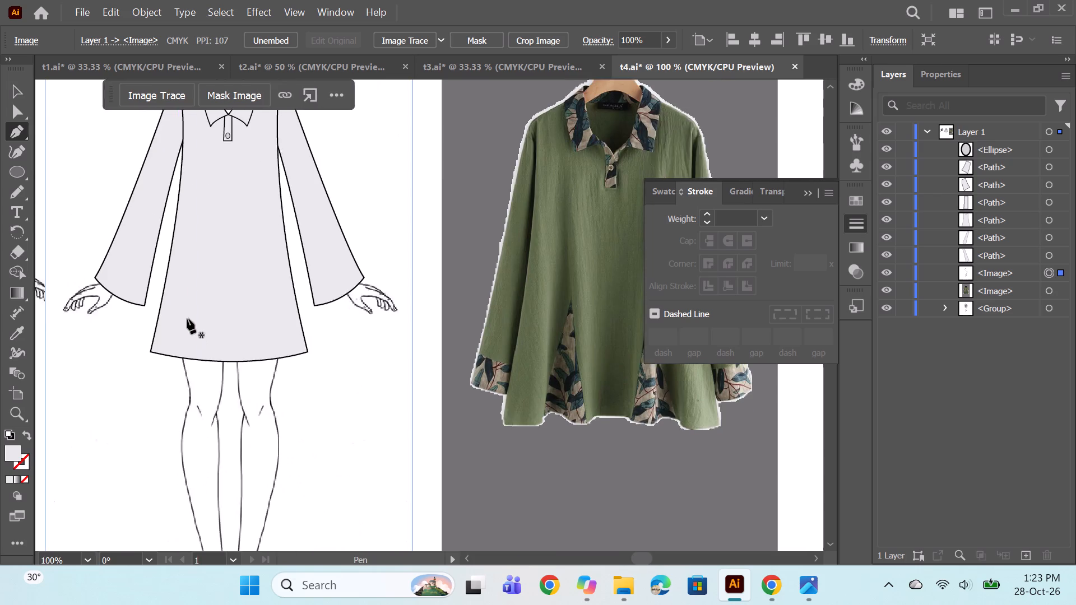
pyautogui.scroll(2, 187, 319)
pyautogui.keyDown('alt'); pyautogui.scroll(1, 184, 411); pyautogui.keyUp('alt')
pyautogui.click(185, 410)
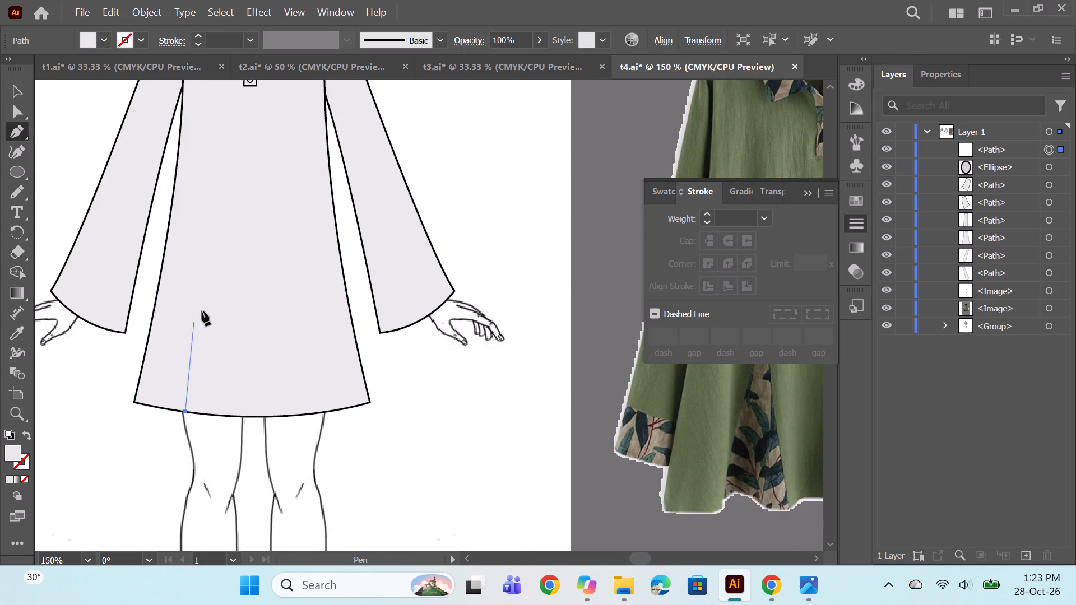
pyautogui.click(215, 288)
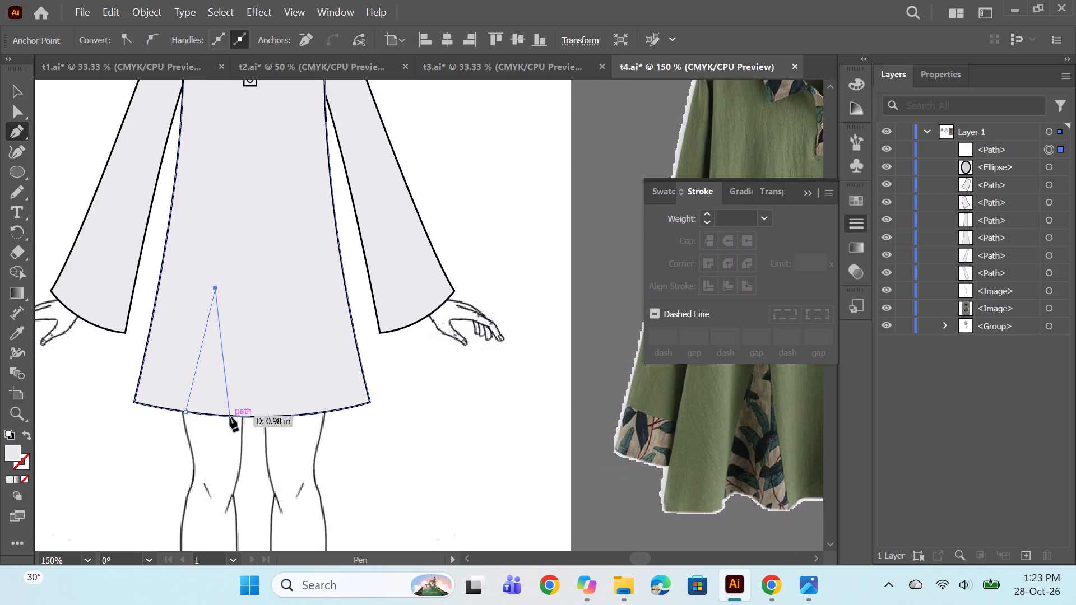
pyautogui.click(230, 417)
pyautogui.moveTo(186, 411); pyautogui.dragTo(173, 394)
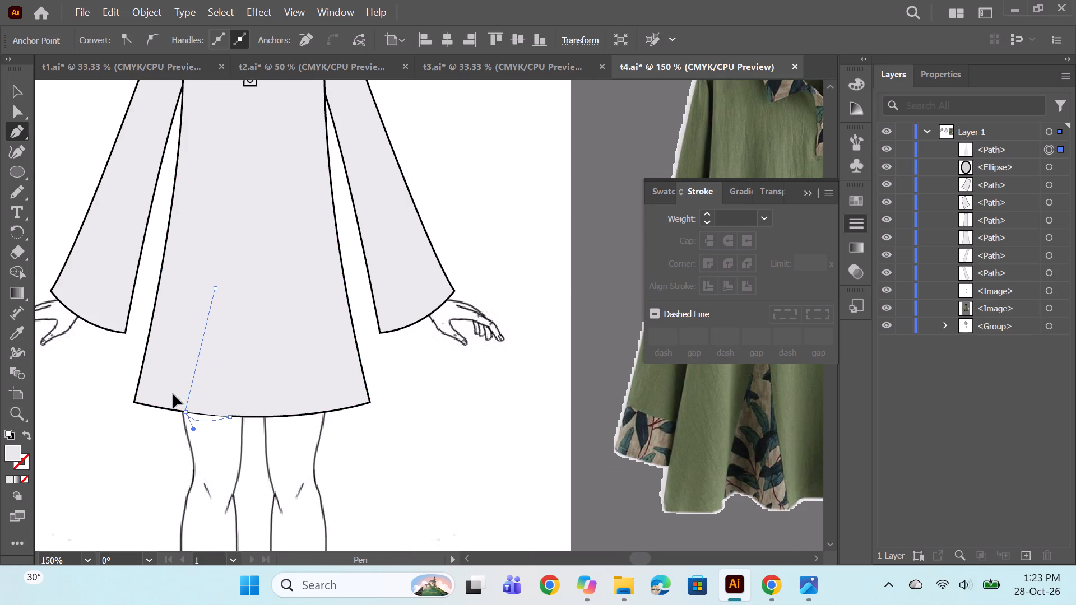
pyautogui.moveTo(173, 394); pyautogui.dragTo(164, 407)
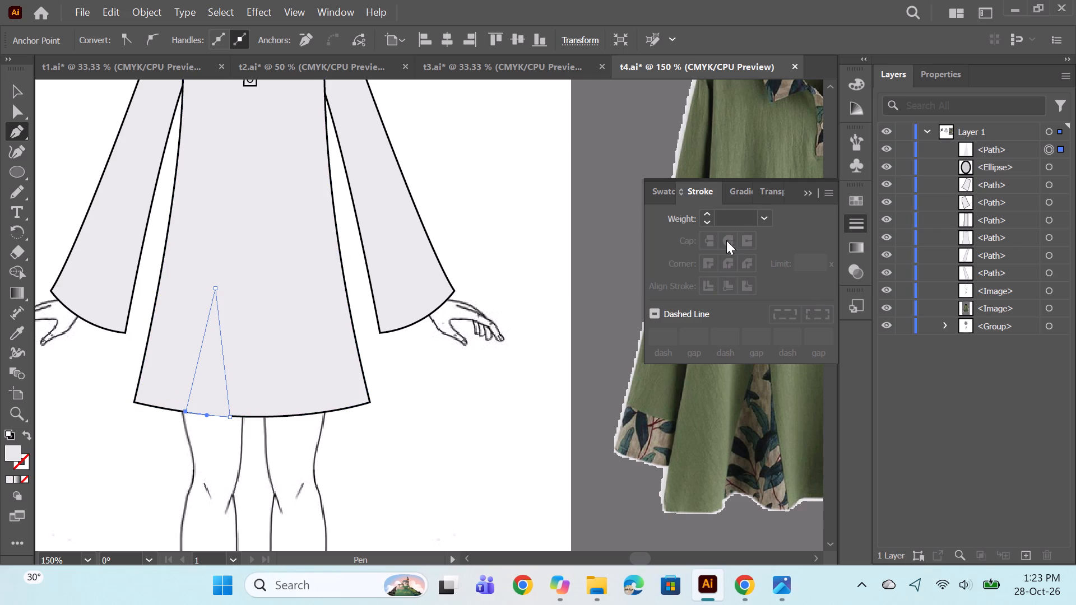
# Give the triangular hem panel a black 0.75 pt stroke.
pyautogui.doubleClick(708, 217)
pyautogui.click(708, 217)
pyautogui.click(708, 217)
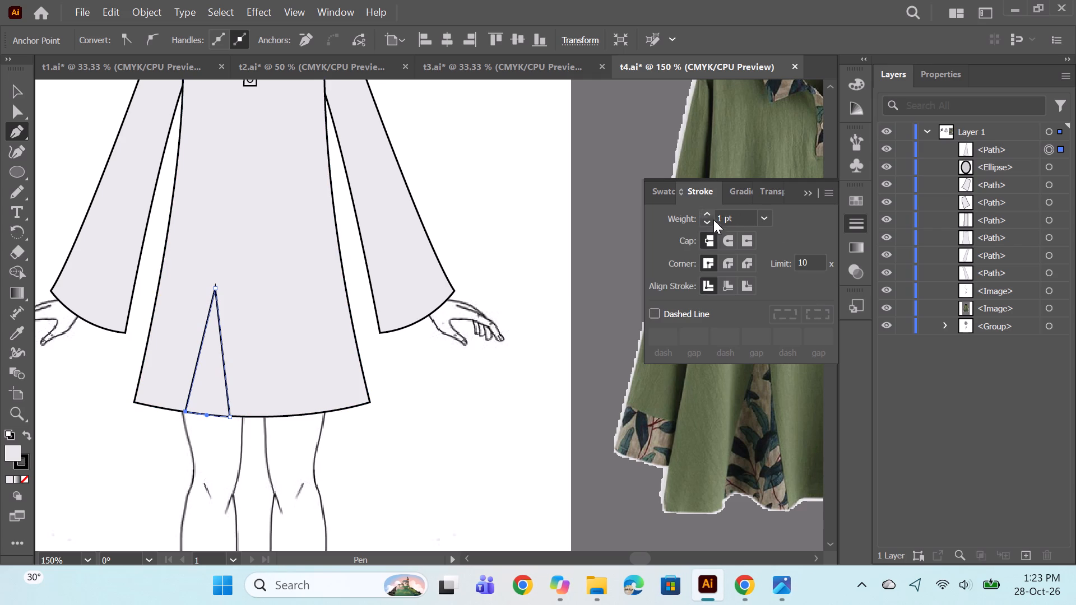
pyautogui.click(707, 225)
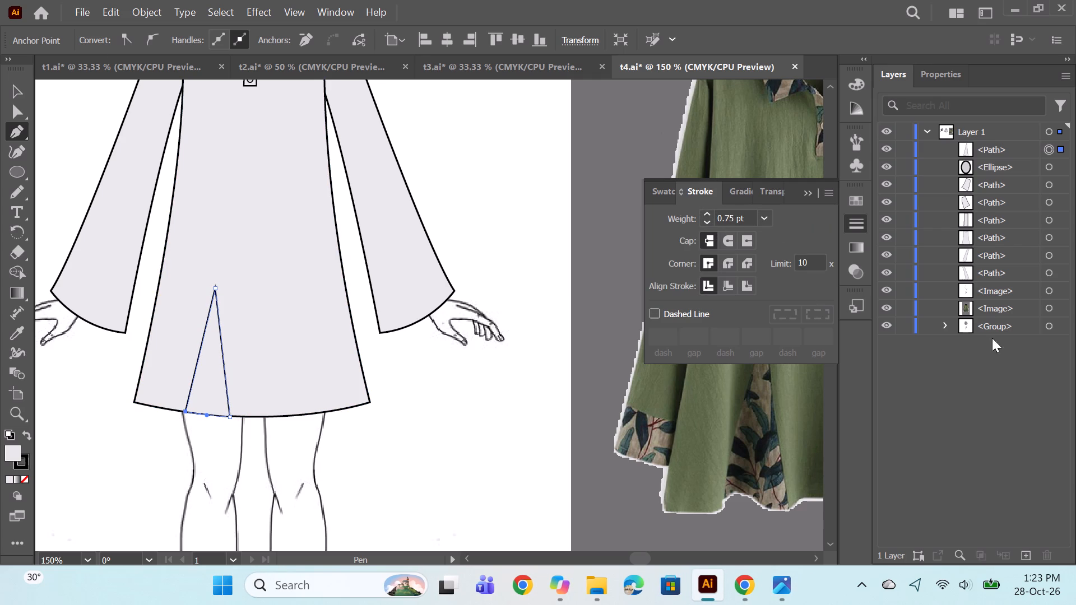
# Fill the triangular hem panel with the darker light grey swatch C=0 M=0 Y=0 K=20.
pyautogui.click(933, 87)
pyautogui.click(883, 426)
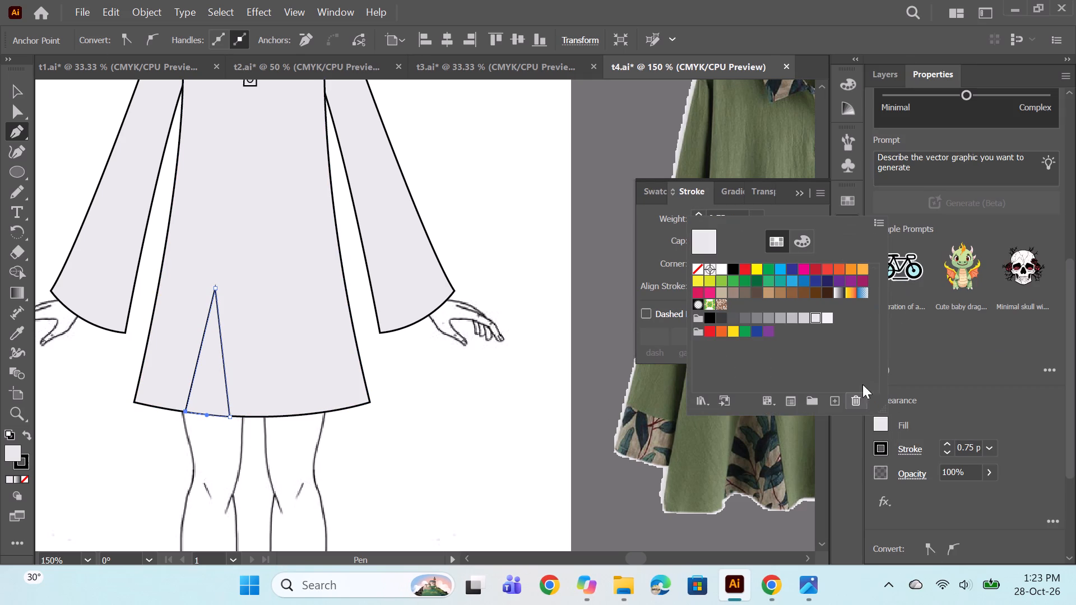
pyautogui.click(805, 321)
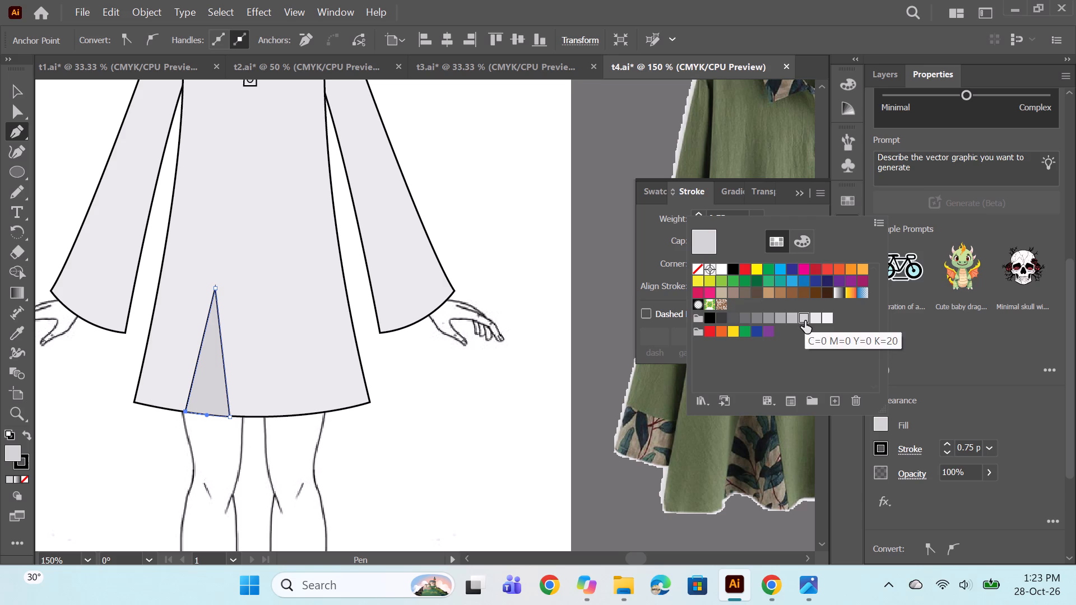
pyautogui.keyDown('ctrl'); pyautogui.click(517, 245); pyautogui.keyUp('ctrl')
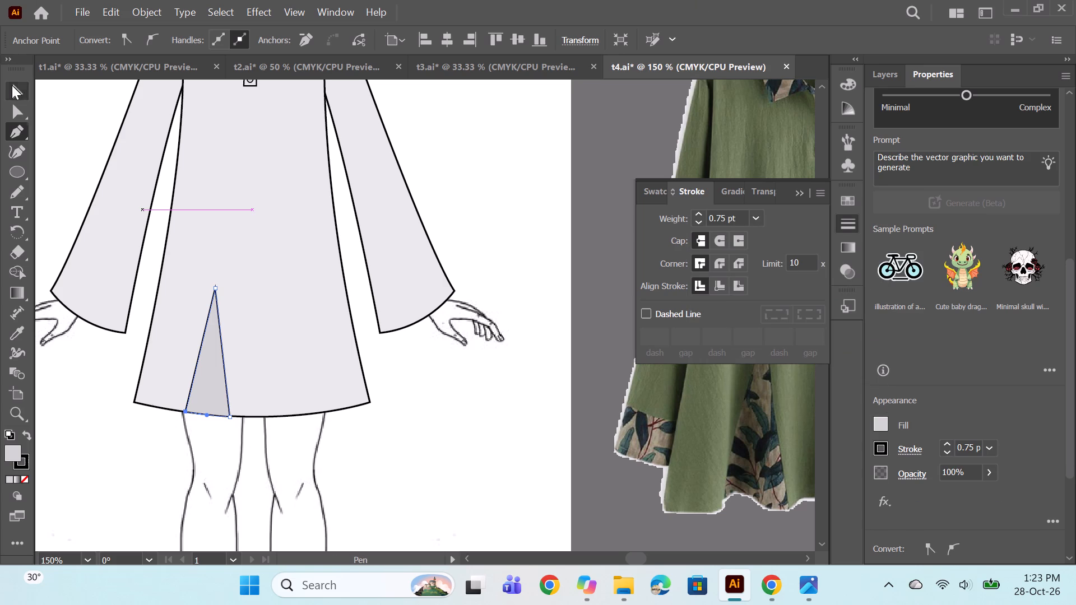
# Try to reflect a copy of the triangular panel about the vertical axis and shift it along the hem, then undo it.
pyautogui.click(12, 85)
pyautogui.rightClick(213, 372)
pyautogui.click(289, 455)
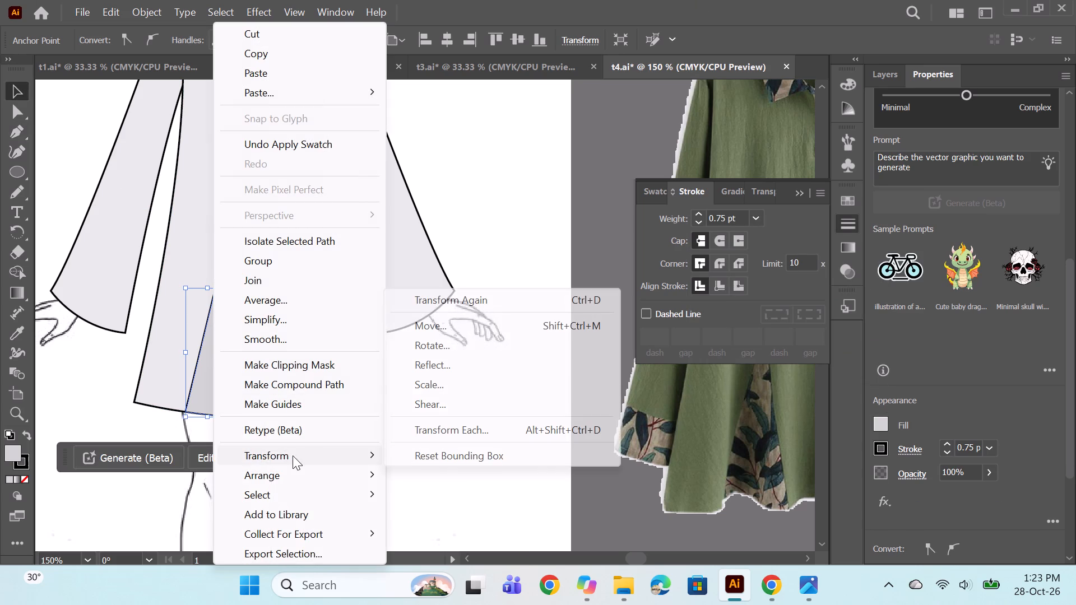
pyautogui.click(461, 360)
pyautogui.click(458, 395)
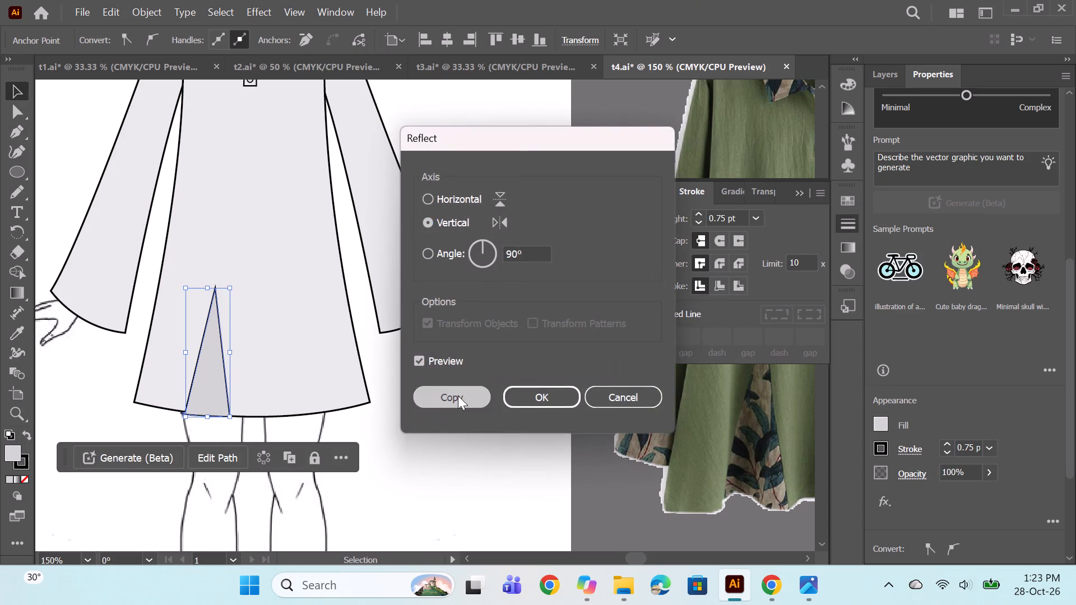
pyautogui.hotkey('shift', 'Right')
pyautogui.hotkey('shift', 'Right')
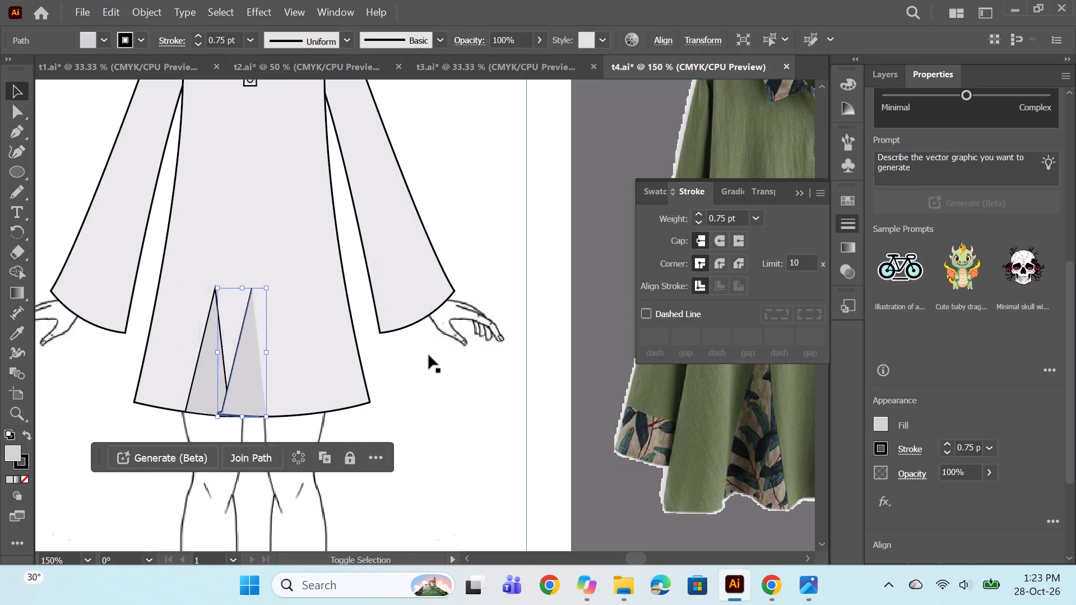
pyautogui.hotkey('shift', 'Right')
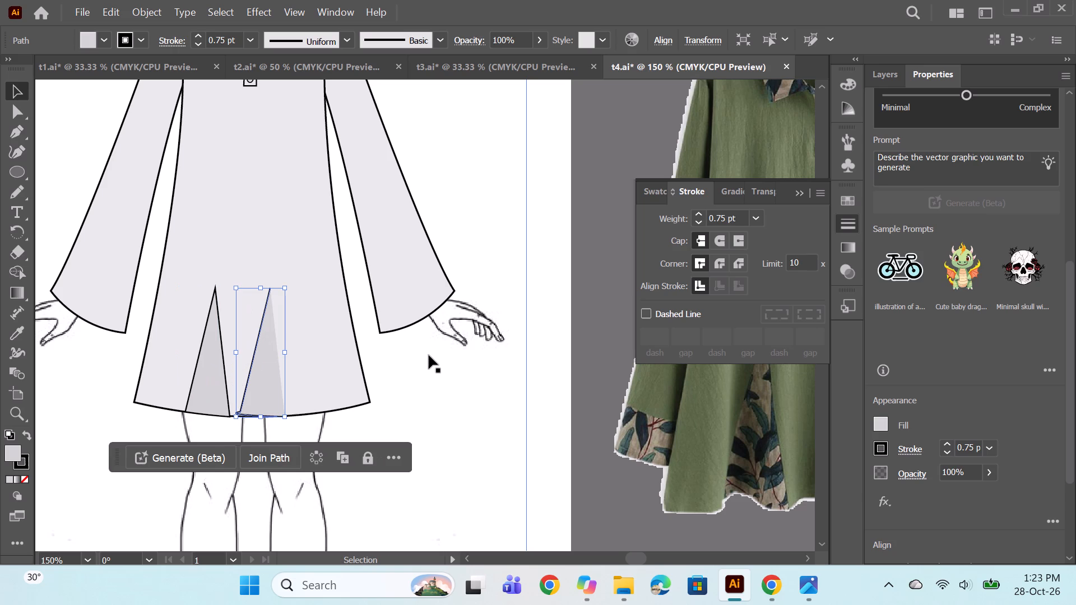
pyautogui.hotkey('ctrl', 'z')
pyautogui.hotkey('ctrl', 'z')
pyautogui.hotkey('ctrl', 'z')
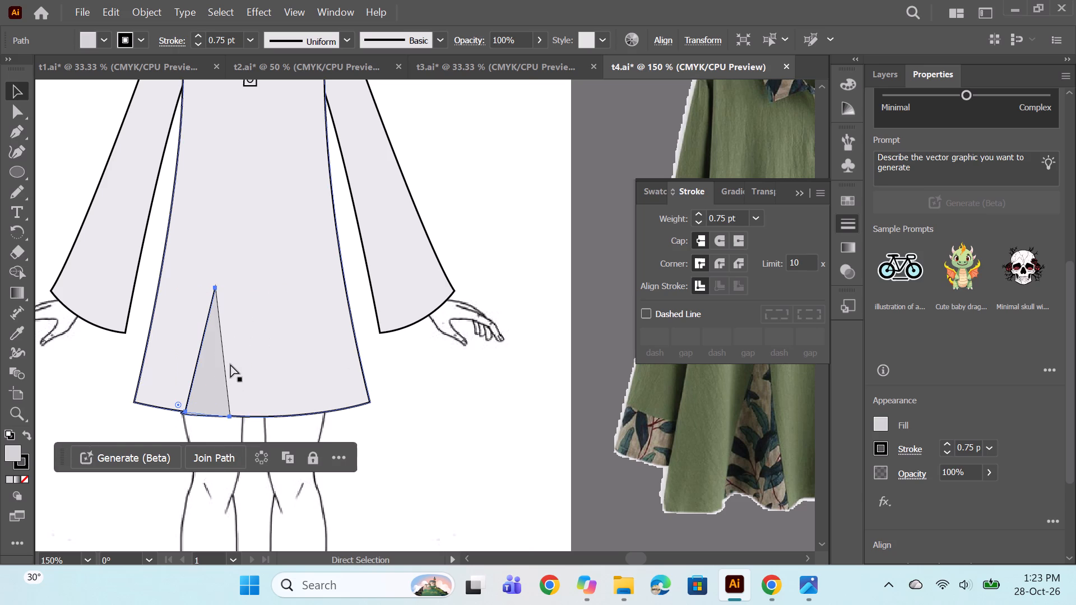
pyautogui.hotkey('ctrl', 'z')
# Make a reflected copy of the whole triangular hem panel about the vertical axis.
pyautogui.rightClick(210, 367)
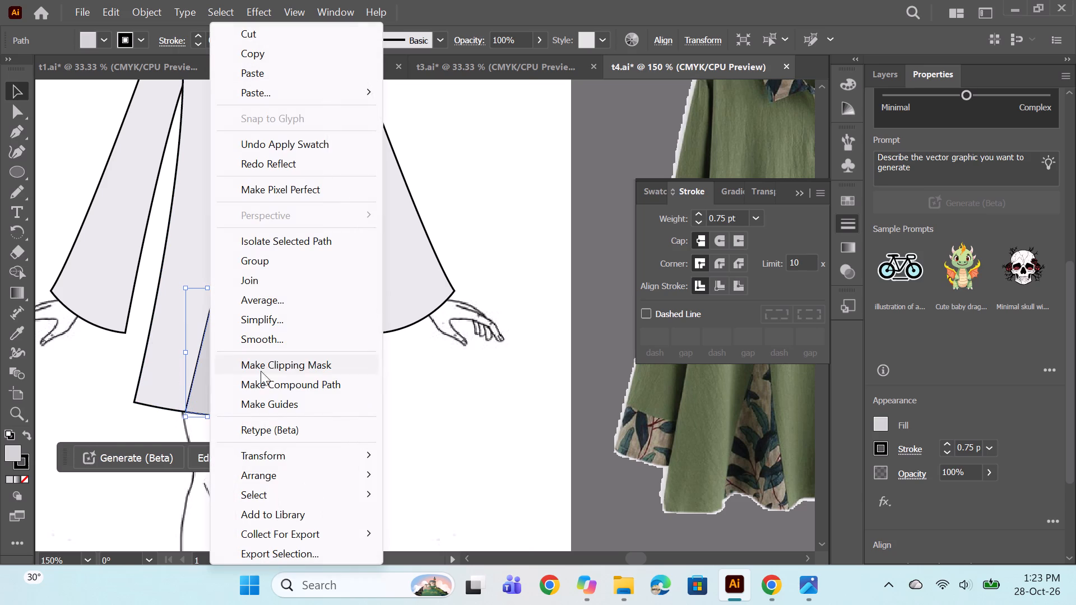
pyautogui.click(290, 457)
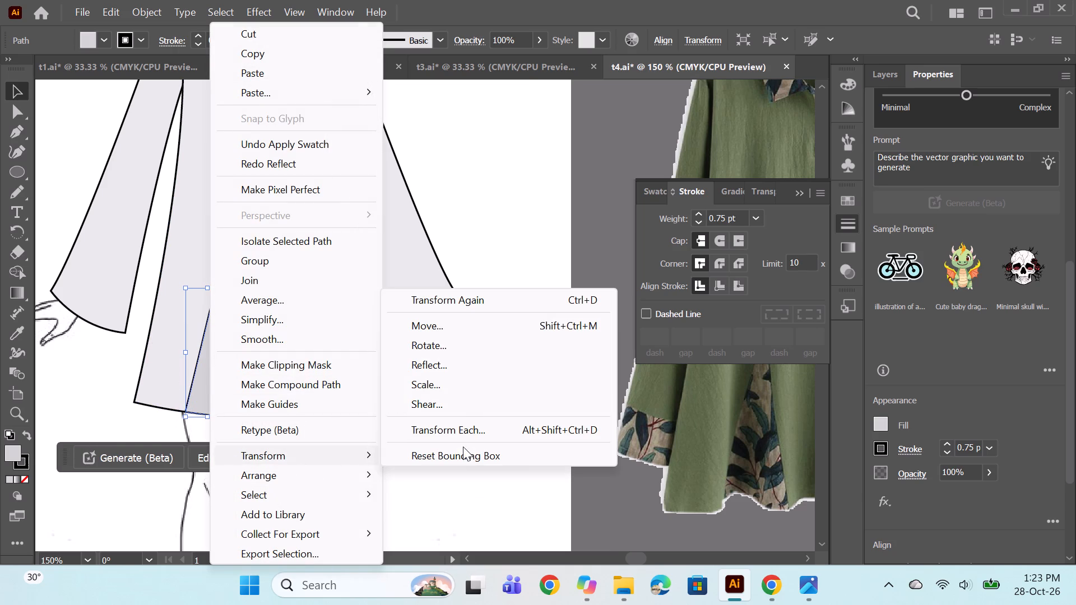
pyautogui.click(453, 363)
pyautogui.click(428, 399)
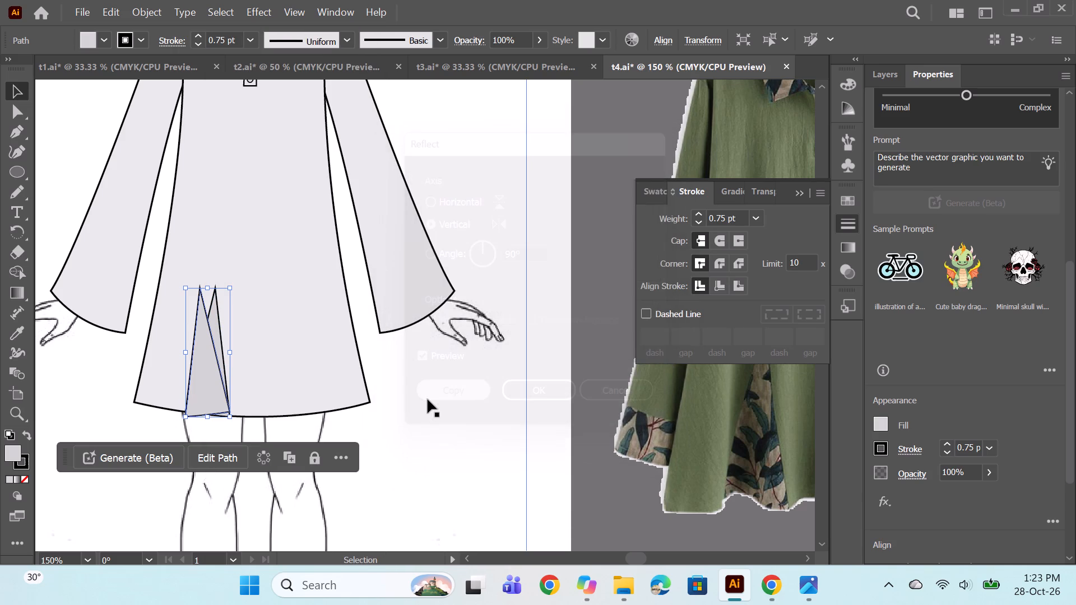
# Move the mirrored panel horizontally to the matching place on the hem's right half, and deselect it.
pyautogui.press('Right')
pyautogui.press('Right')
pyautogui.press('Right')
pyautogui.press('Right')
pyautogui.press('Right')
pyautogui.press('Right')
pyautogui.press('Right')
pyautogui.press('Right')
pyautogui.press('Right')
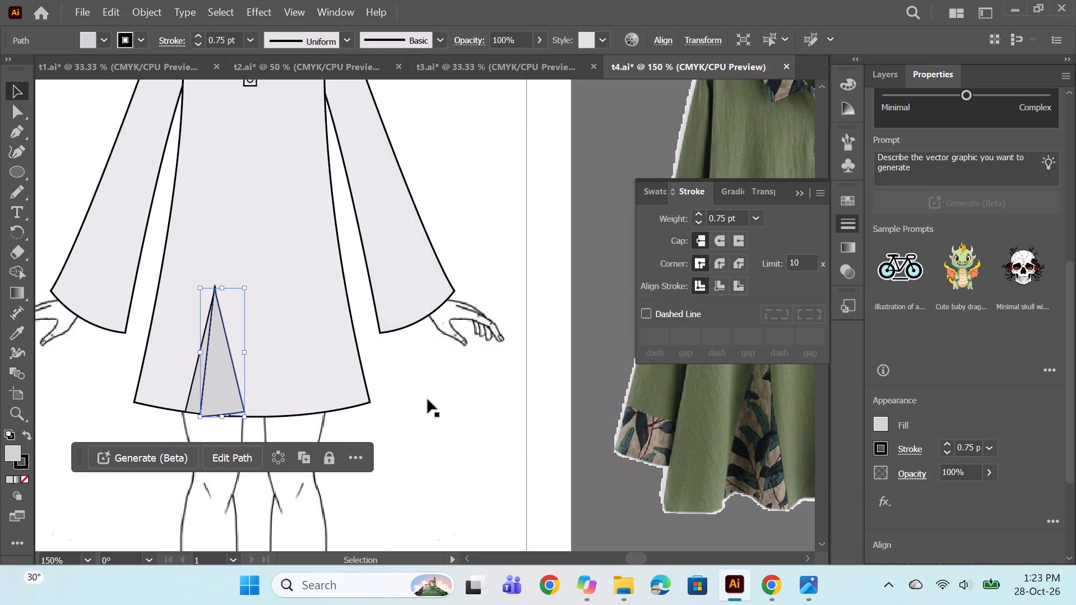
pyautogui.press('Right')
pyautogui.hotkey('shift', 'Right')
pyautogui.hotkey('shift', 'Right')
pyautogui.hotkey('shift', 'Right')
pyautogui.press('Right')
pyautogui.press('Right')
pyautogui.press('Right')
pyautogui.press('Right')
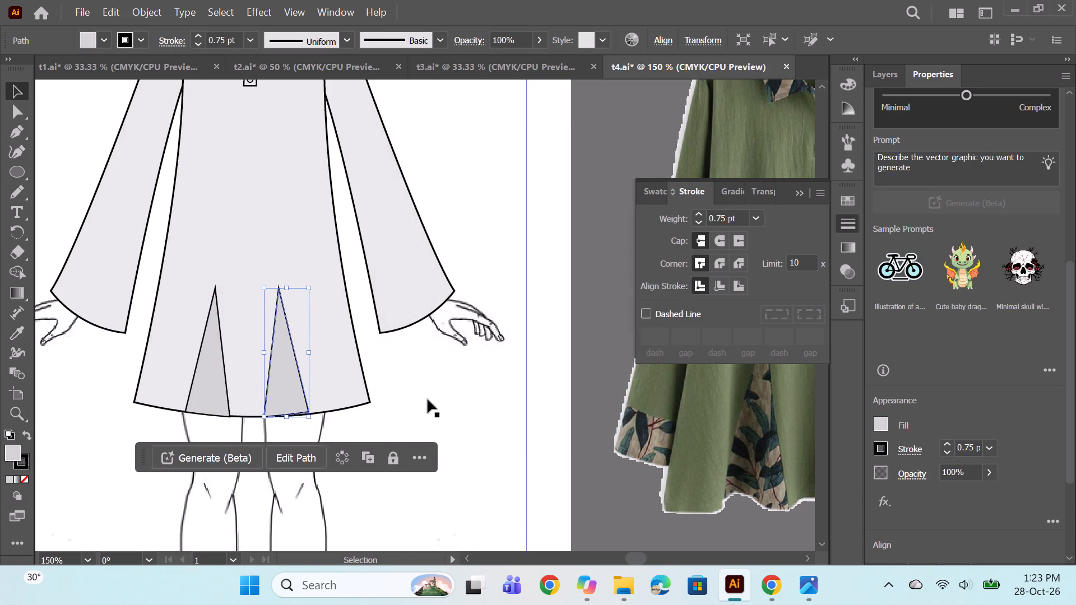
pyautogui.press('Right')
pyautogui.press('Right')
pyautogui.press('Right')
pyautogui.press('Right')
pyautogui.press('Right')
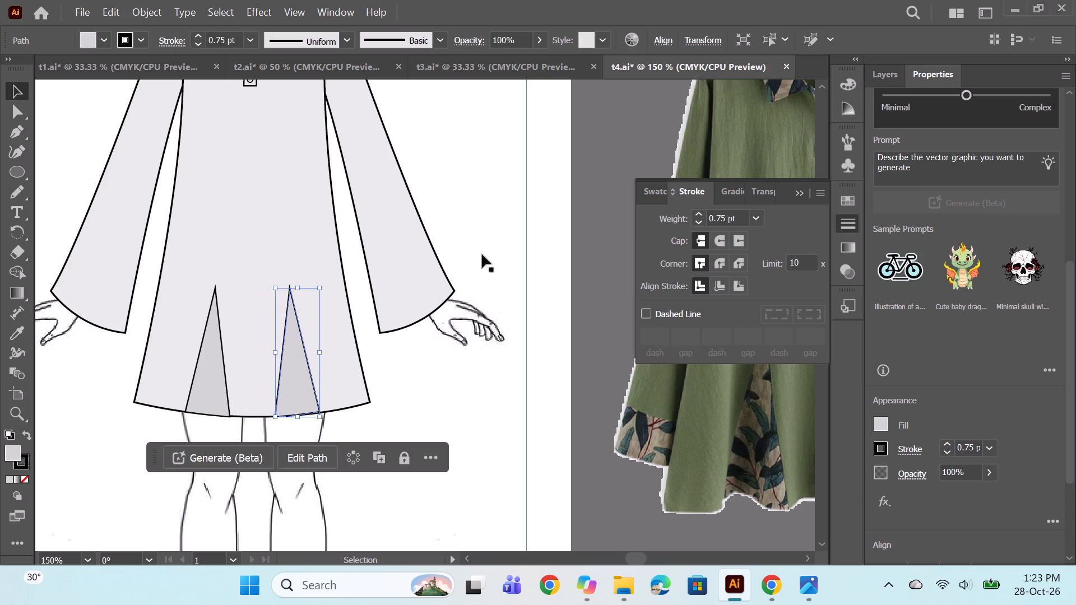
pyautogui.click(531, 286)
# Draw a closed cuff panel on the right sleeve, with a curved upper seam about 0.48 in across and a lower edge following the sleeve hem.
pyautogui.keyDown('alt'); pyautogui.scroll(-2, 294, 337); pyautogui.keyUp('alt')
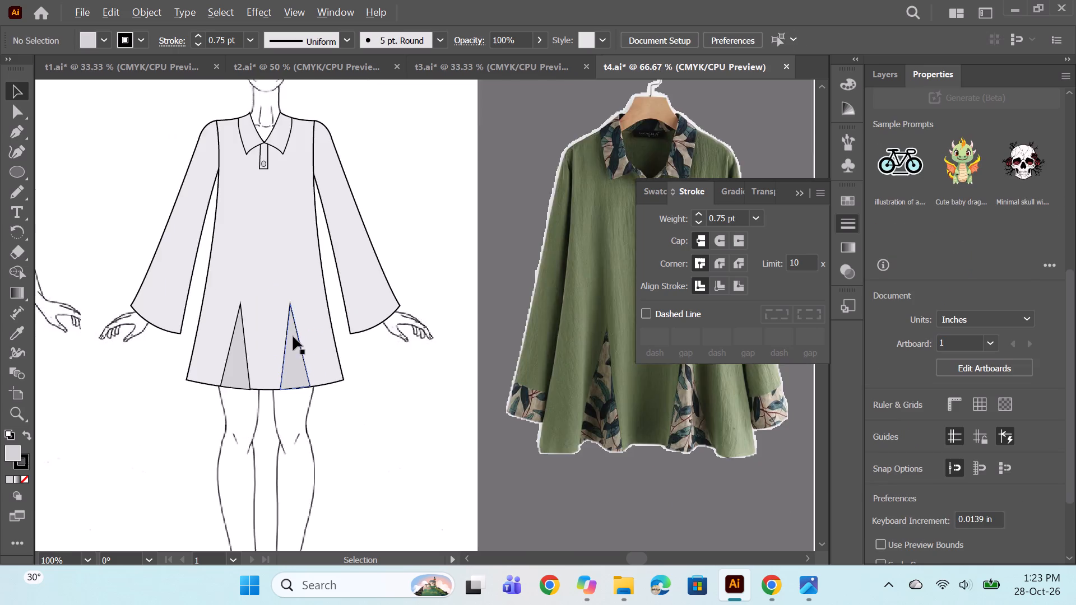
pyautogui.keyDown('alt'); pyautogui.scroll(1, 319, 318); pyautogui.keyUp('alt')
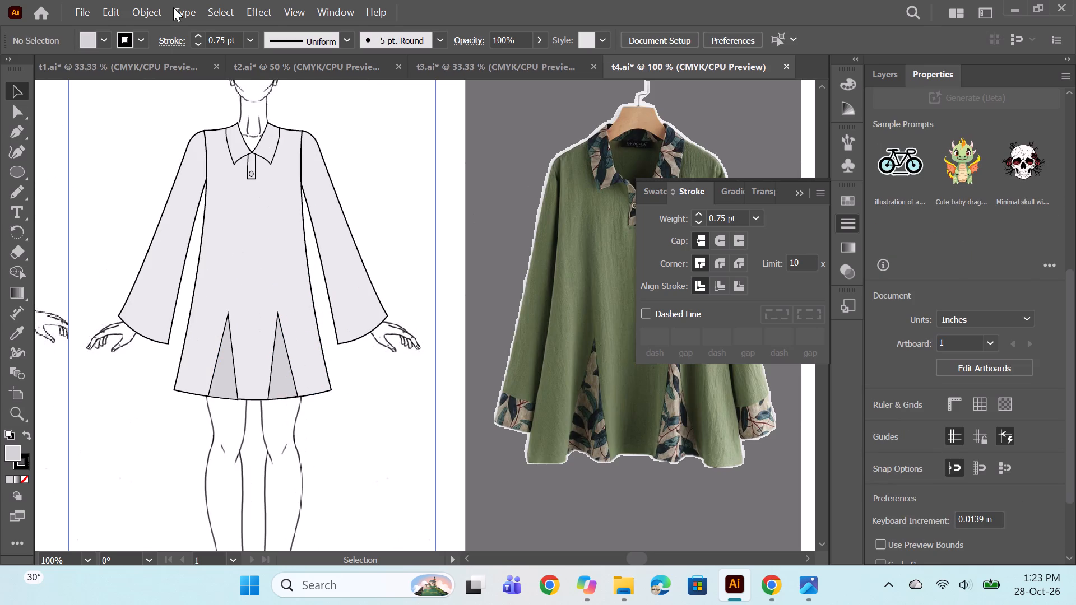
pyautogui.press('space')
pyautogui.press('space')
pyautogui.press('space')
pyautogui.press('space')
pyautogui.press('space')
pyautogui.moveTo(248, 374); pyautogui.dragTo(89, 395)
pyautogui.keyDown('alt'); pyautogui.scroll(1, 215, 318); pyautogui.keyUp('alt')
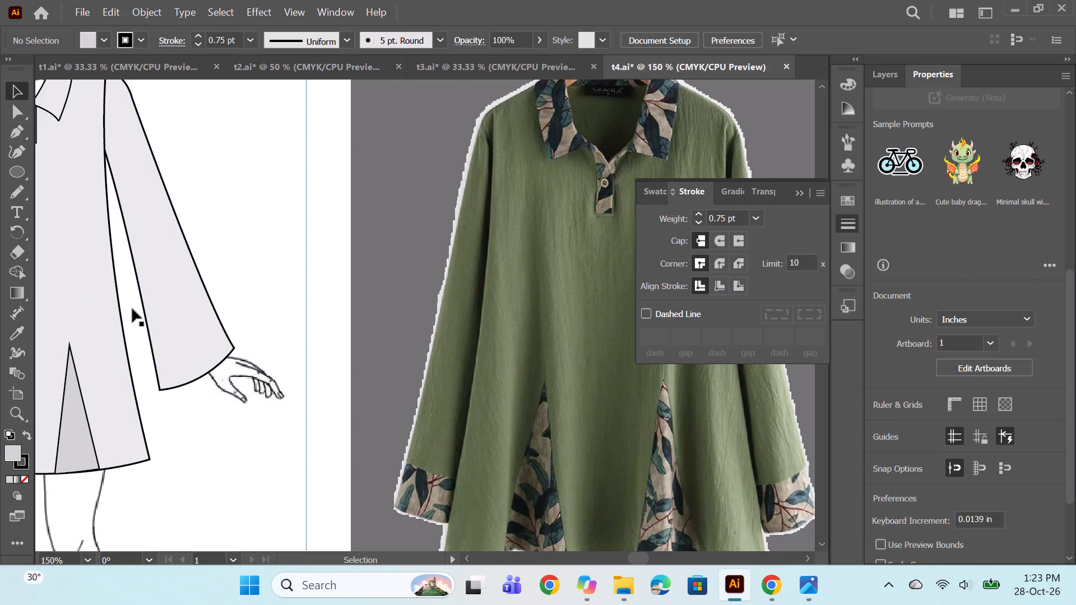
pyautogui.keyDown('alt'); pyautogui.scroll(2, 150, 317); pyautogui.keyUp('alt')
pyautogui.click(25, 127)
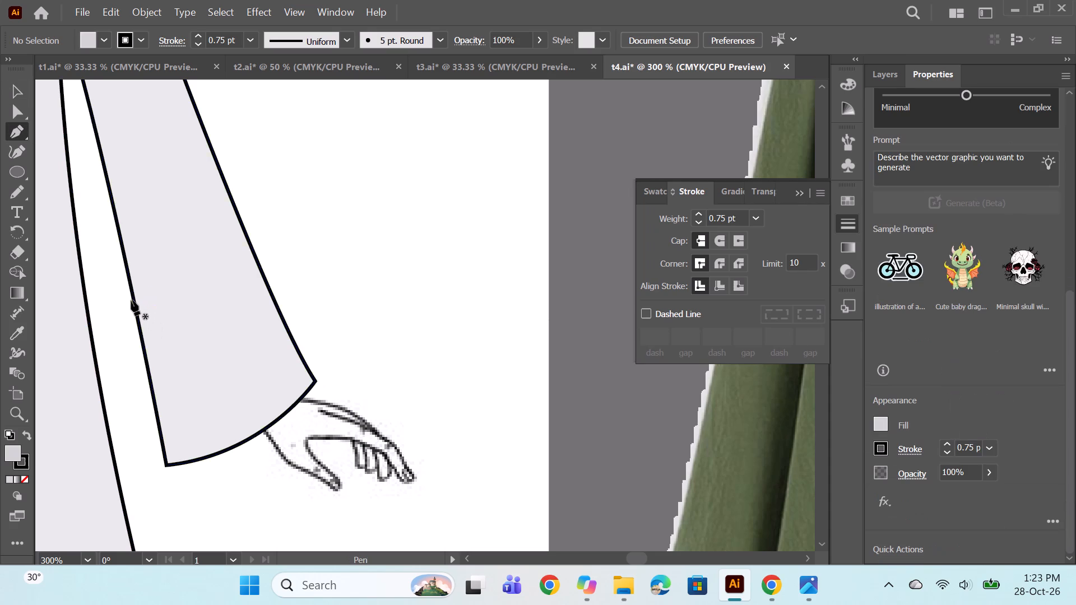
pyautogui.click(132, 296)
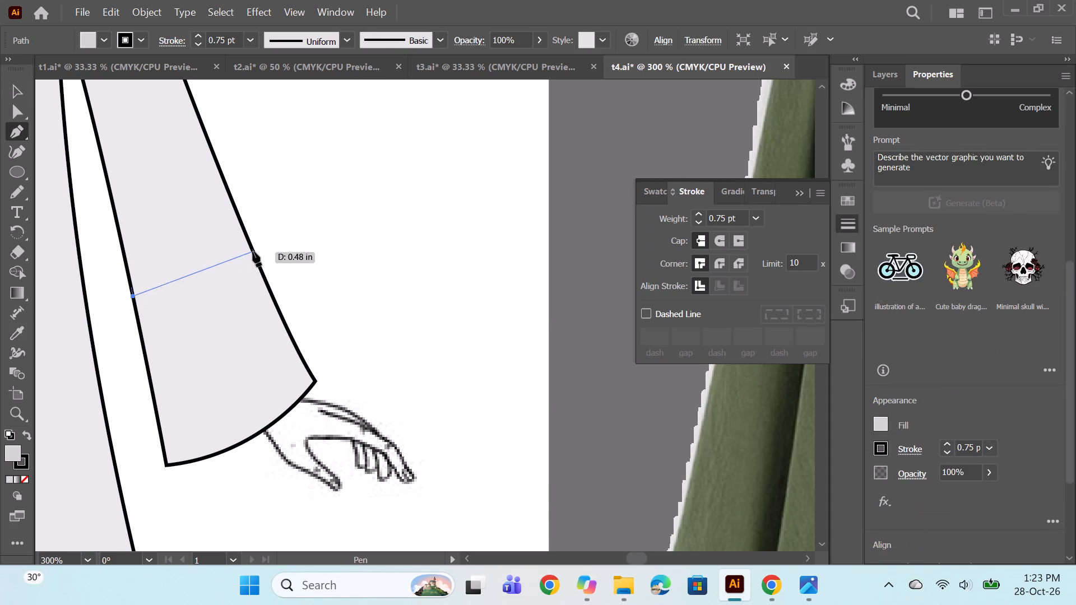
pyautogui.moveTo(253, 252); pyautogui.dragTo(300, 211)
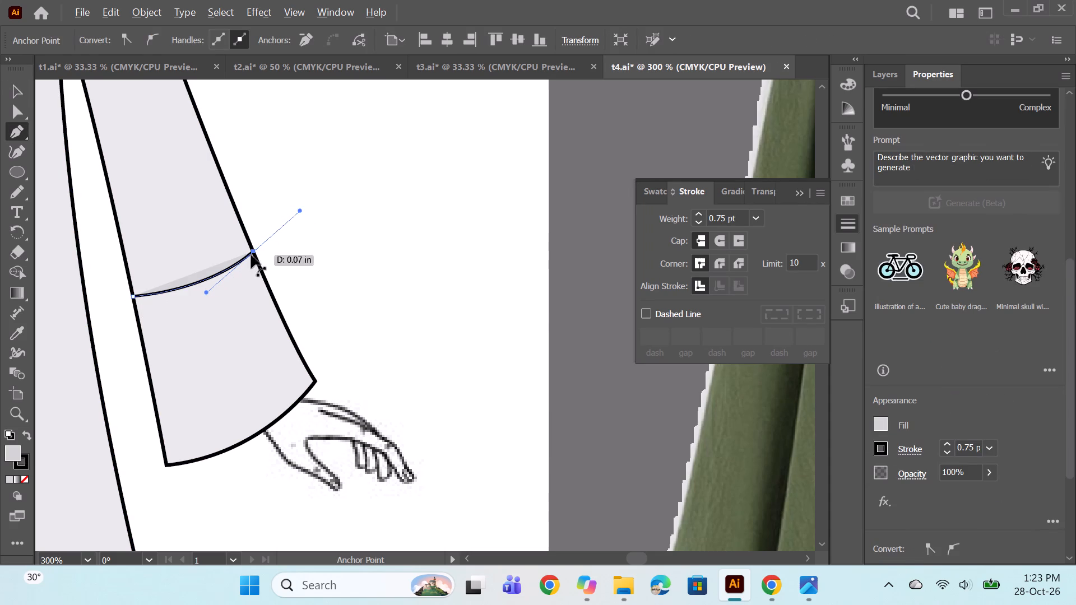
pyautogui.click(252, 252)
pyautogui.click(314, 381)
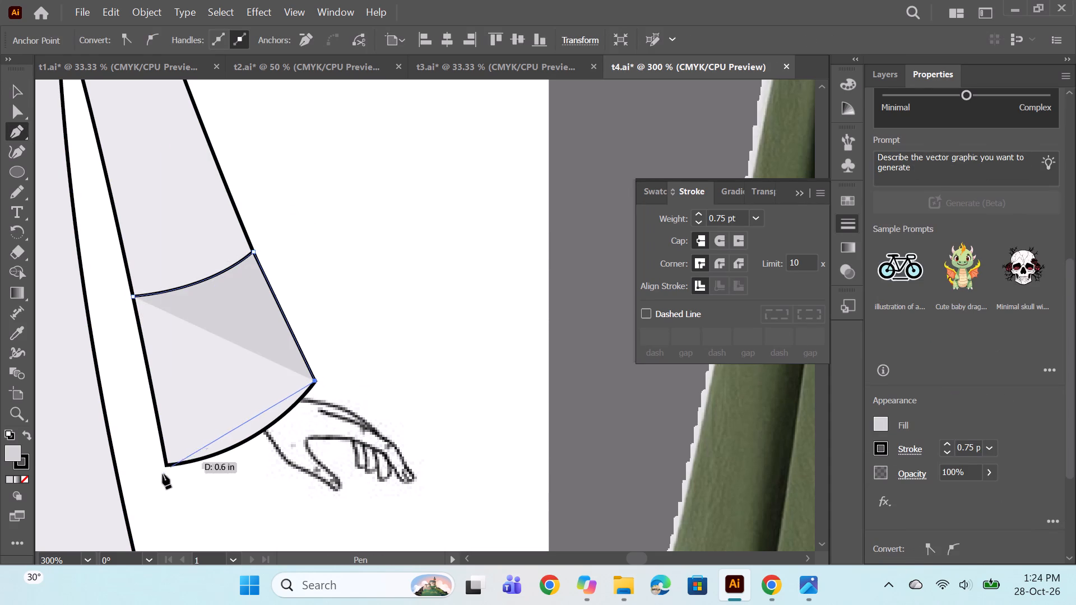
pyautogui.moveTo(166, 466); pyautogui.dragTo(89, 458)
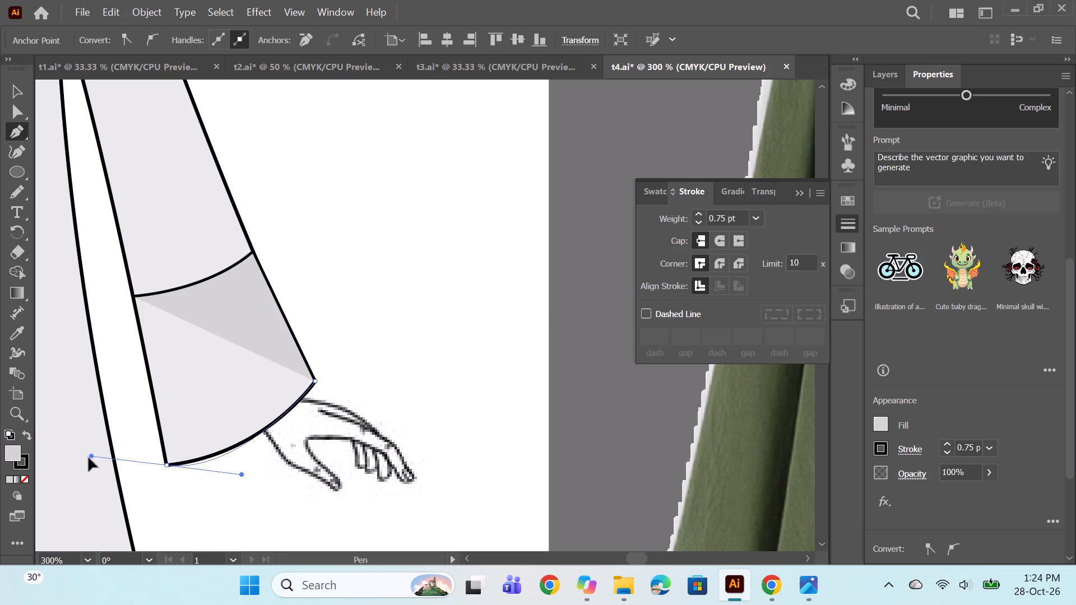
pyautogui.moveTo(89, 458); pyautogui.dragTo(78, 473)
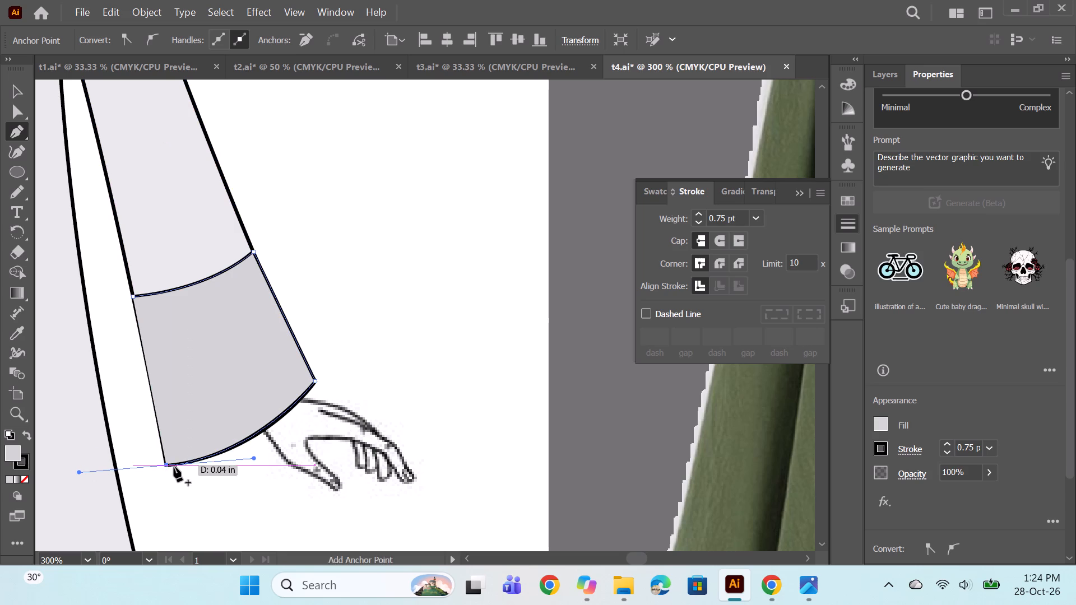
pyautogui.keyDown('alt'); pyautogui.moveTo(252, 458); pyautogui.dragTo(257, 460); pyautogui.keyUp('alt')
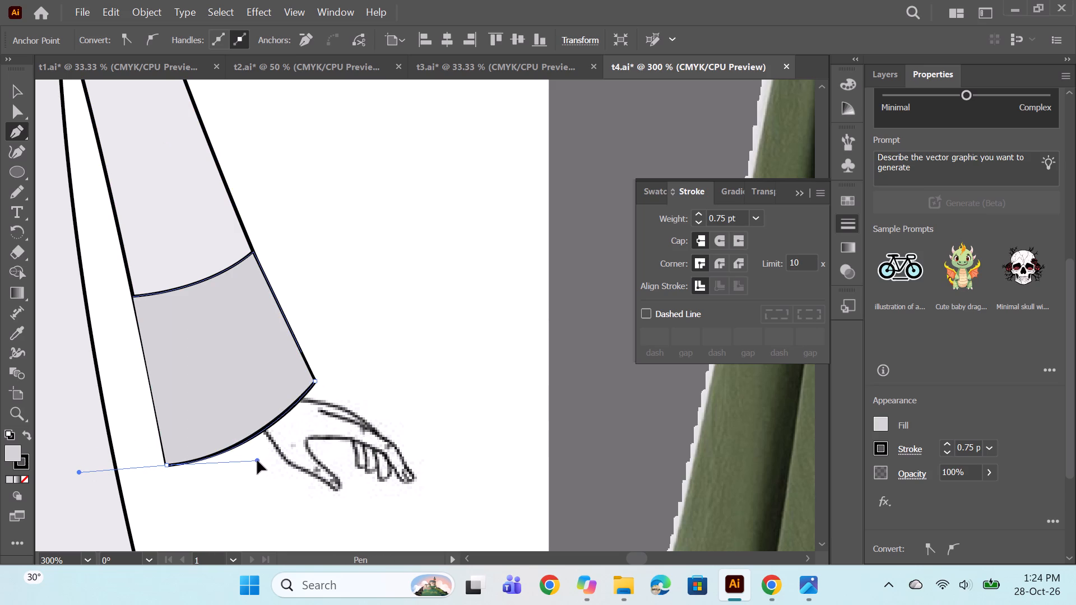
pyautogui.keyDown('alt'); pyautogui.moveTo(257, 460); pyautogui.dragTo(258, 460); pyautogui.keyUp('alt')
pyautogui.keyDown('alt'); pyautogui.click(168, 466); pyautogui.keyUp('alt')
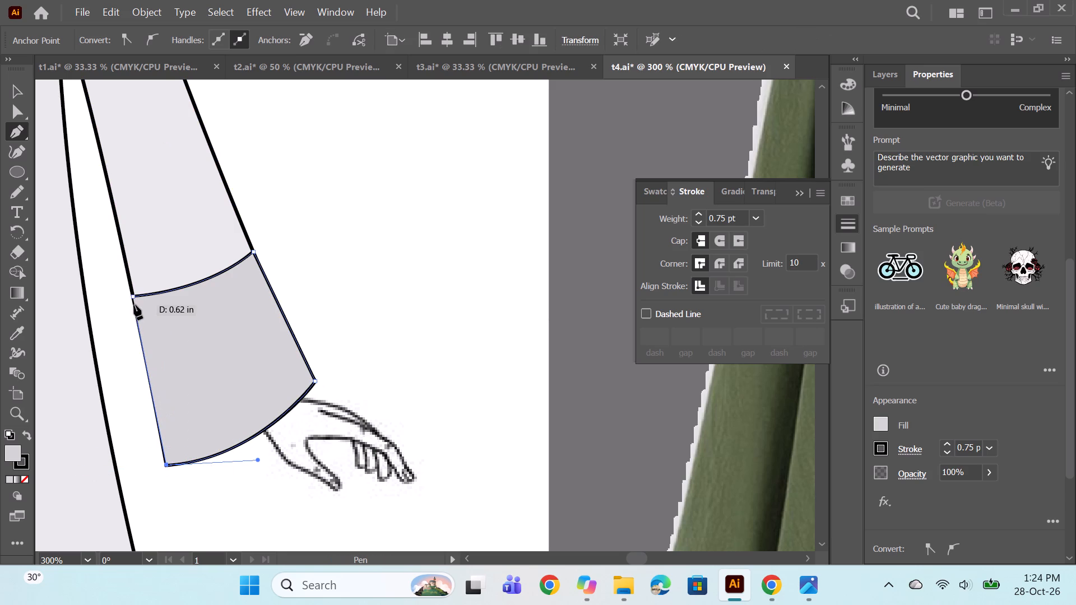
pyautogui.click(134, 296)
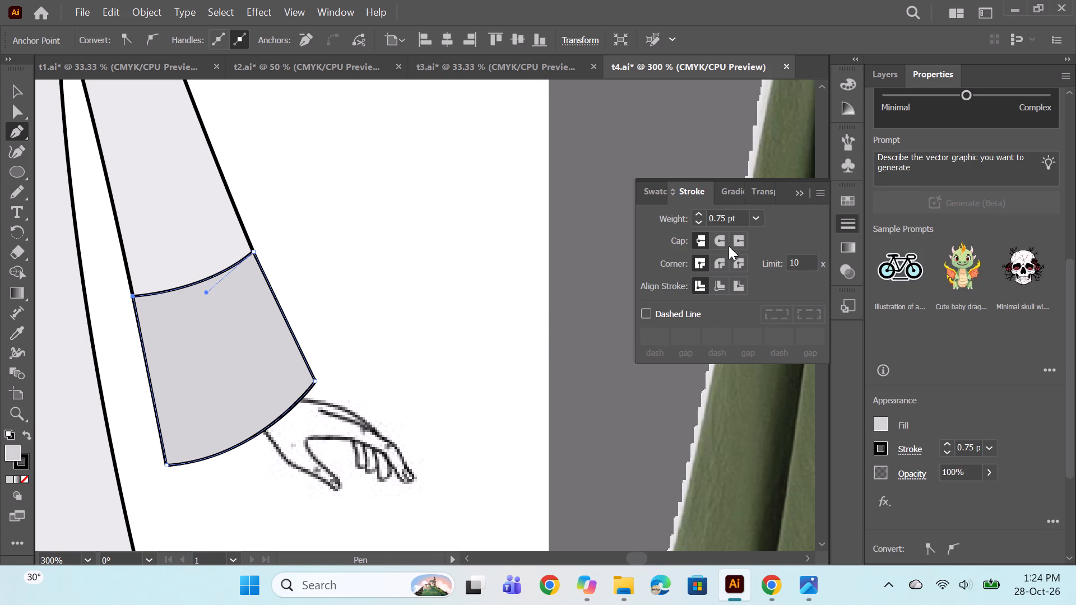
pyautogui.keyDown('ctrl'); pyautogui.doubleClick(471, 259); pyautogui.keyUp('ctrl')
# Draw a matching closed cuff panel on the left sleeve, with a curved upper seam and a curved lower edge about 0.6 in across.
pyautogui.keyDown('alt'); pyautogui.scroll(-5, 471, 259); pyautogui.keyUp('alt')
pyautogui.keyDown('alt'); pyautogui.scroll(1, 326, 269); pyautogui.keyUp('alt')
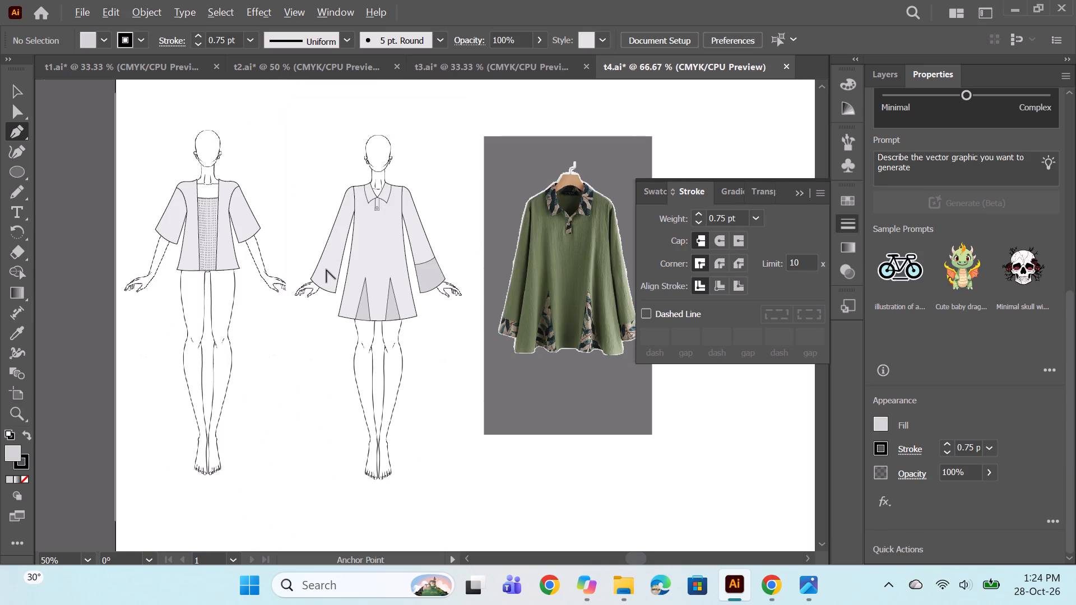
pyautogui.keyDown('alt'); pyautogui.scroll(3, 326, 269); pyautogui.keyUp('alt')
pyautogui.press('space')
pyautogui.moveTo(338, 412); pyautogui.dragTo(268, 449)
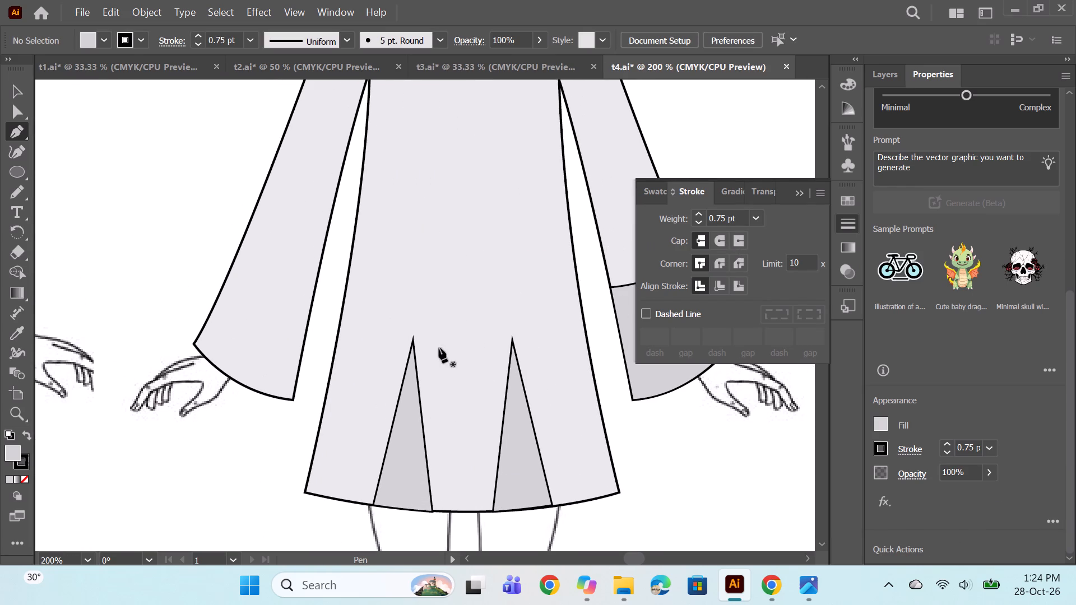
pyautogui.click(241, 243)
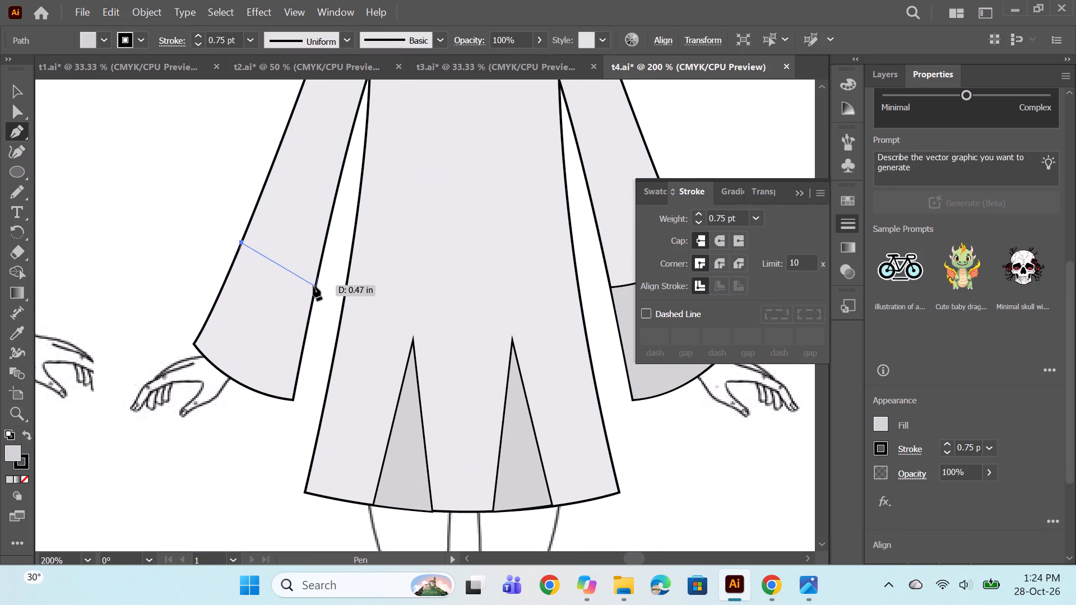
pyautogui.press('space')
pyautogui.moveTo(384, 343); pyautogui.dragTo(304, 343)
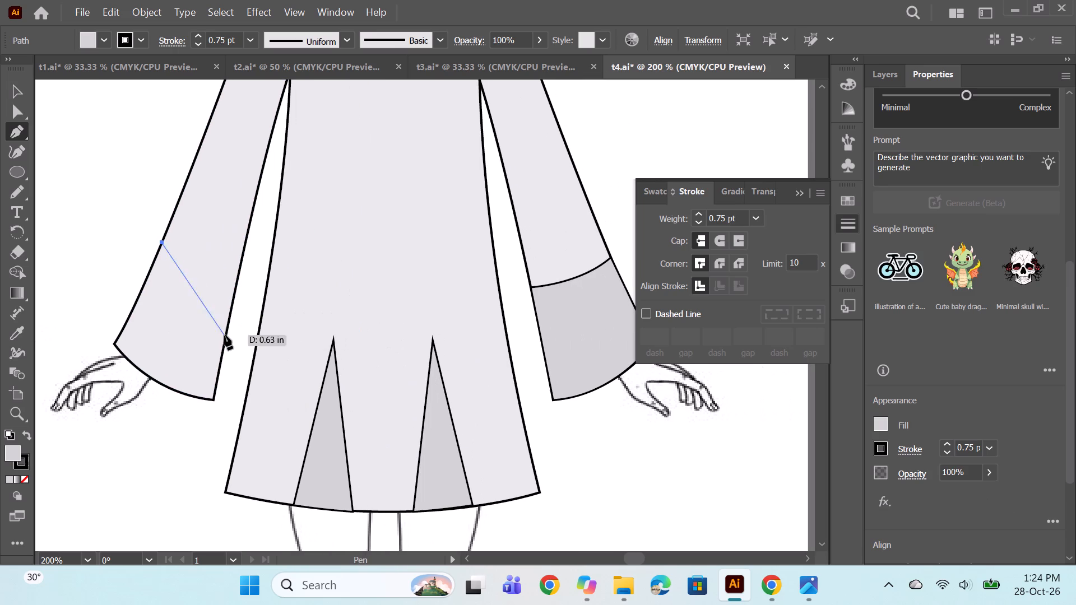
pyautogui.hotkey('ctrl', 'z')
pyautogui.click(155, 256)
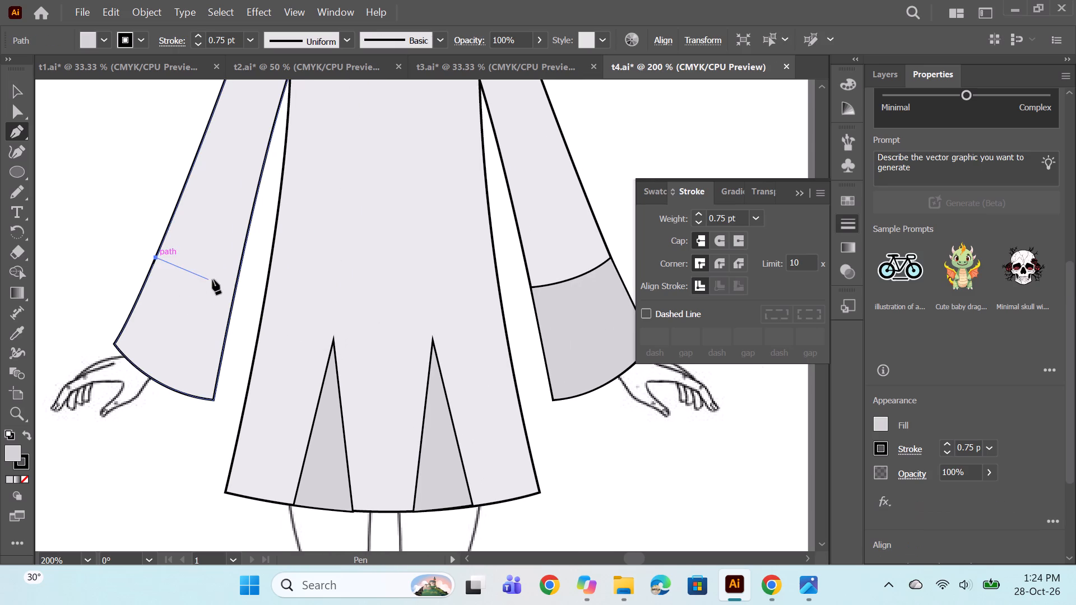
pyautogui.moveTo(234, 286); pyautogui.dragTo(257, 281)
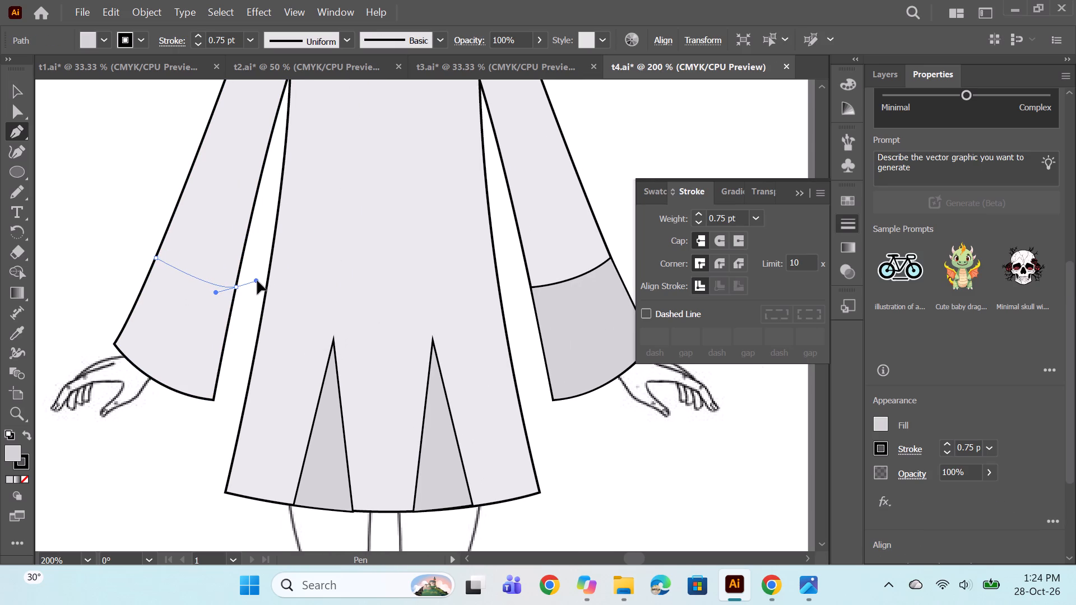
pyautogui.moveTo(257, 281); pyautogui.dragTo(261, 281)
pyautogui.keyDown('alt'); pyautogui.click(237, 287); pyautogui.keyUp('alt')
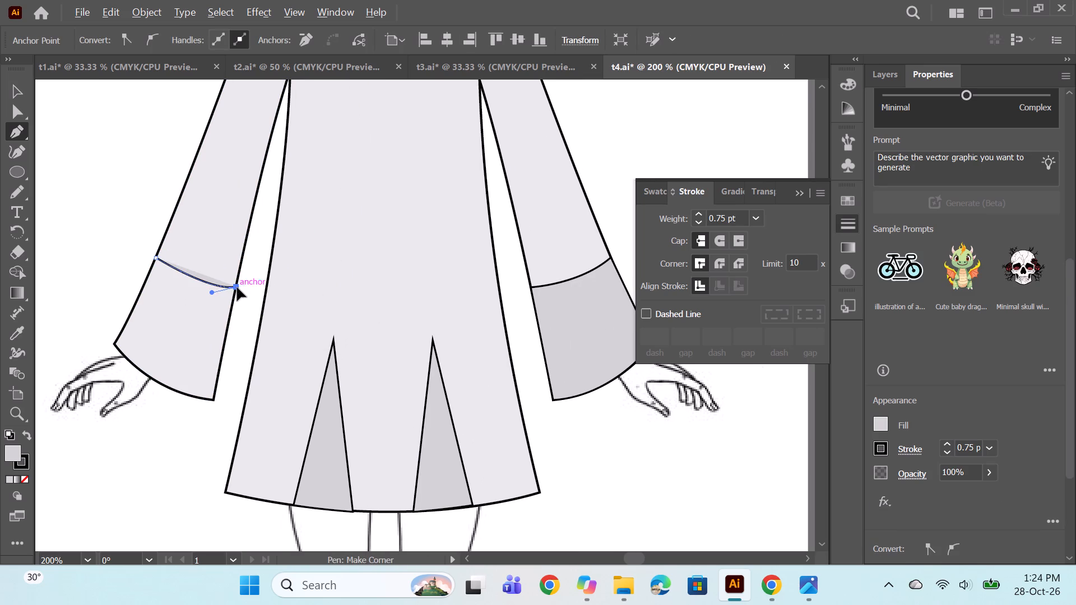
pyautogui.click(215, 399)
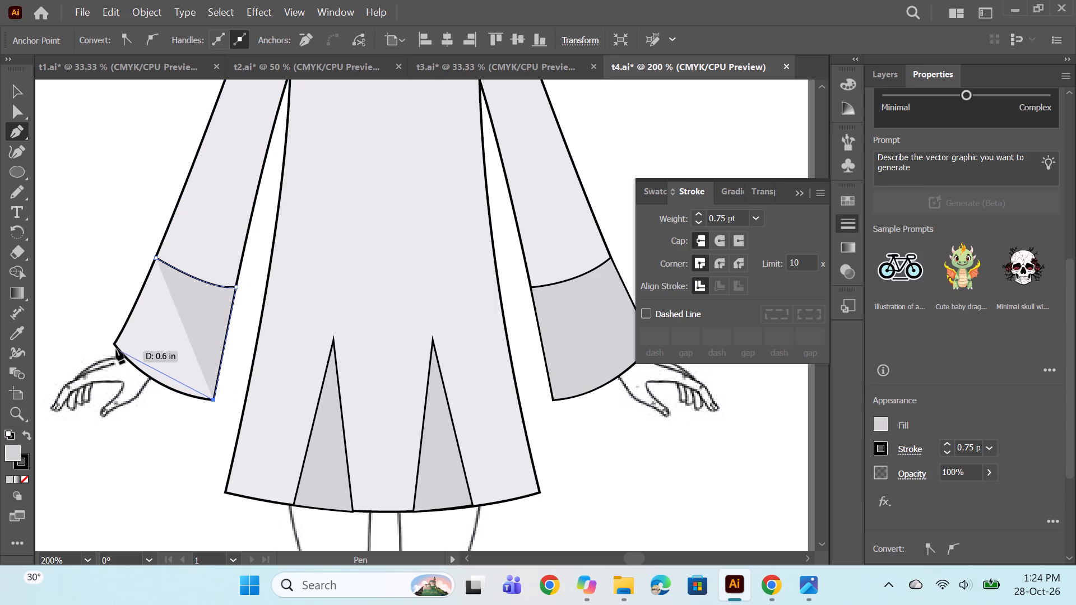
pyautogui.moveTo(114, 343); pyautogui.dragTo(55, 288)
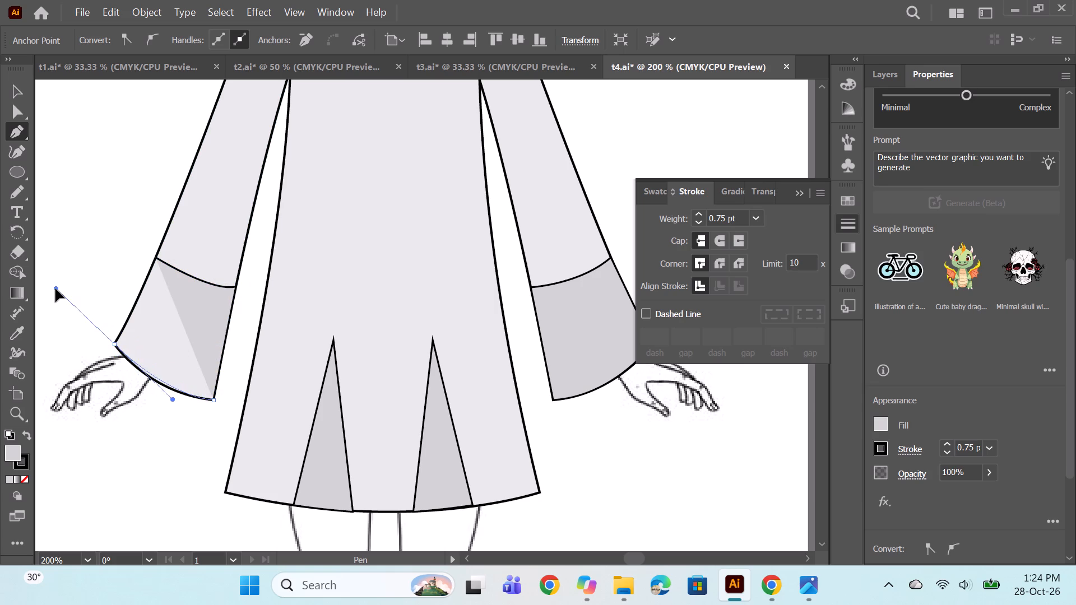
pyautogui.moveTo(55, 288); pyautogui.dragTo(75, 292)
pyautogui.moveTo(75, 292); pyautogui.dragTo(76, 292)
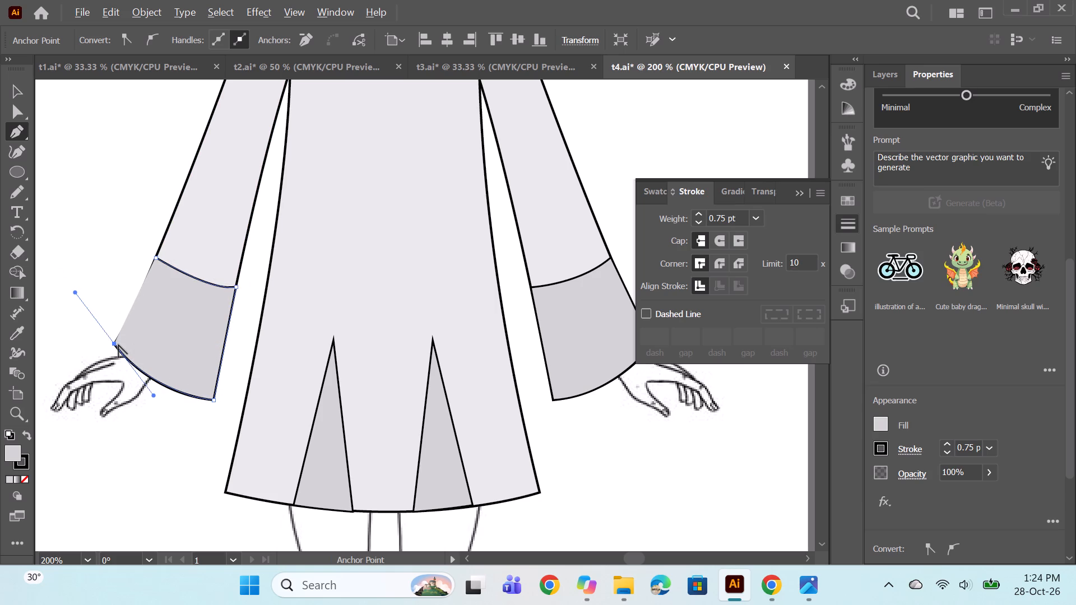
pyautogui.keyDown('alt'); pyautogui.click(113, 343); pyautogui.keyUp('alt')
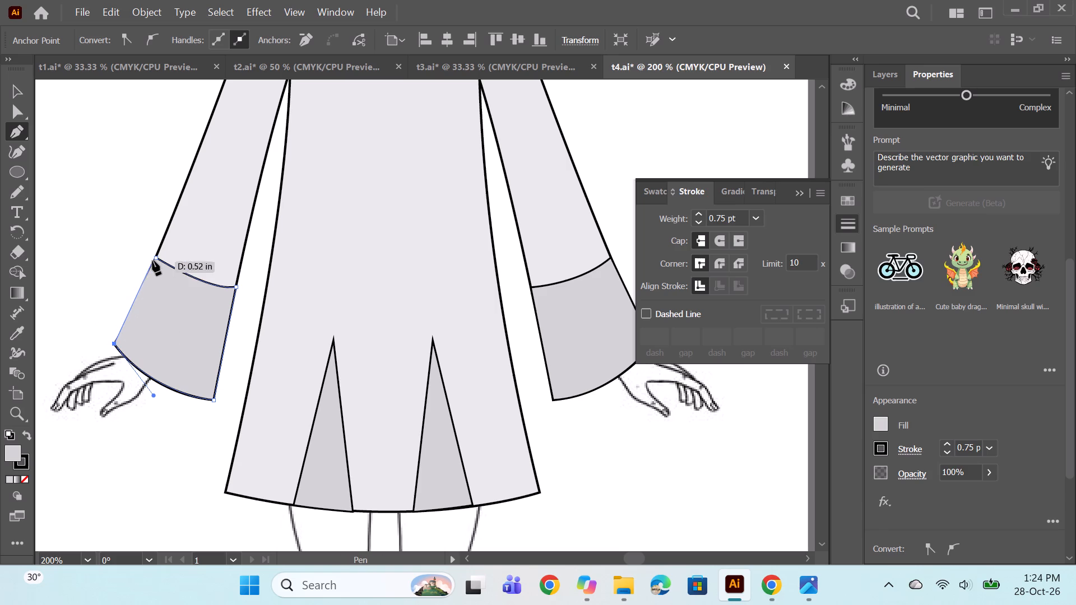
pyautogui.click(154, 257)
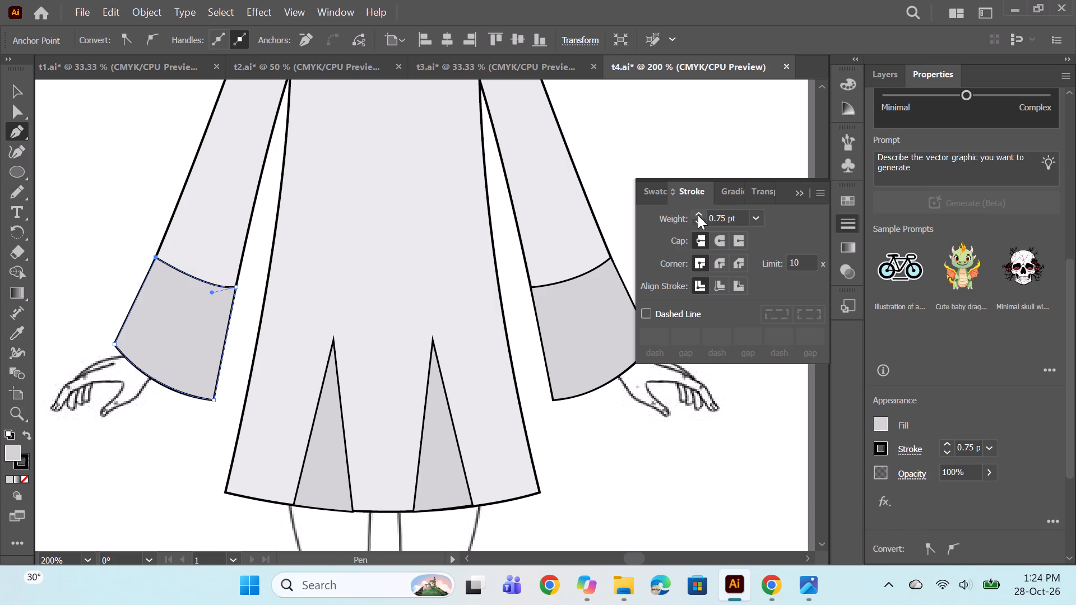
pyautogui.keyDown('ctrl'); pyautogui.click(639, 161); pyautogui.keyUp('ctrl')
# Delete both collar halves, the button and the placket from the long-sleeved shirt.
pyautogui.keyDown('alt'); pyautogui.scroll(-3, 372, 244); pyautogui.keyUp('alt')
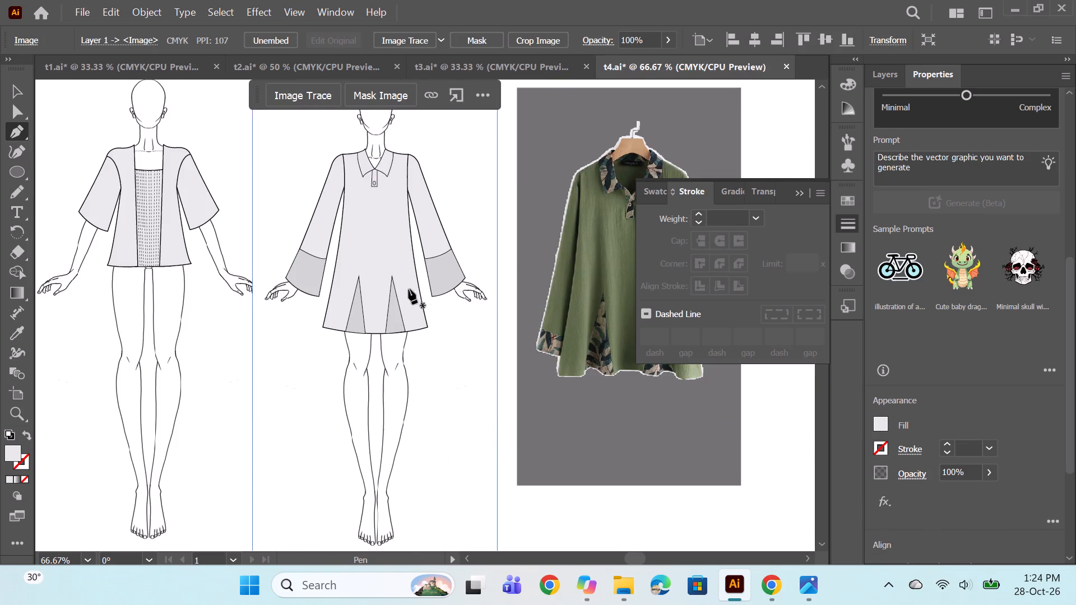
pyautogui.keyDown('alt'); pyautogui.scroll(-1, 453, 382); pyautogui.keyUp('alt')
pyautogui.press('space')
pyautogui.moveTo(565, 398); pyautogui.dragTo(437, 448)
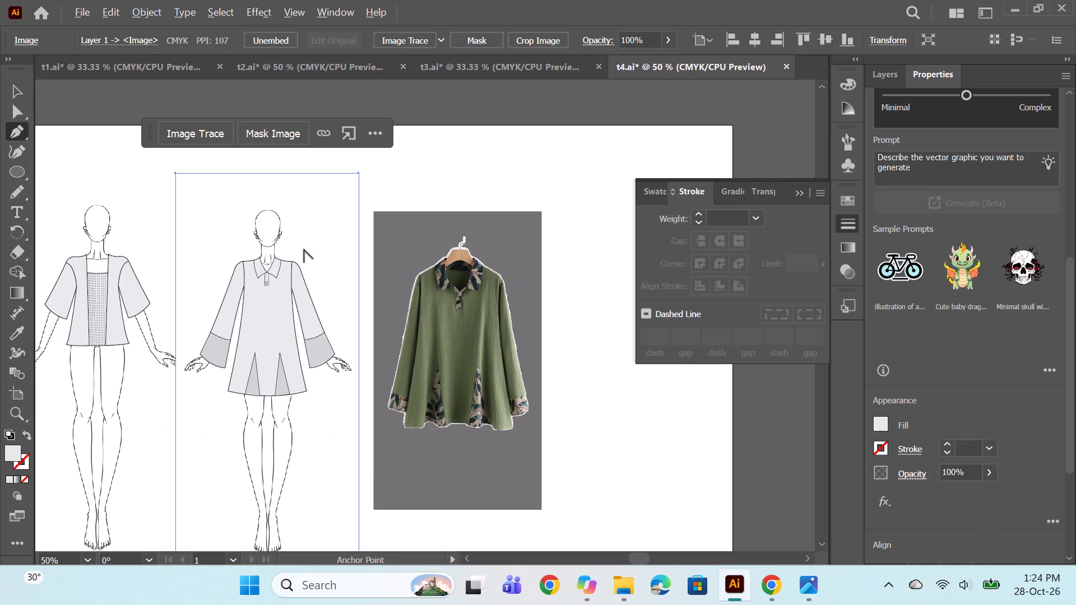
pyautogui.keyDown('alt'); pyautogui.scroll(1, 304, 249); pyautogui.keyUp('alt')
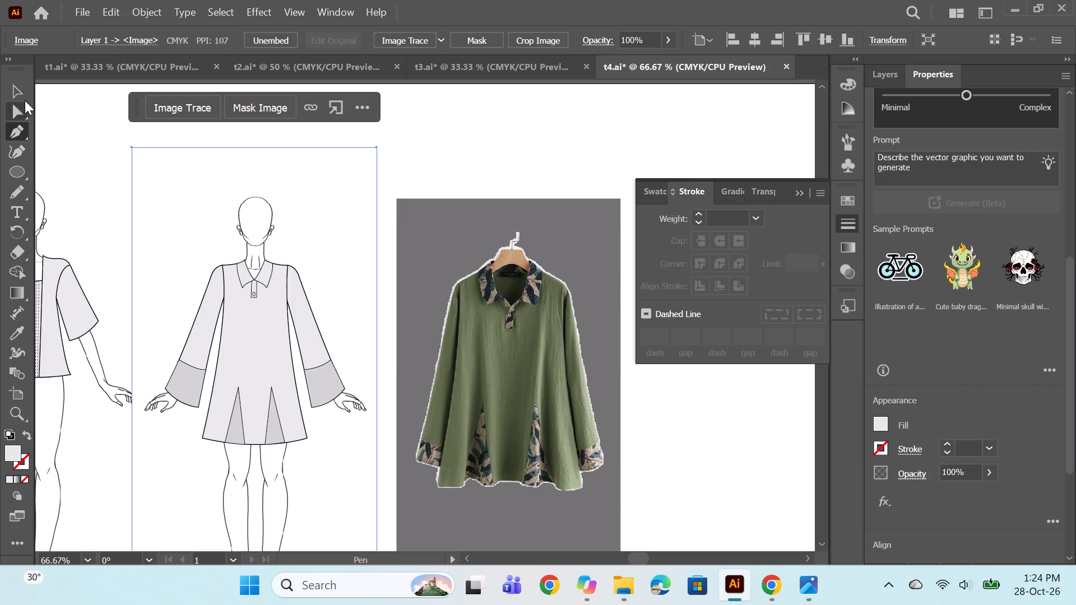
pyautogui.click(25, 94)
pyautogui.click(259, 273)
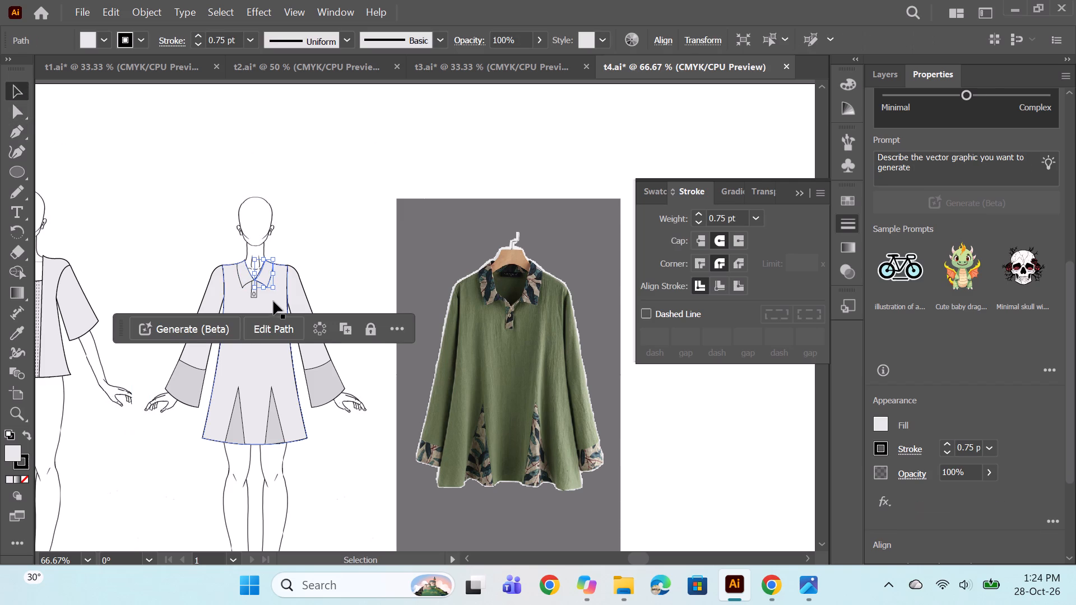
pyautogui.press('BackSpace')
pyautogui.click(248, 277)
pyautogui.press('BackSpace')
pyautogui.click(253, 291)
pyautogui.press('BackSpace')
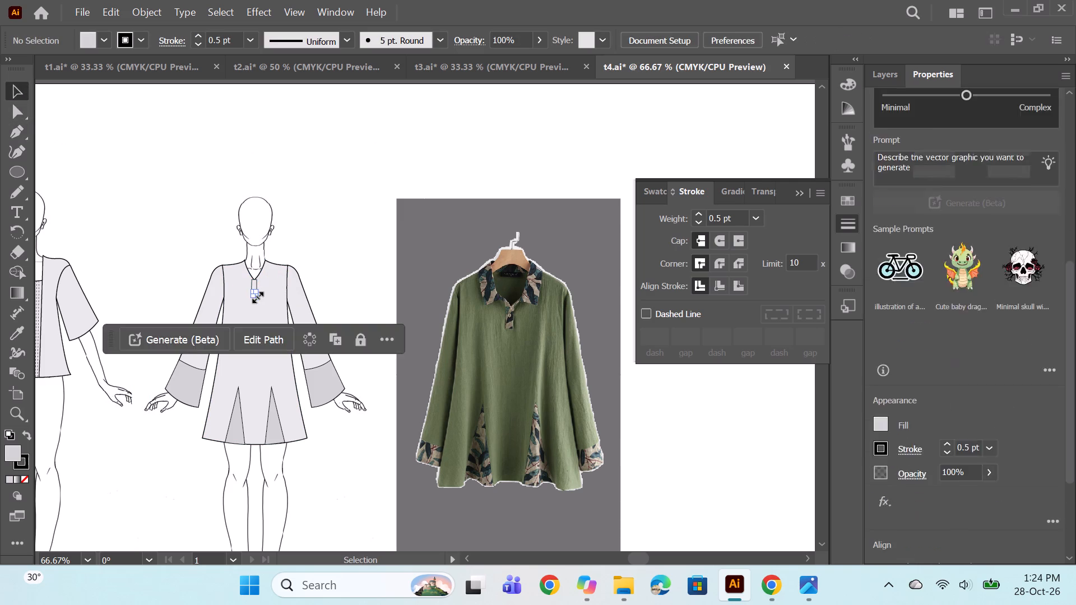
pyautogui.click(255, 283)
pyautogui.press('BackSpace')
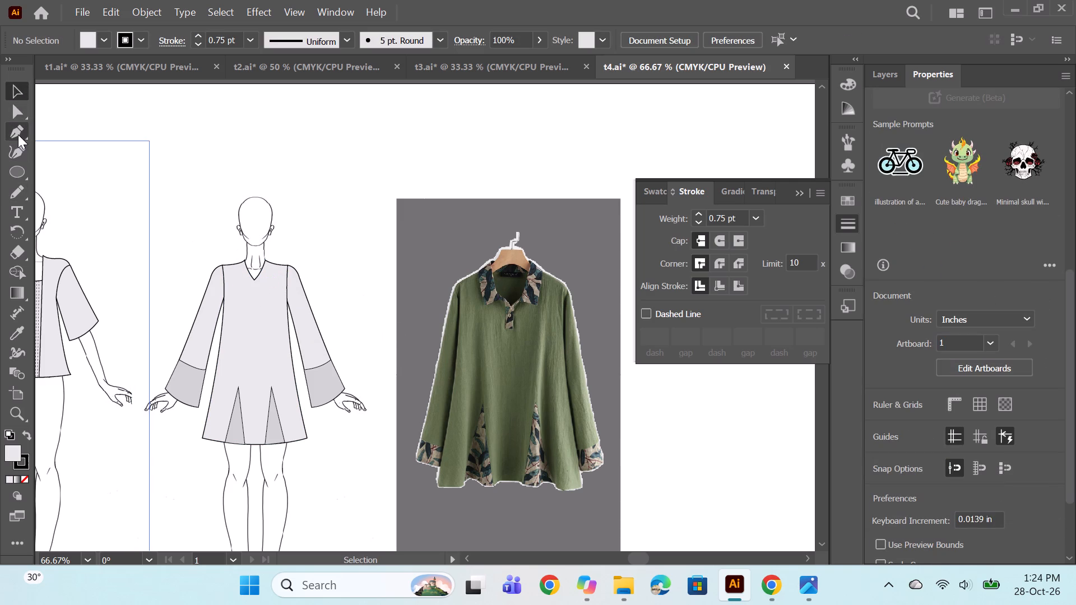
# Lower the point of the shirt's V-neckline and bow the right side of the neckline into a slight outward curve.
pyautogui.click(18, 134)
pyautogui.keyDown('alt'); pyautogui.scroll(4, 250, 268); pyautogui.keyUp('alt')
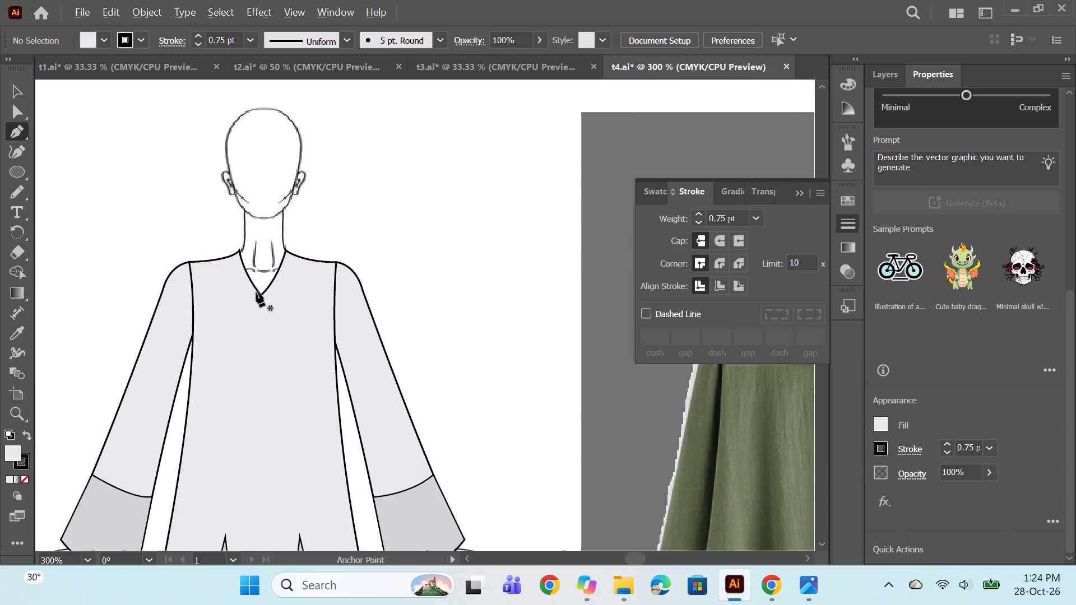
pyautogui.keyDown('ctrl'); pyautogui.click(273, 322); pyautogui.keyUp('ctrl')
pyautogui.keyDown('ctrl'); pyautogui.moveTo(273, 322); pyautogui.dragTo(271, 376); pyautogui.keyUp('ctrl')
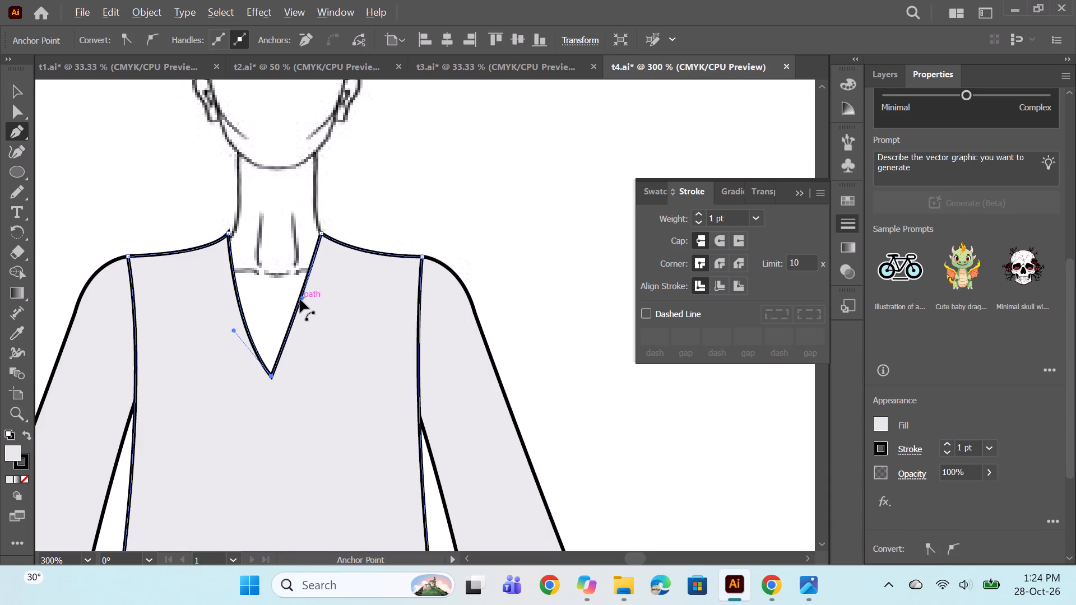
pyautogui.keyDown('alt'); pyautogui.moveTo(303, 295); pyautogui.dragTo(308, 296); pyautogui.keyUp('alt')
pyautogui.keyDown('ctrl'); pyautogui.click(517, 220); pyautogui.keyUp('ctrl')
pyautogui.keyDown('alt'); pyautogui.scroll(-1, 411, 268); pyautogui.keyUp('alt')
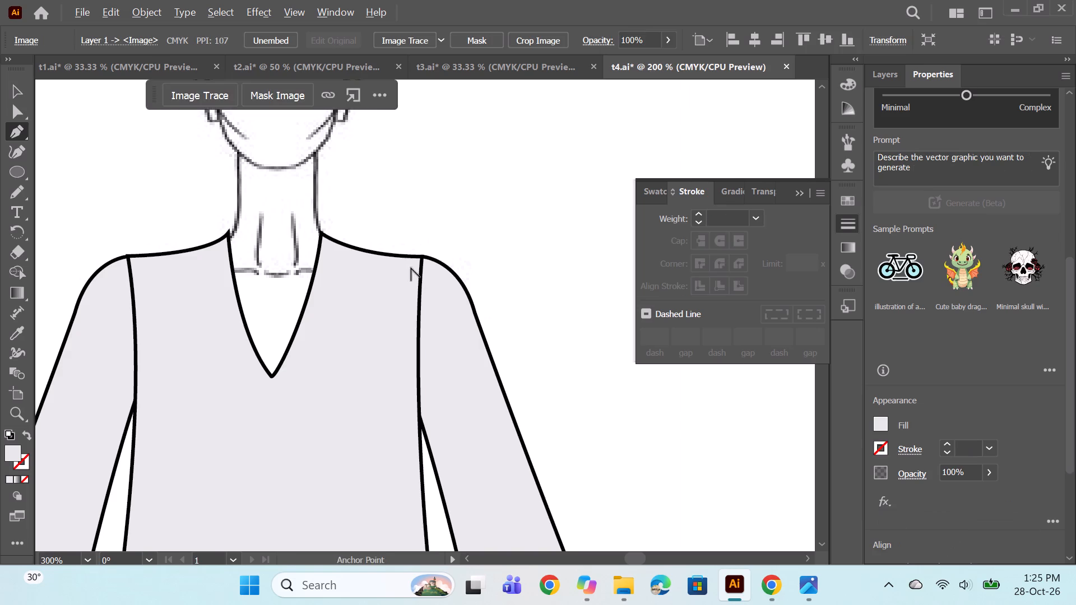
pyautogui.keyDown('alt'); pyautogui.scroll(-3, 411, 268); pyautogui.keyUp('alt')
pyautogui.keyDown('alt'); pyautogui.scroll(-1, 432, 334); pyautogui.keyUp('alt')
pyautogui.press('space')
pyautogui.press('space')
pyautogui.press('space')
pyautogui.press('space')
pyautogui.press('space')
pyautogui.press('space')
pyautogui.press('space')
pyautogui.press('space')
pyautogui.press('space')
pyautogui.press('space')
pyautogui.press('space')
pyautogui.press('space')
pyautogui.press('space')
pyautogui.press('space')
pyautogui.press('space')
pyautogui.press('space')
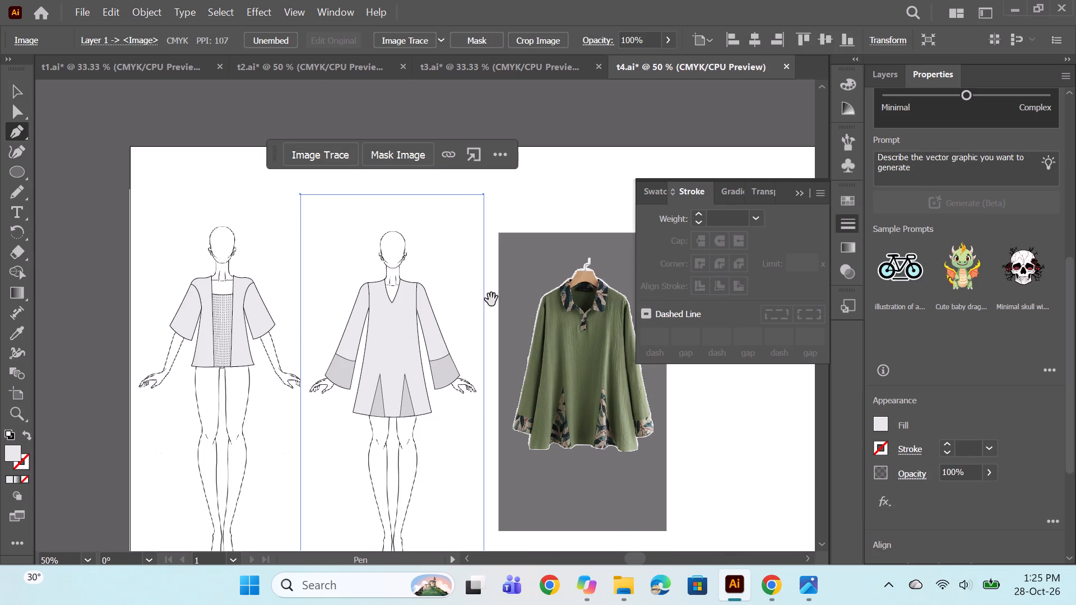
# Draw an open inverted-V stitch line inside the shirt's left hem godet, with sides about 0.82 in long ending at the hem.
pyautogui.moveTo(540, 224); pyautogui.dragTo(436, 208)
pyautogui.keyDown('alt'); pyautogui.scroll(1, 316, 272); pyautogui.keyUp('alt')
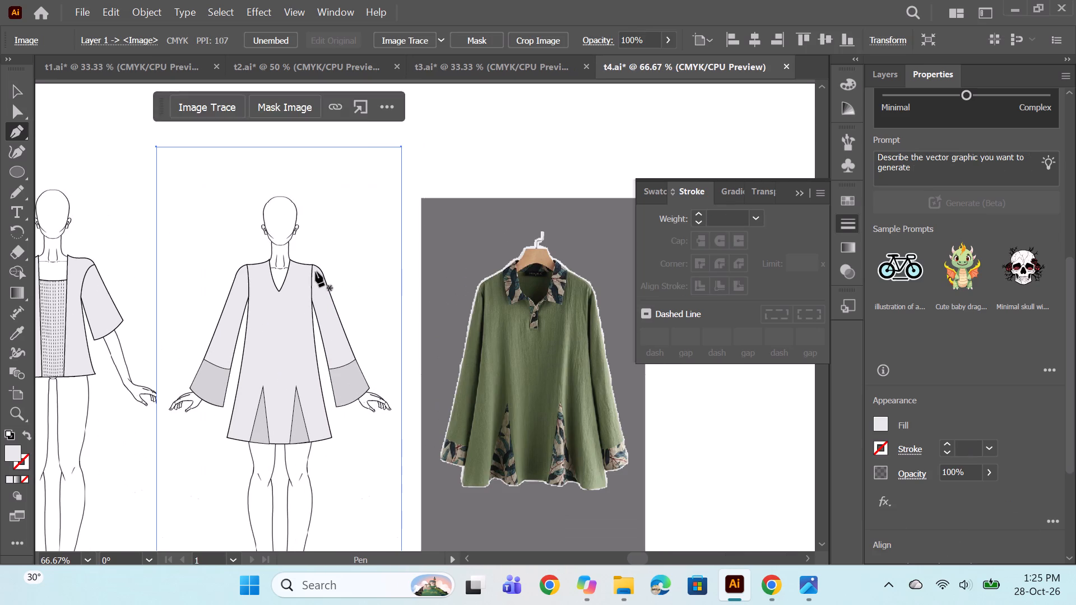
pyautogui.scroll(-2, 315, 271)
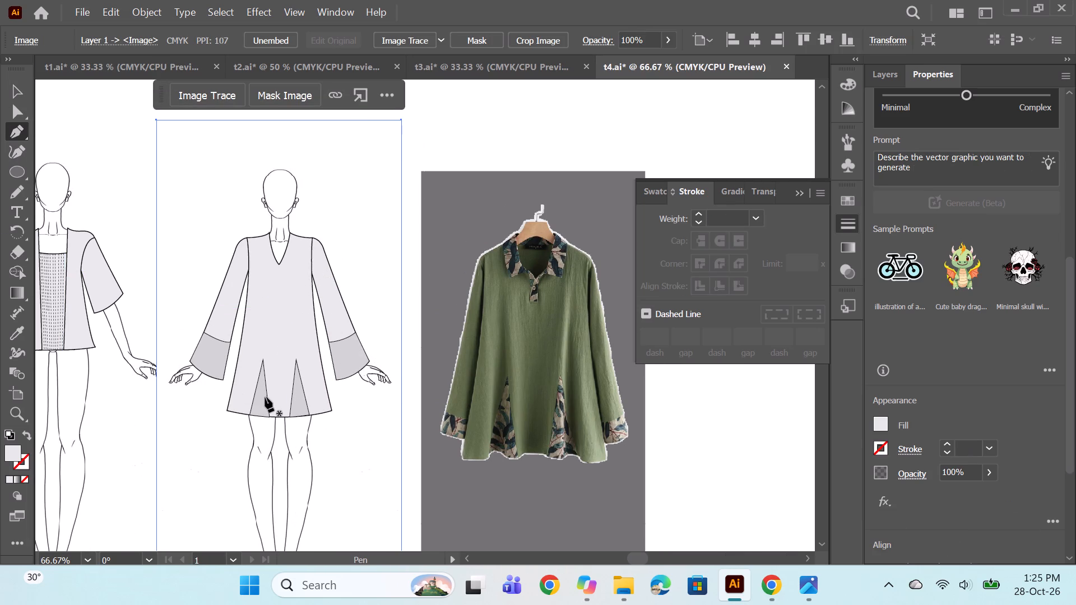
pyautogui.scroll(1, 265, 397)
pyautogui.keyDown('alt'); pyautogui.scroll(2, 284, 415); pyautogui.keyUp('alt')
pyautogui.scroll(-3, 238, 369)
pyautogui.keyDown('alt'); pyautogui.scroll(2, 226, 349); pyautogui.keyUp('alt')
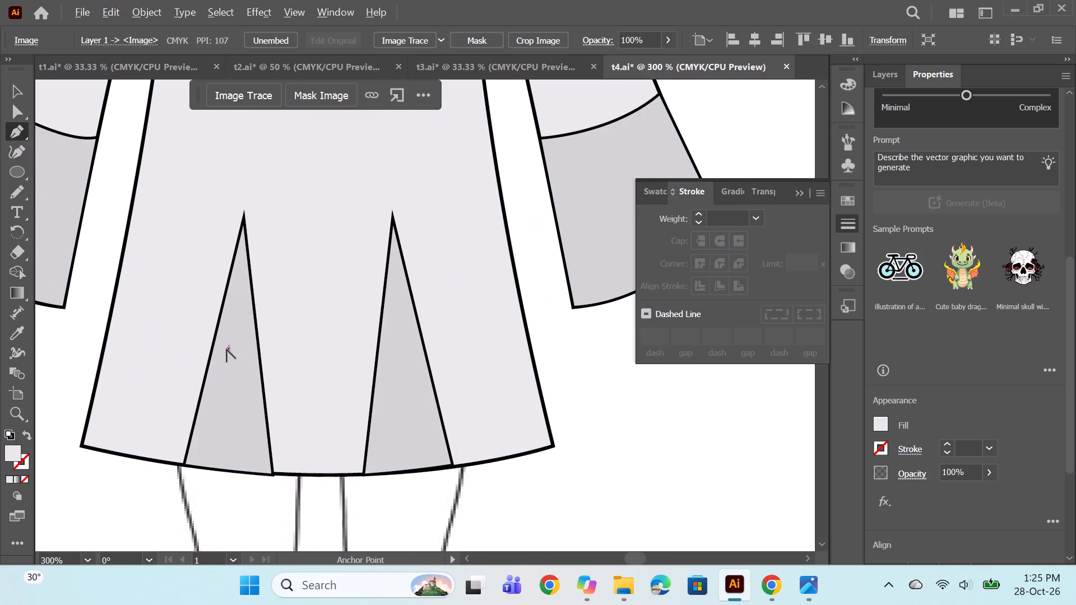
pyautogui.keyDown('alt'); pyautogui.scroll(-1, 223, 365); pyautogui.keyUp('alt')
pyautogui.keyDown('alt'); pyautogui.scroll(1, 221, 385); pyautogui.keyUp('alt')
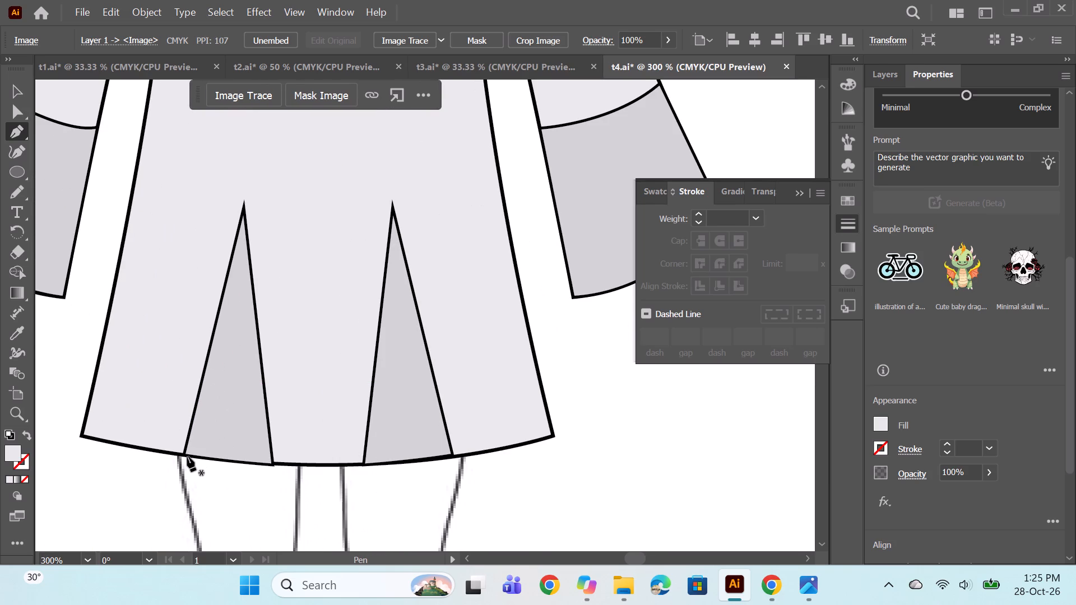
pyautogui.click(191, 457)
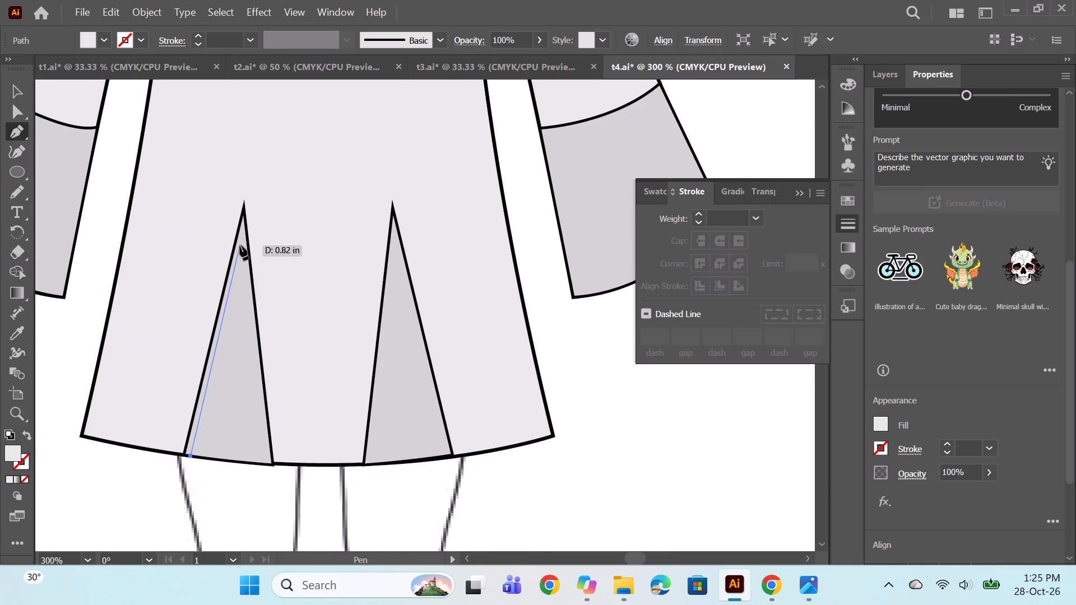
pyautogui.click(240, 245)
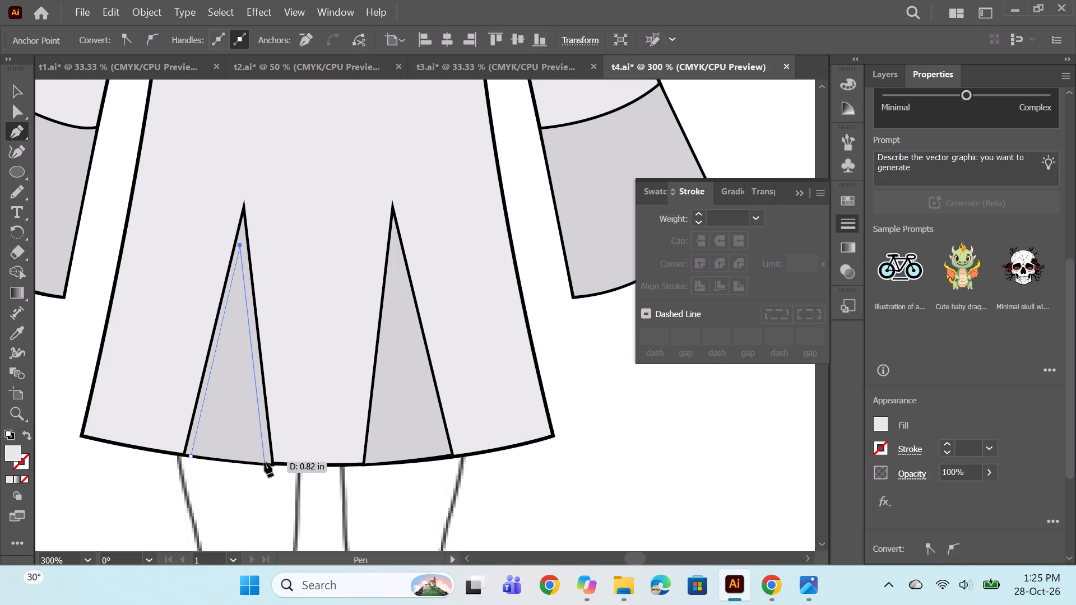
pyautogui.click(266, 464)
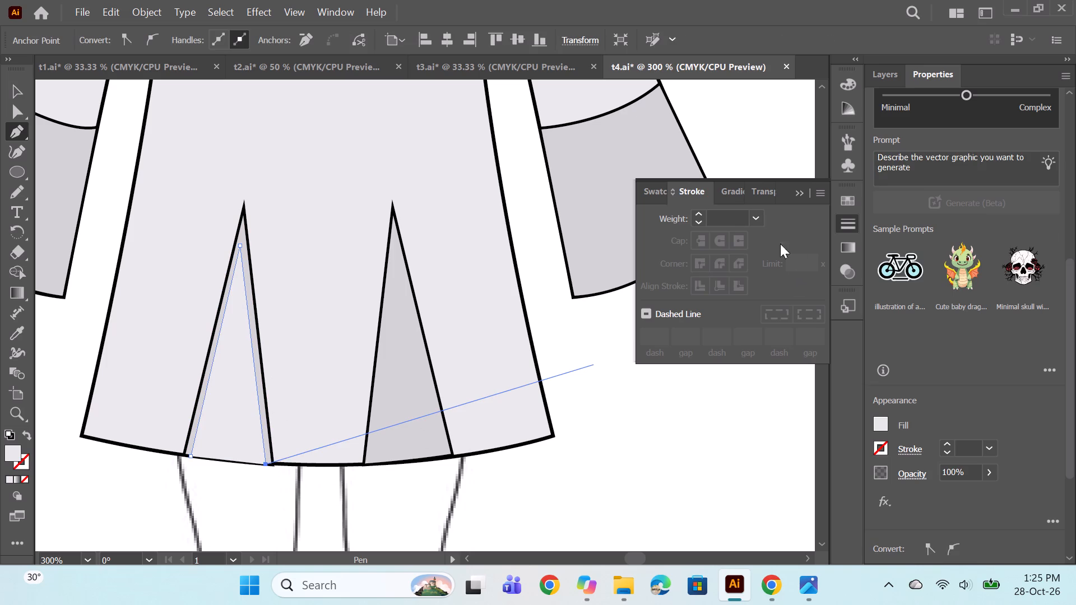
# Style the inverted-V line in the left godet with no fill and a 0.5 pt dashed stroke with 2 pt dashes.
pyautogui.click(876, 426)
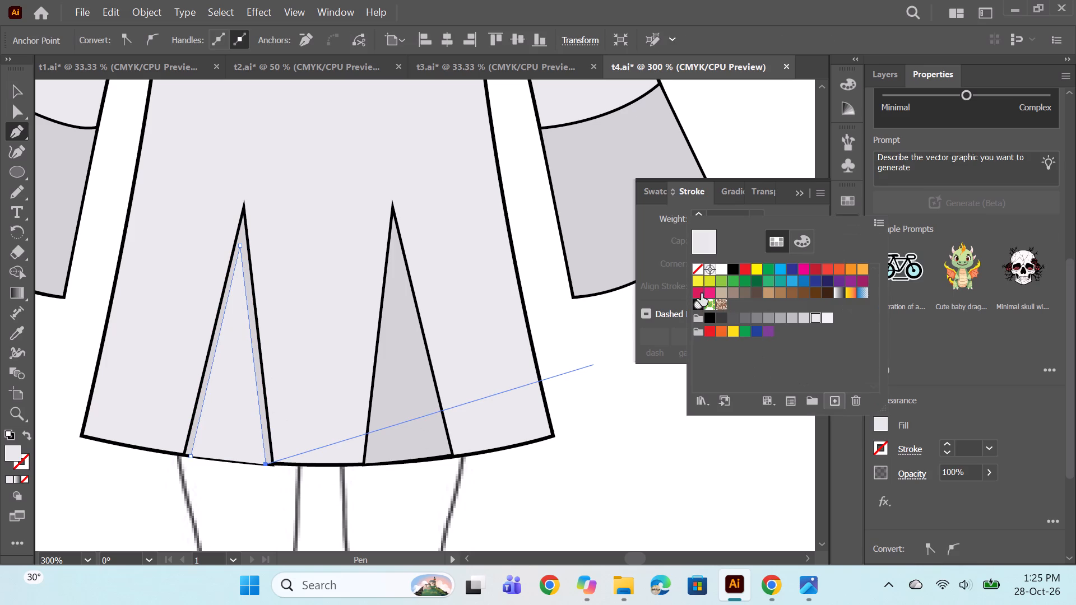
pyautogui.click(703, 265)
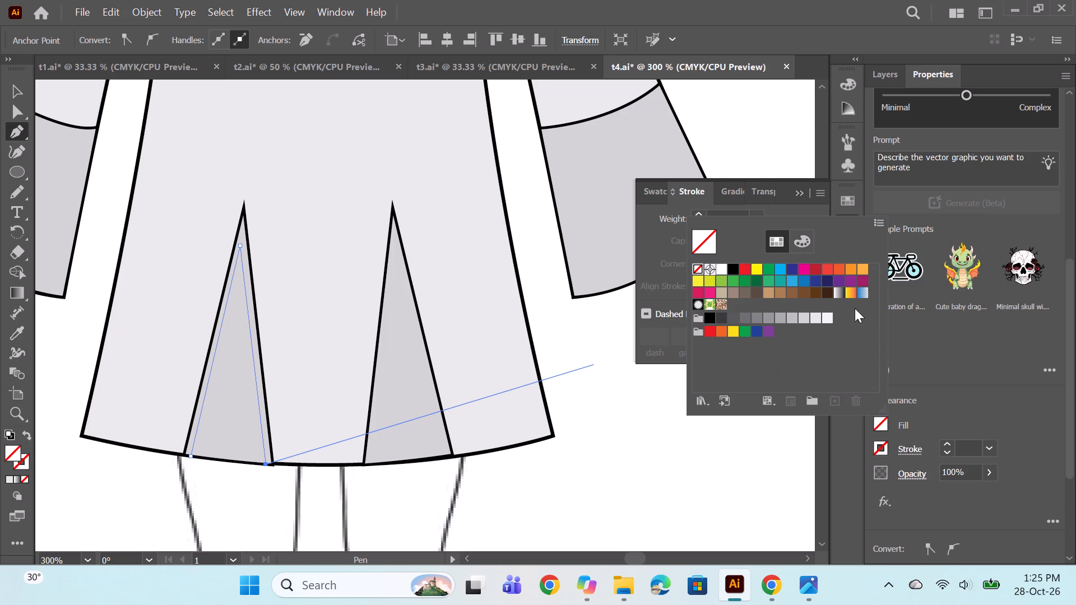
pyautogui.click(952, 445)
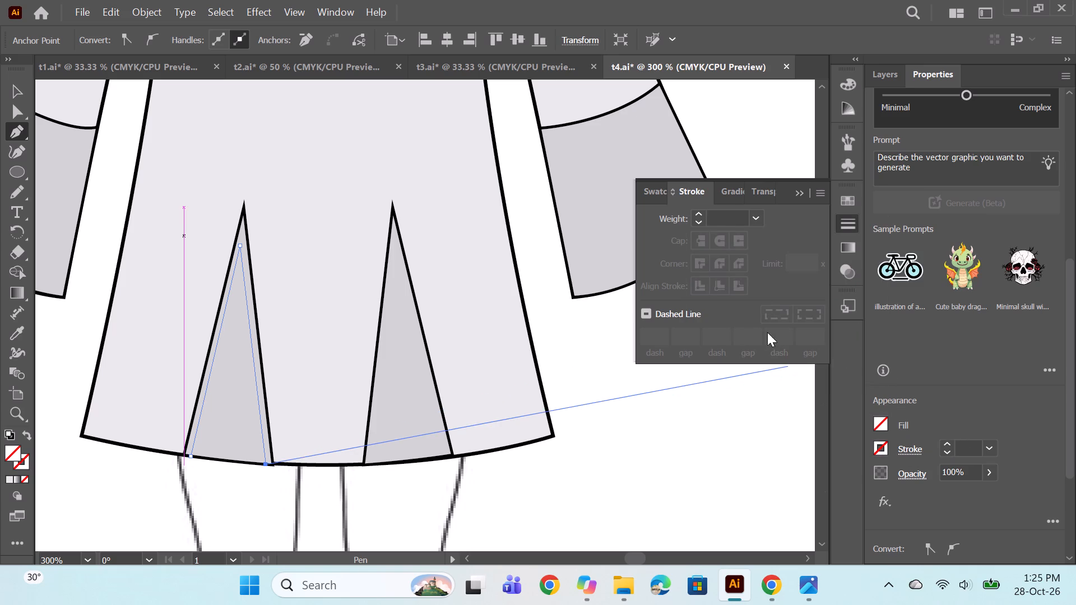
pyautogui.click(698, 215)
pyautogui.click(698, 215)
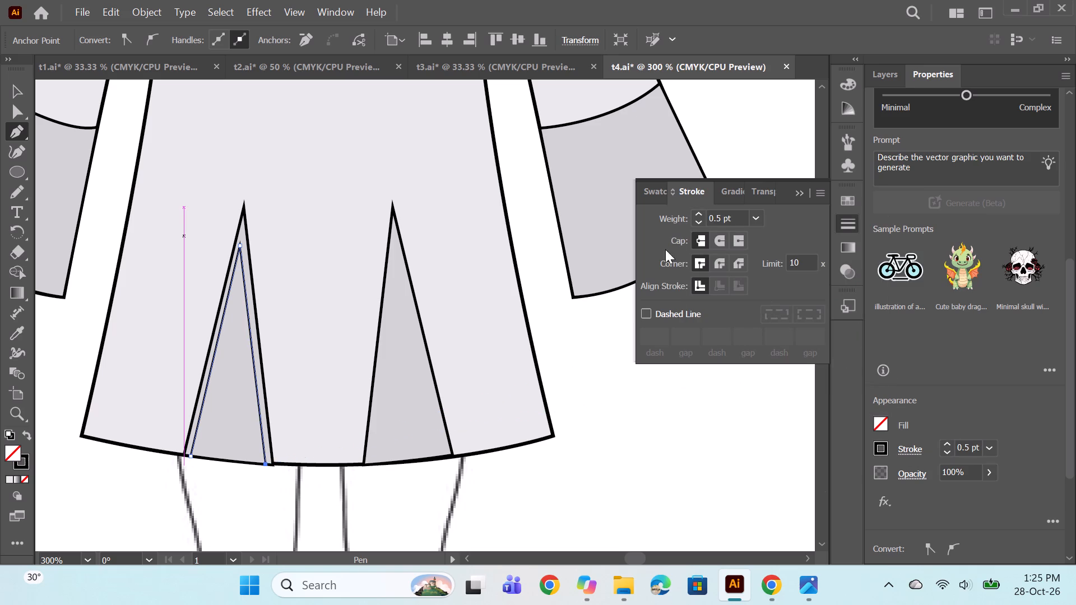
pyautogui.click(641, 314)
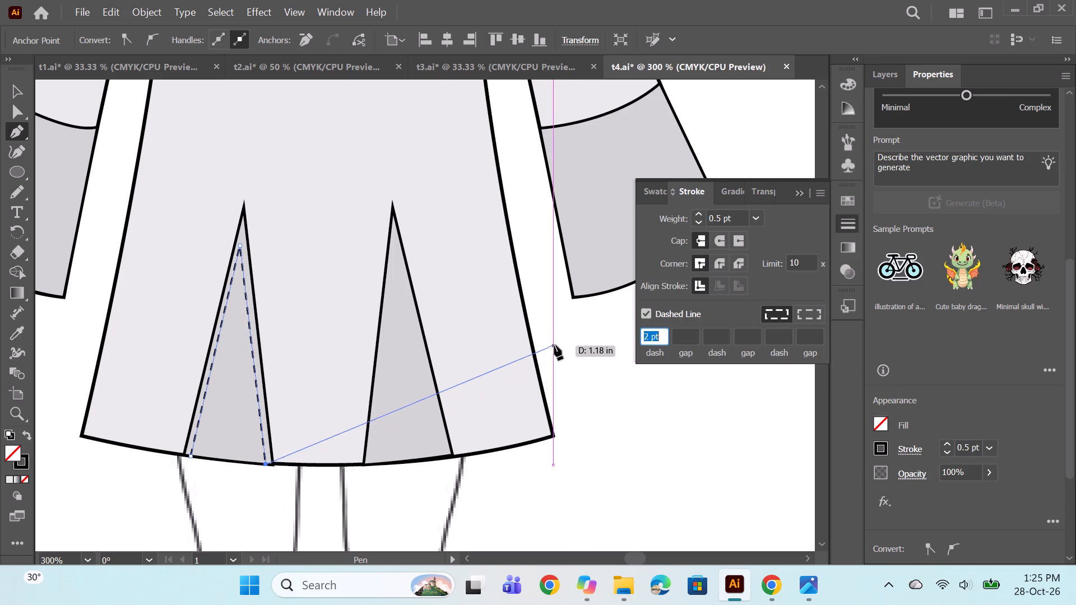
pyautogui.keyDown('ctrl'); pyautogui.click(554, 345); pyautogui.keyUp('ctrl')
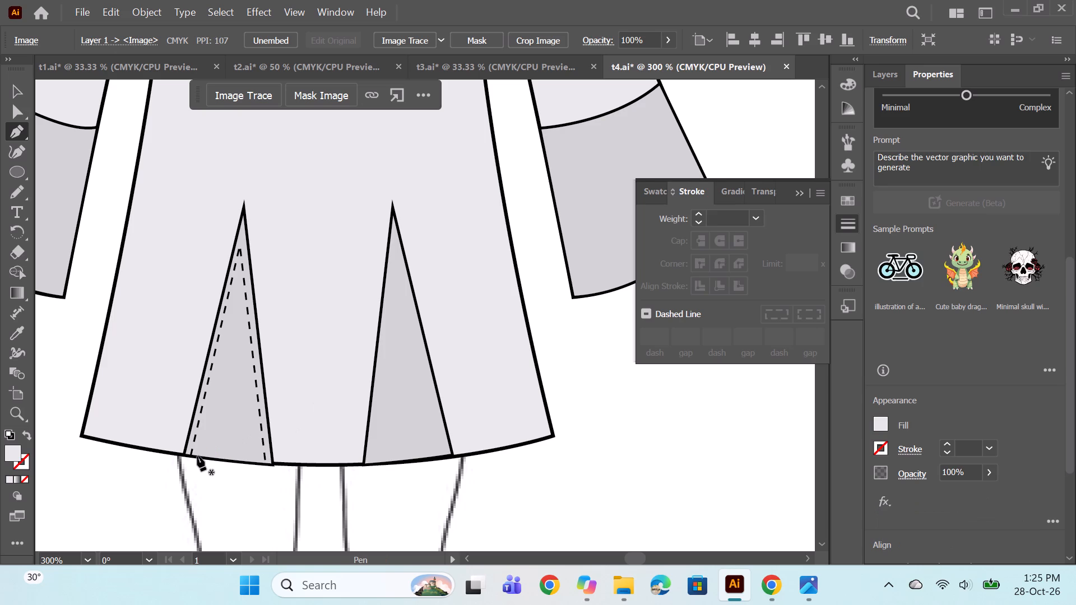
# Draw a closed inner panel within the left godet's stitching, about 0.63 in tall with a curved hem edge, light grey fill and solid 0.5 pt stroke.
pyautogui.click(197, 456)
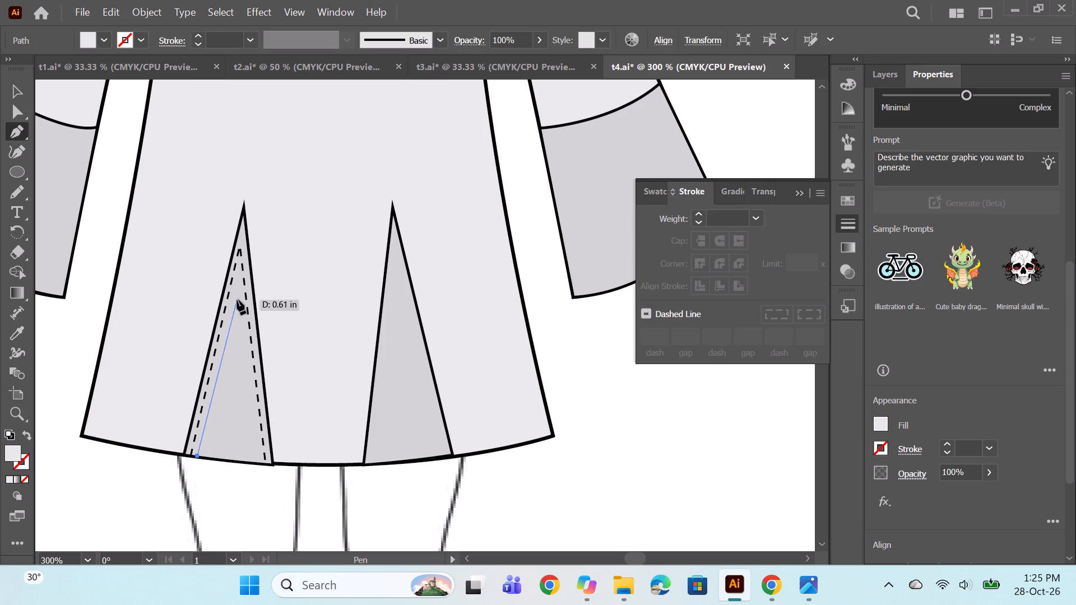
pyautogui.click(236, 299)
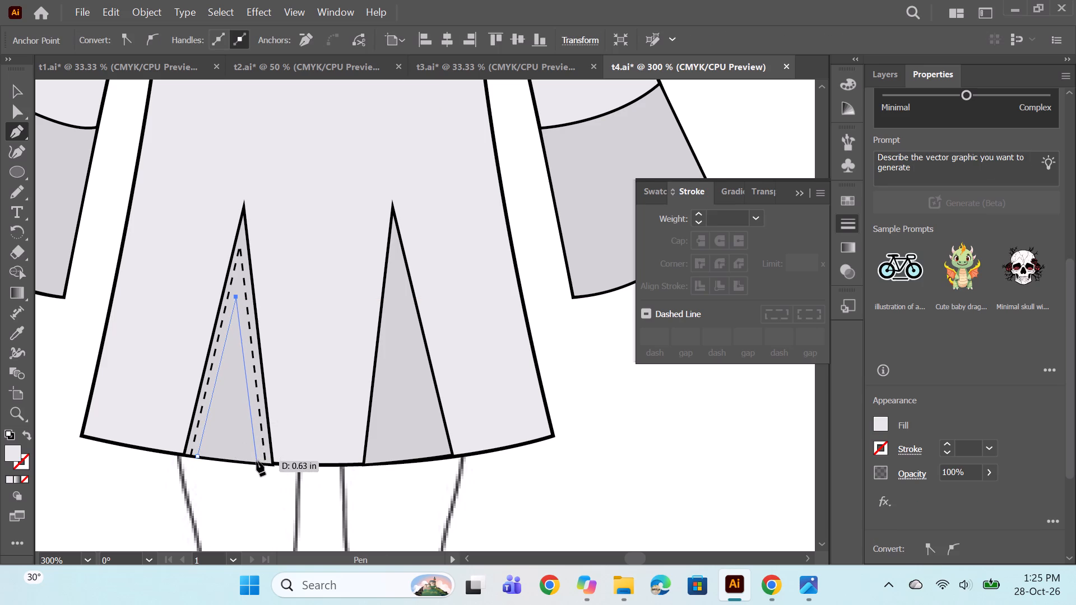
pyautogui.click(256, 463)
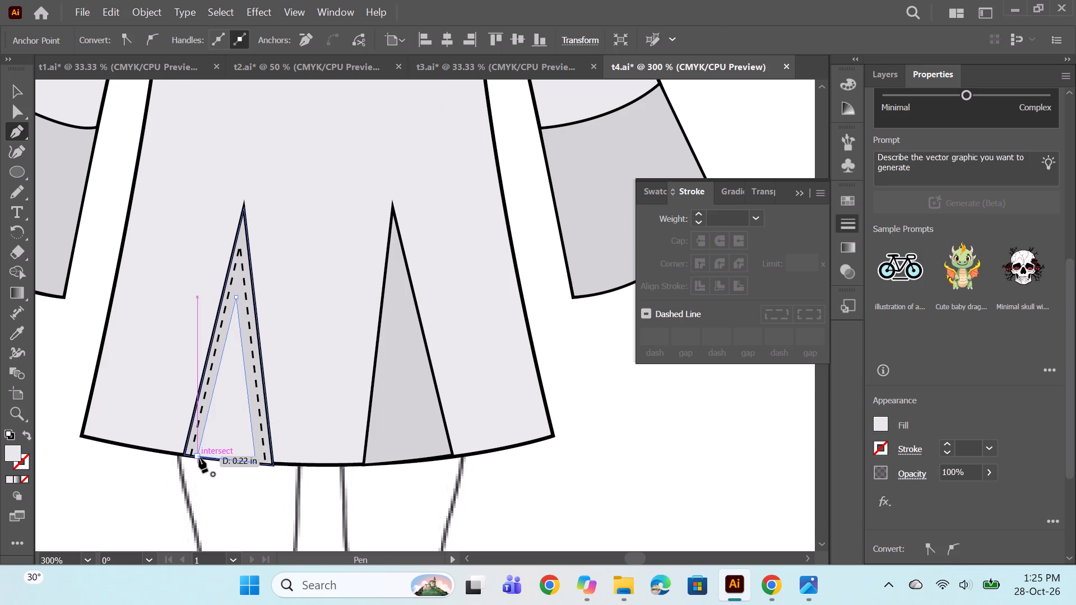
pyautogui.moveTo(199, 458); pyautogui.dragTo(175, 446)
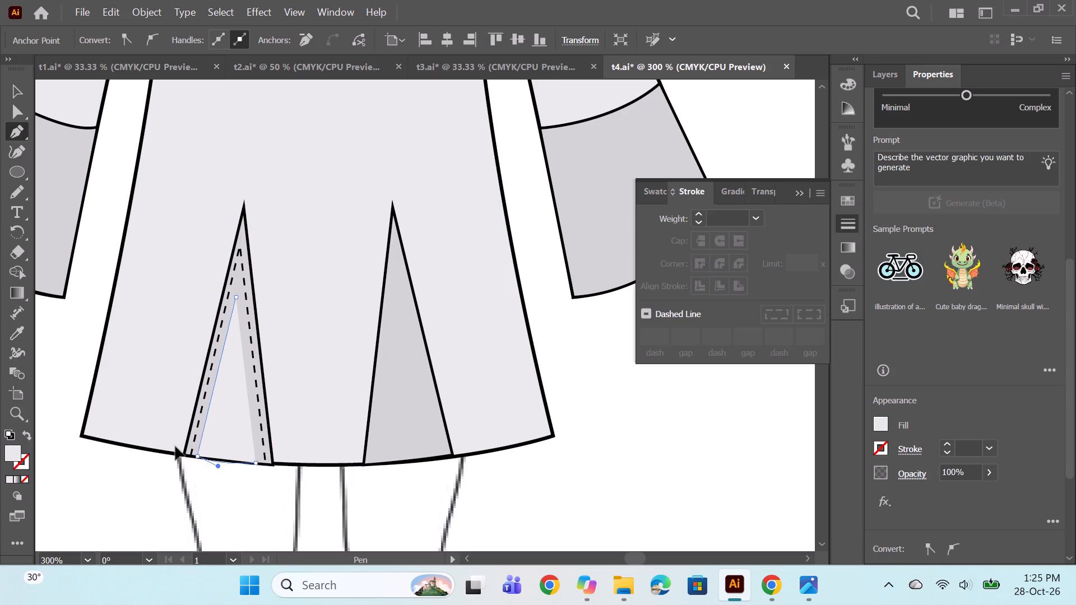
pyautogui.moveTo(175, 446); pyautogui.dragTo(173, 449)
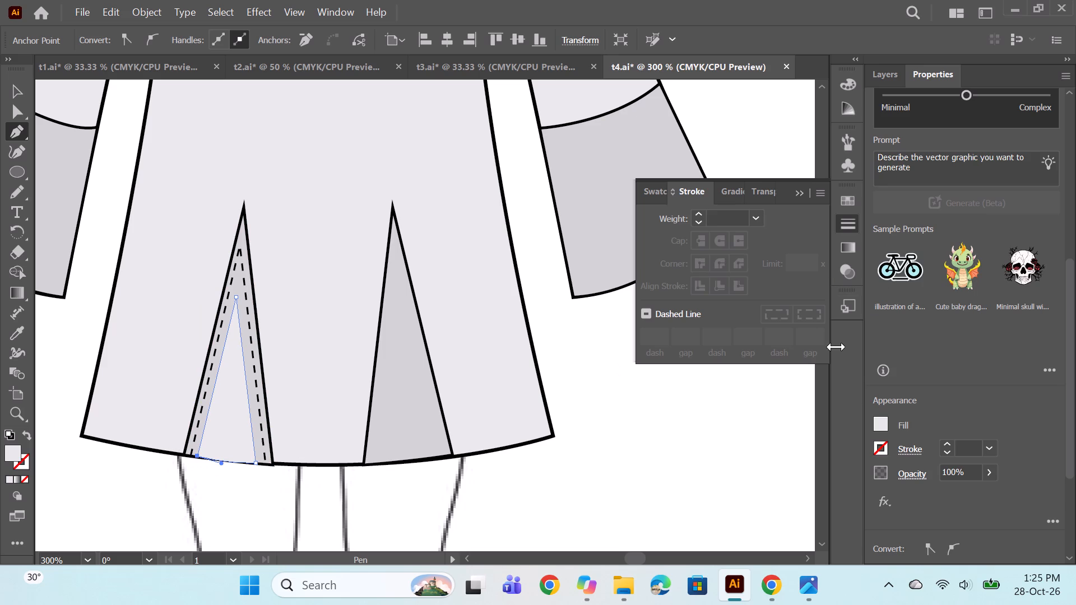
pyautogui.click(945, 444)
pyautogui.click(945, 444)
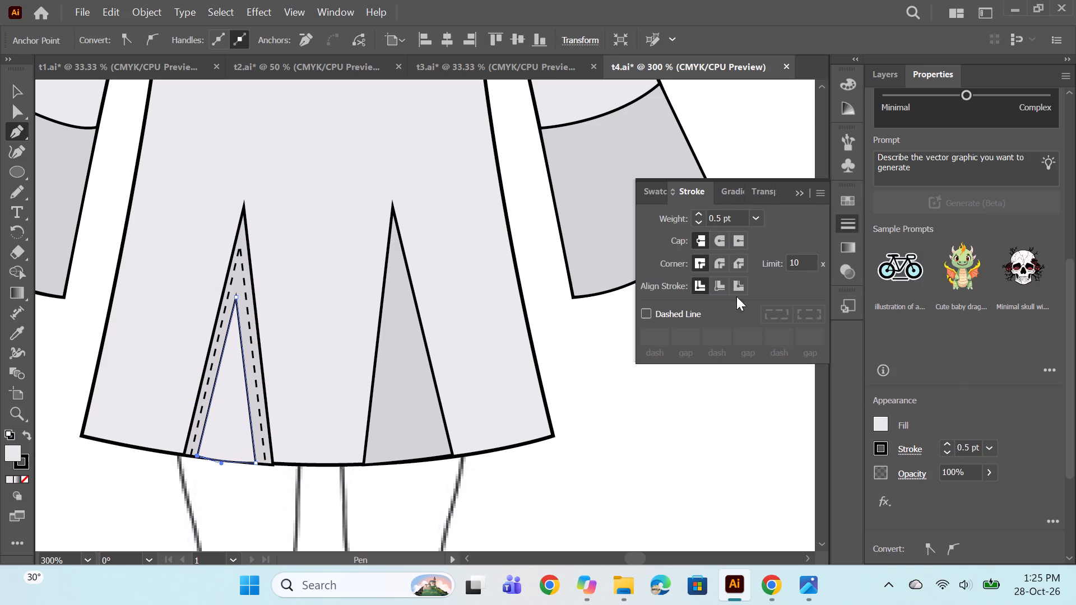
pyautogui.keyDown('ctrl'); pyautogui.click(653, 382); pyautogui.keyUp('ctrl')
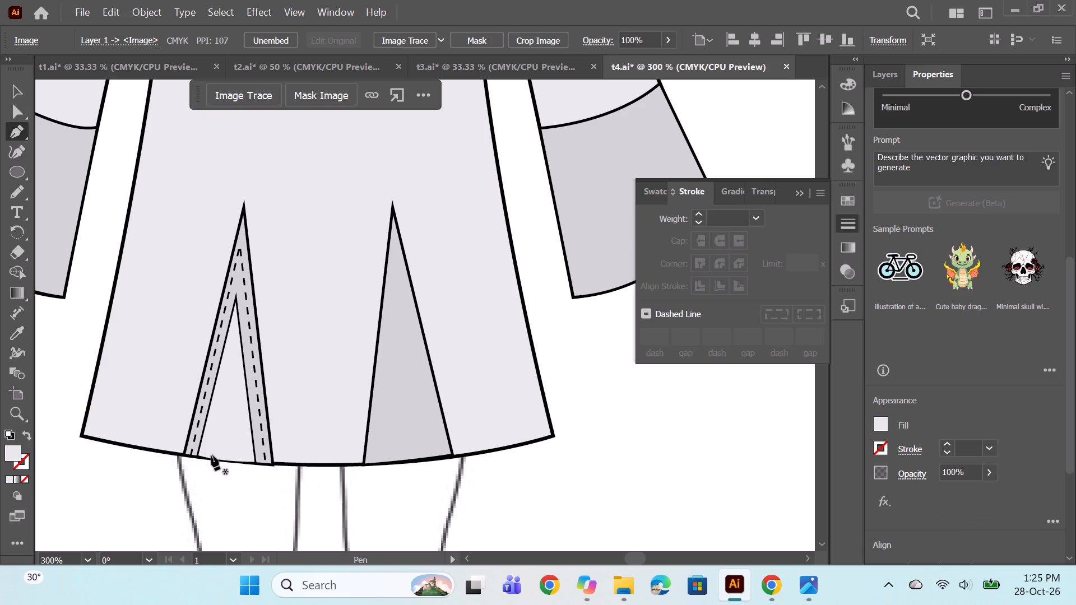
# Add an unfilled inverted-V stitch line inside the left godet's inner panel, about 0.47 in long, with a 0.5 pt dashed stroke.
pyautogui.click(207, 458)
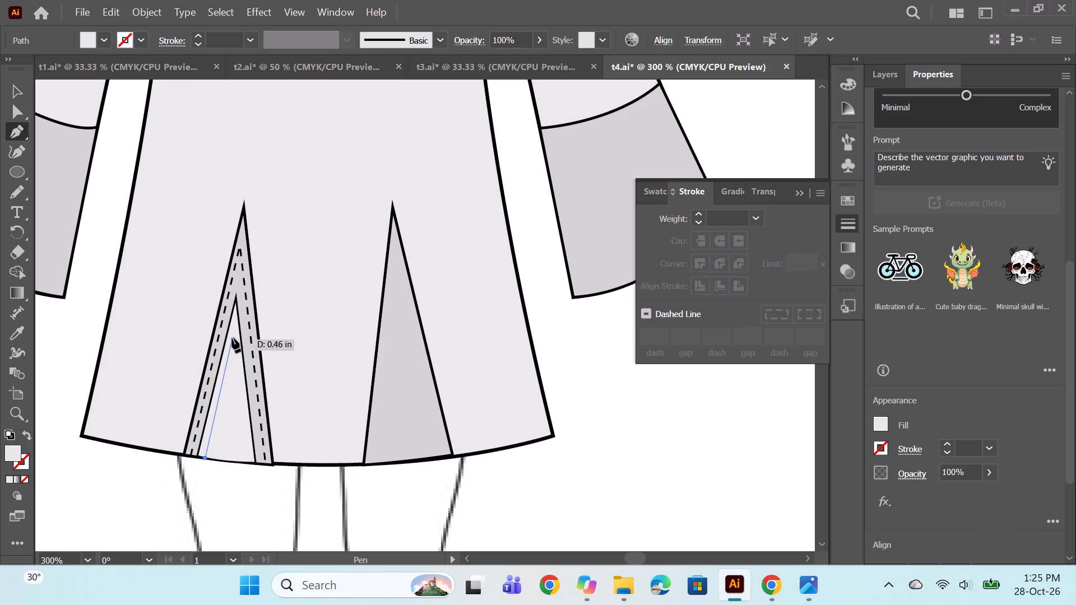
pyautogui.click(233, 338)
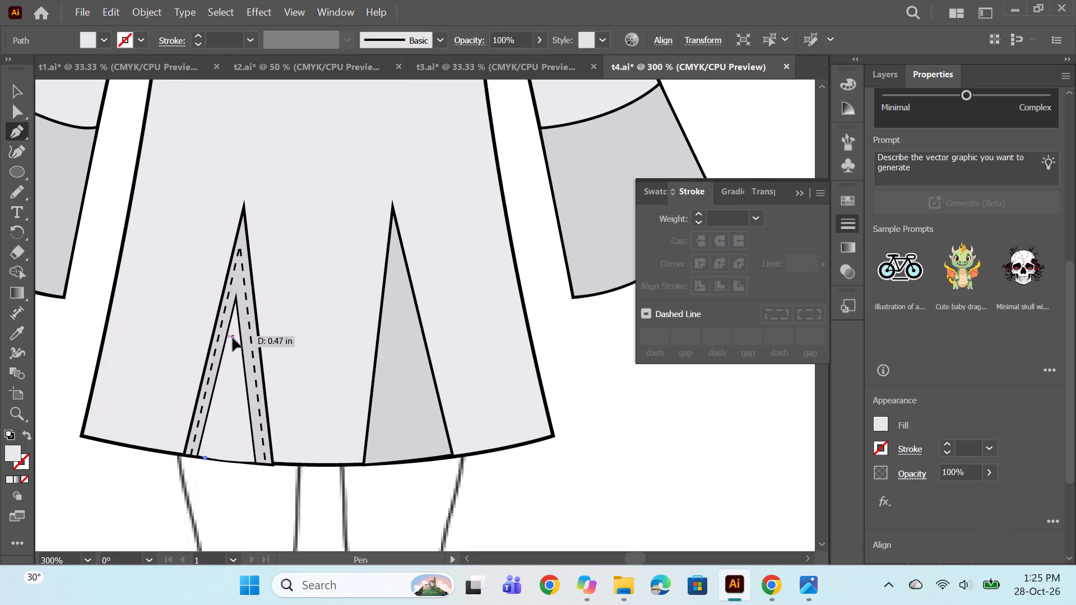
pyautogui.click(248, 462)
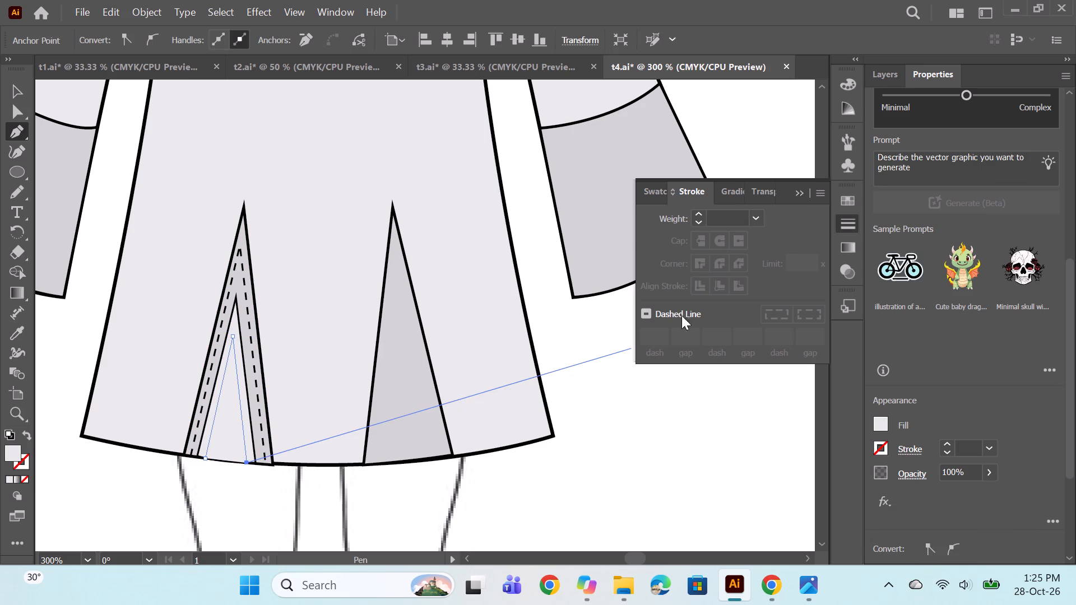
pyautogui.click(883, 423)
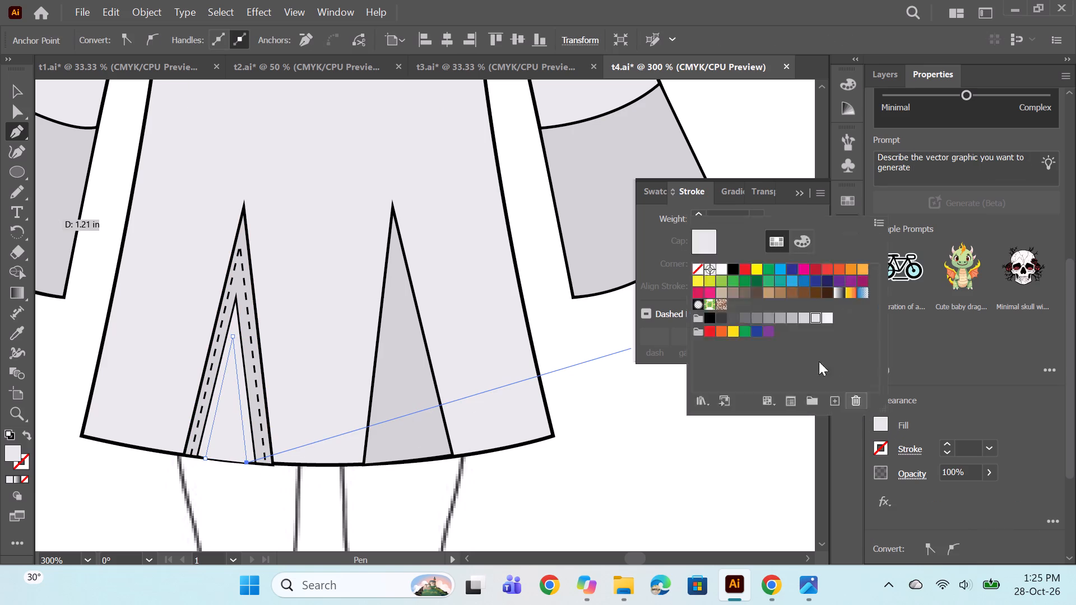
pyautogui.click(699, 267)
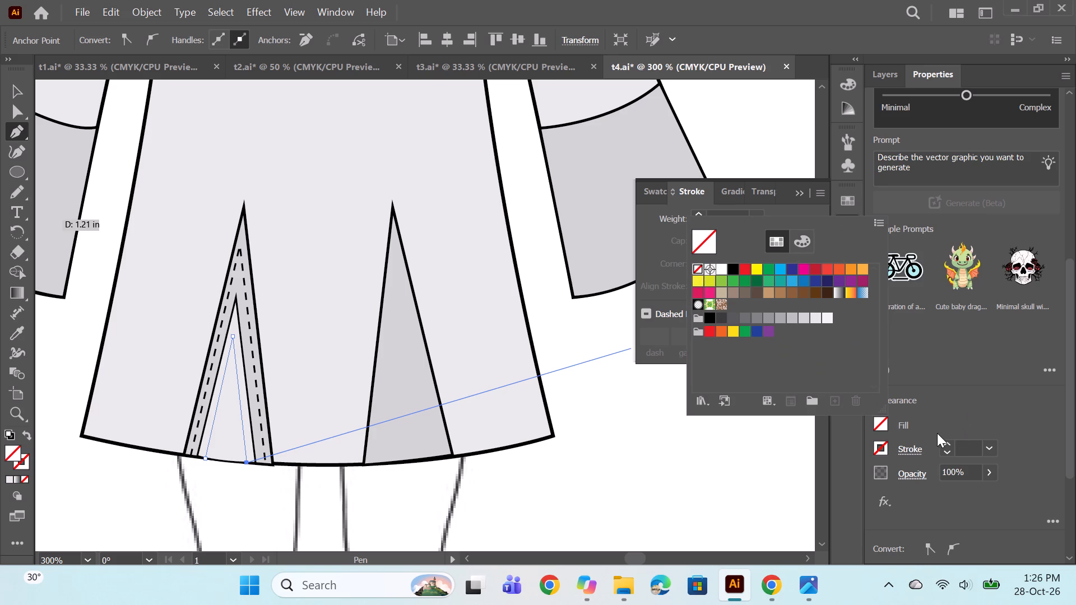
pyautogui.doubleClick(949, 444)
pyautogui.click(949, 444)
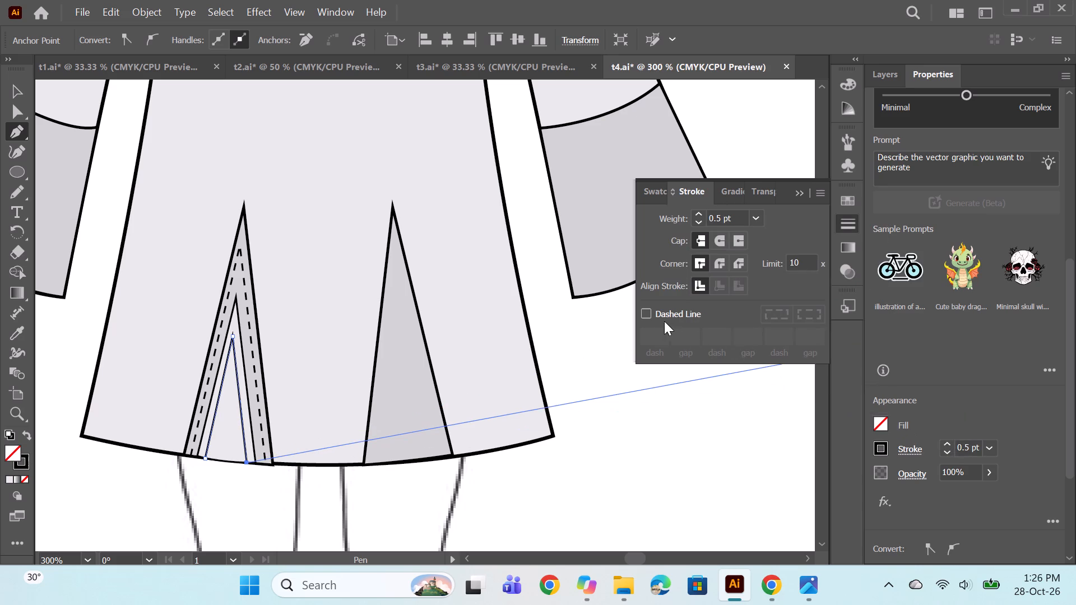
pyautogui.click(651, 315)
pyautogui.keyDown('ctrl'); pyautogui.click(675, 439); pyautogui.keyUp('ctrl')
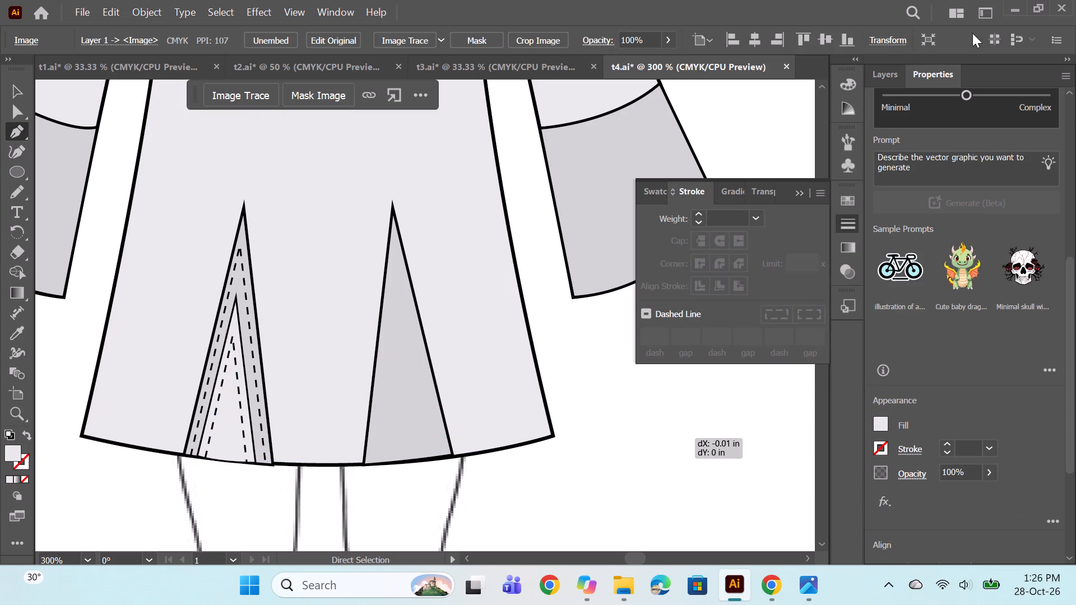
# Add an unfilled inverted-V stitch line inside the right hem godet, about 0.83 in long, with a 0.5 pt dashed stroke.
pyautogui.click(370, 463)
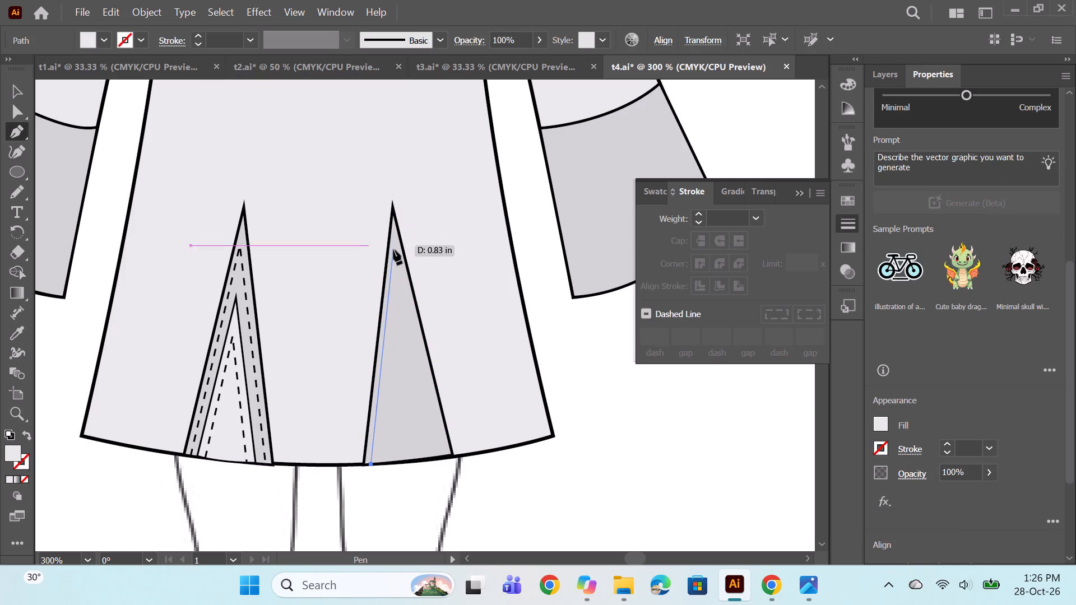
pyautogui.click(393, 250)
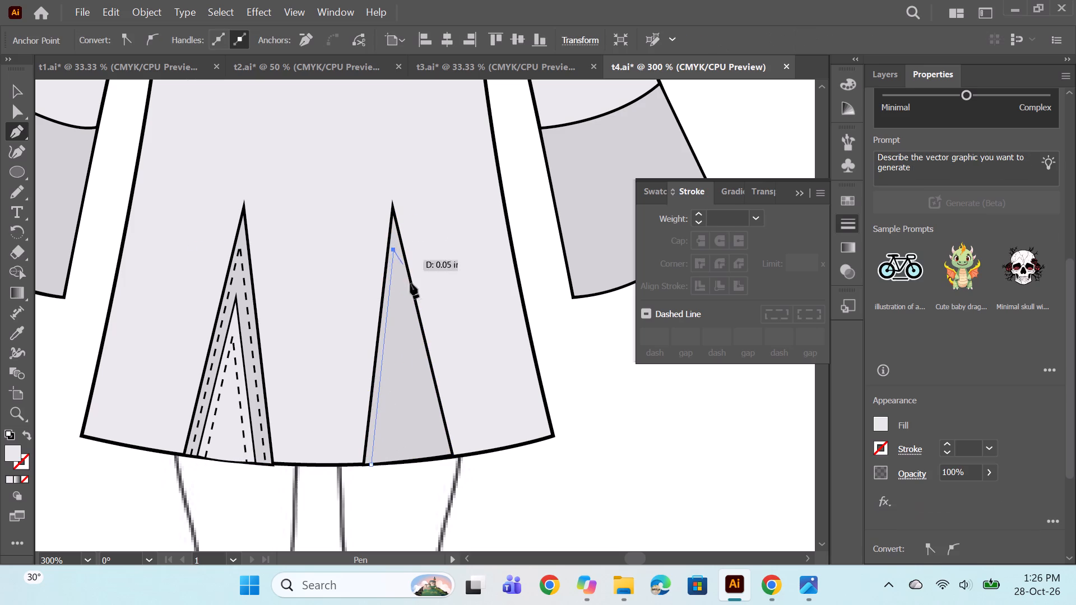
pyautogui.click(444, 457)
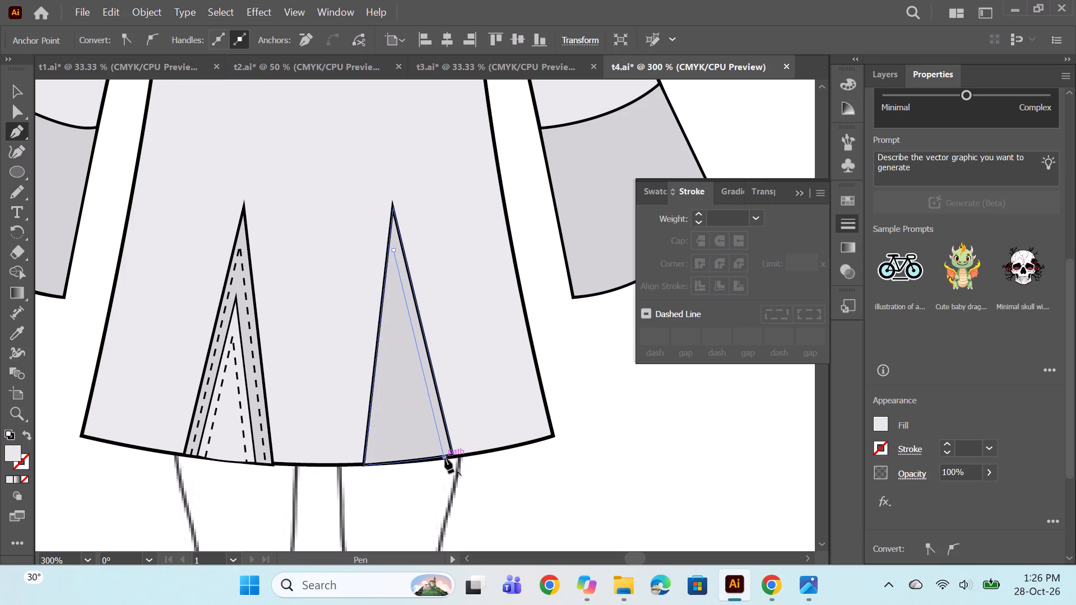
pyautogui.click(882, 426)
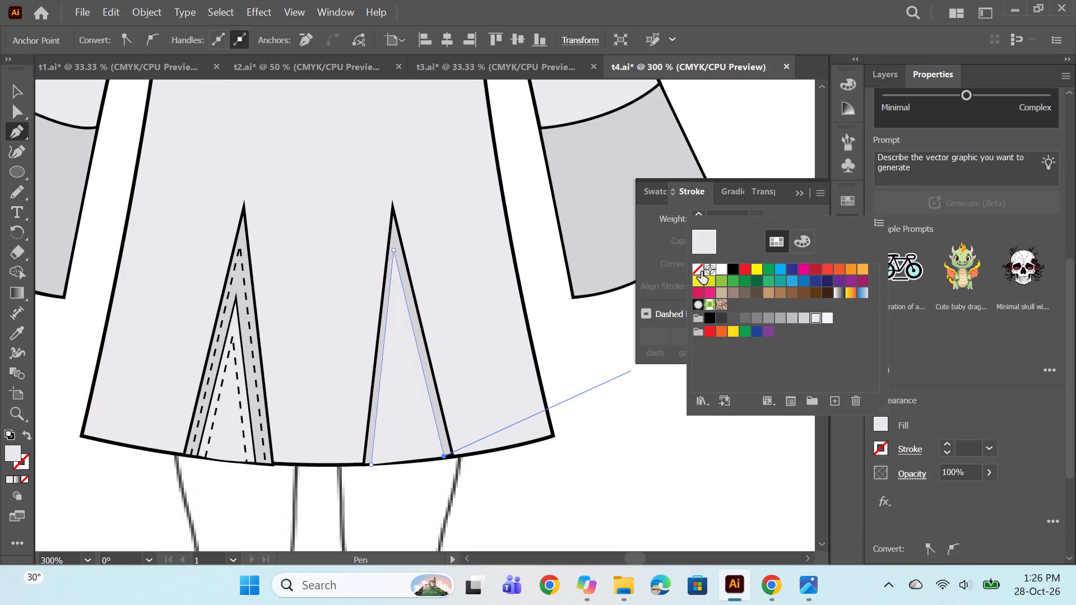
pyautogui.click(701, 272)
pyautogui.doubleClick(948, 445)
pyautogui.click(948, 445)
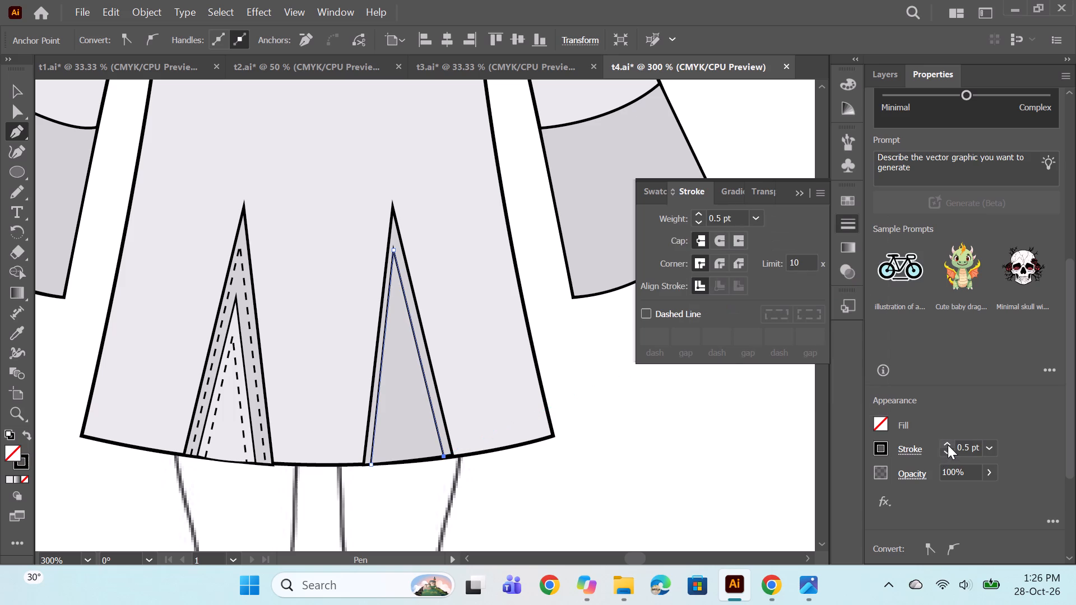
pyautogui.click(647, 315)
pyautogui.keyDown('ctrl'); pyautogui.click(609, 431); pyautogui.keyUp('ctrl')
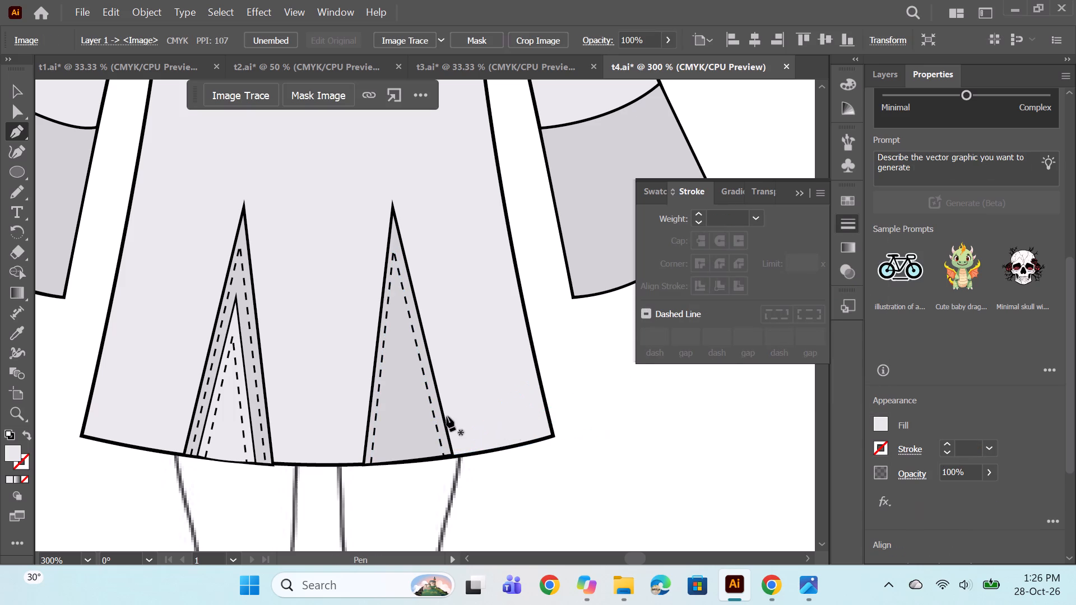
# Draw a closed inner panel within the right godet's stitching, about 0.59 in tall with a curved hem edge, light grey fill and solid 0.5 pt stroke.
pyautogui.click(381, 464)
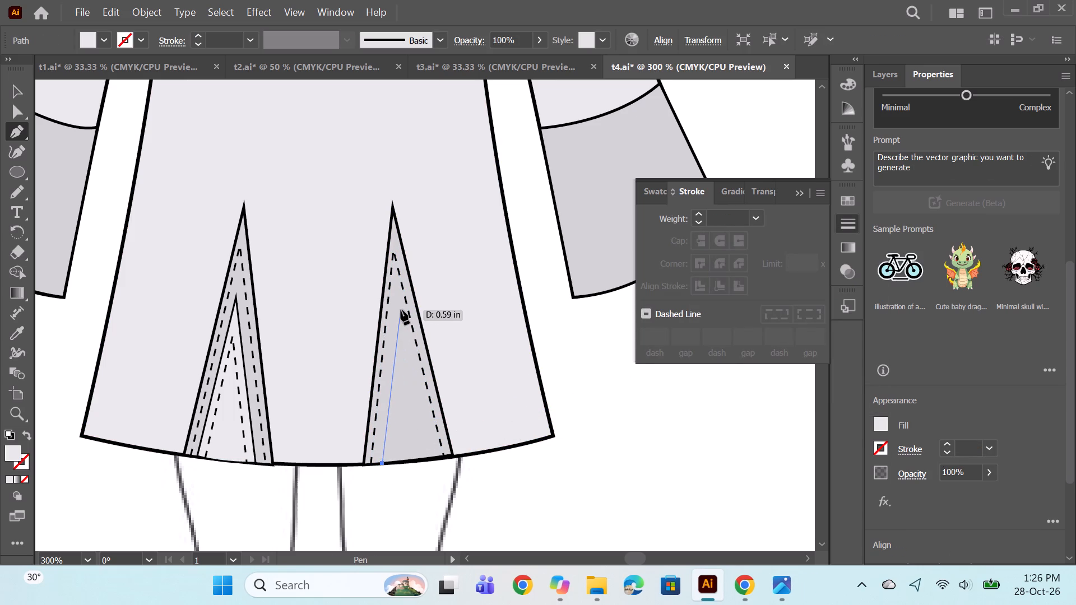
pyautogui.click(396, 305)
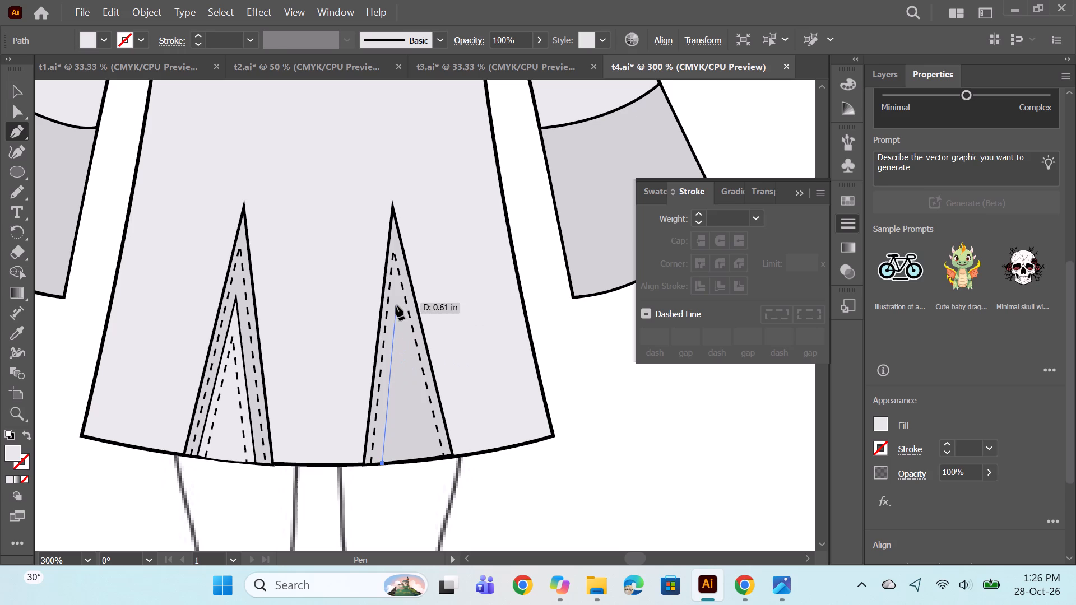
pyautogui.click(433, 458)
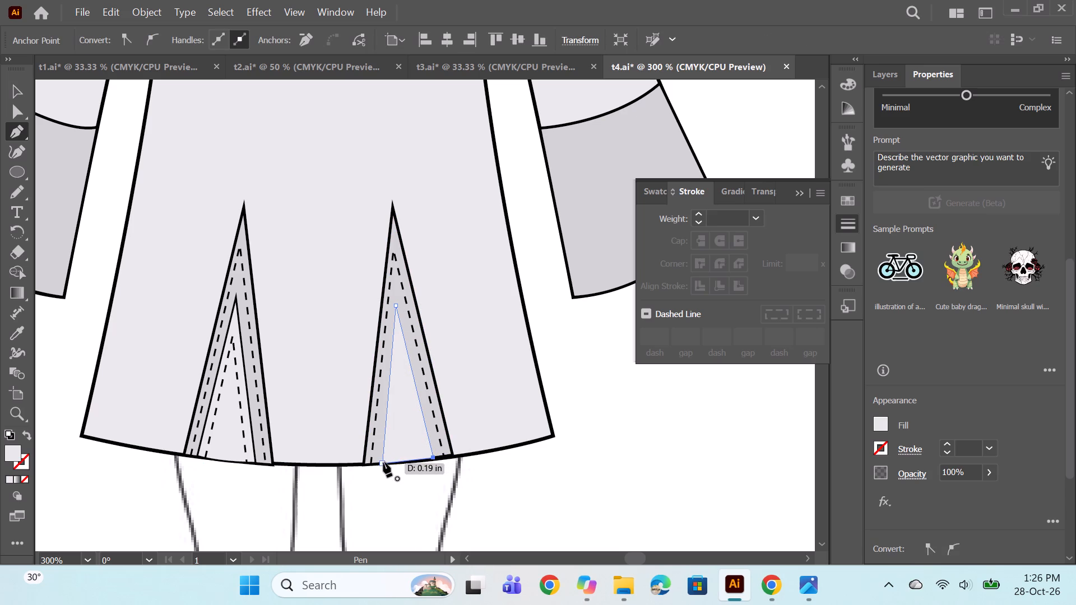
pyautogui.moveTo(383, 462); pyautogui.dragTo(354, 463)
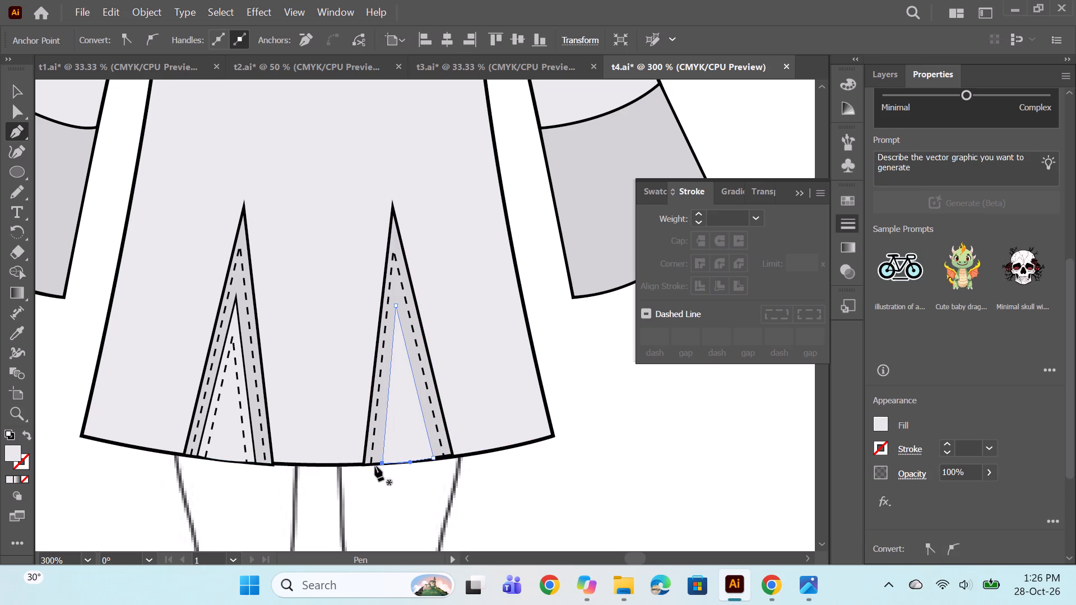
pyautogui.doubleClick(950, 440)
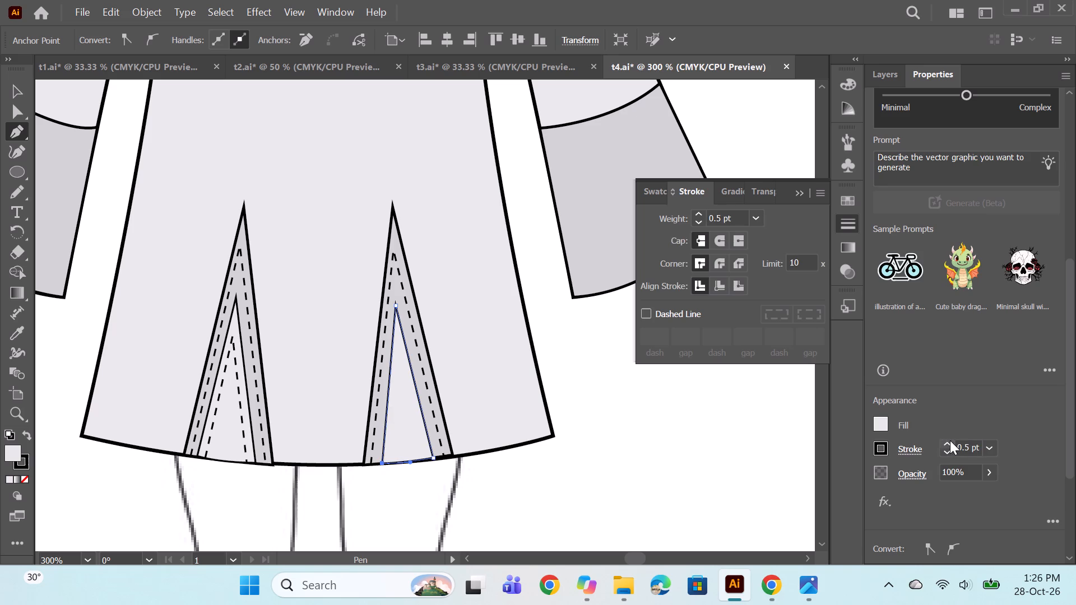
pyautogui.keyDown('ctrl'); pyautogui.click(608, 405); pyautogui.keyUp('ctrl')
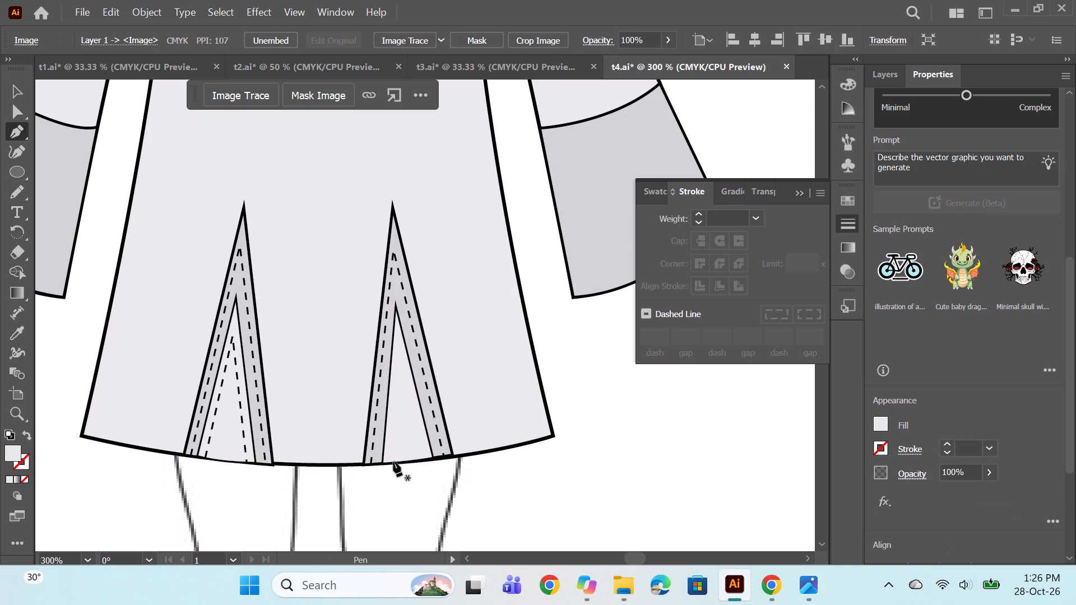
# Add an unfilled inverted-V stitch line inside the right godet's inner panel, about 0.4 in long, with a 0.5 pt stroke and 2 pt dashes.
pyautogui.click(393, 462)
pyautogui.click(398, 357)
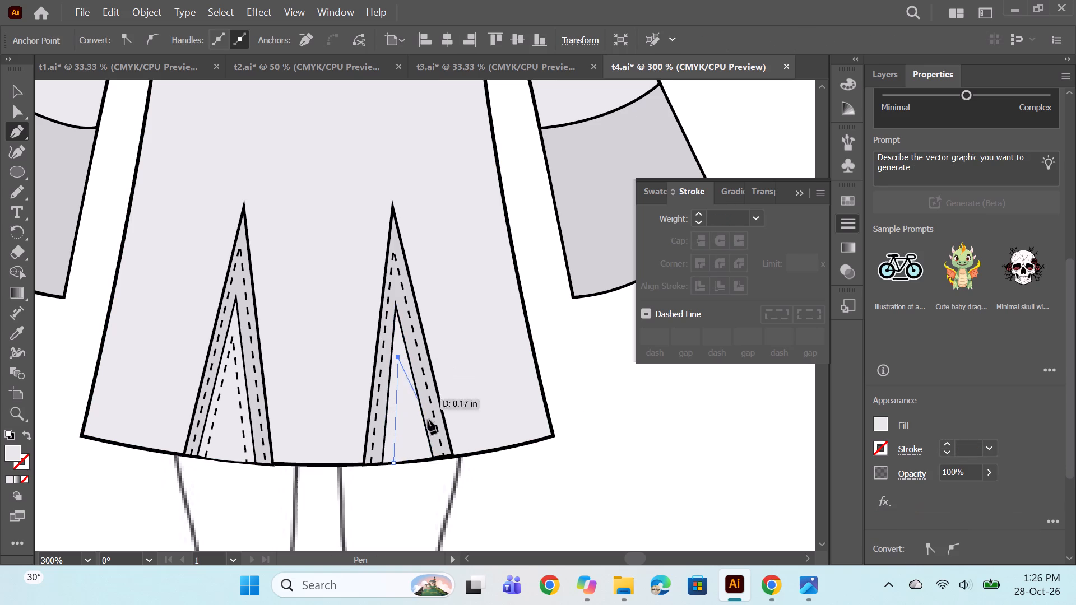
pyautogui.click(425, 459)
pyautogui.doubleClick(697, 217)
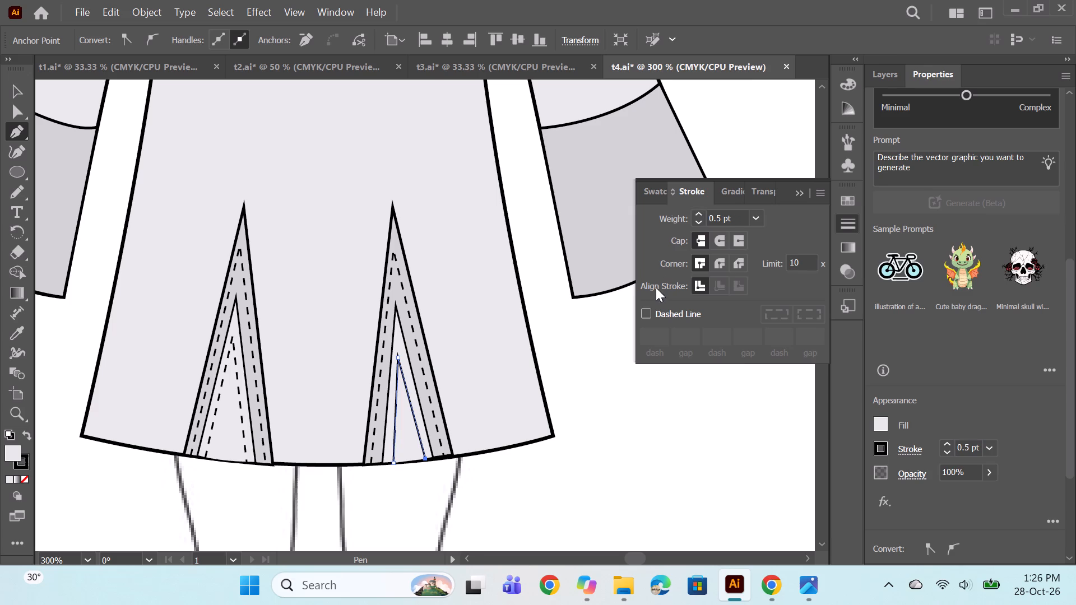
pyautogui.click(645, 312)
pyautogui.click(882, 423)
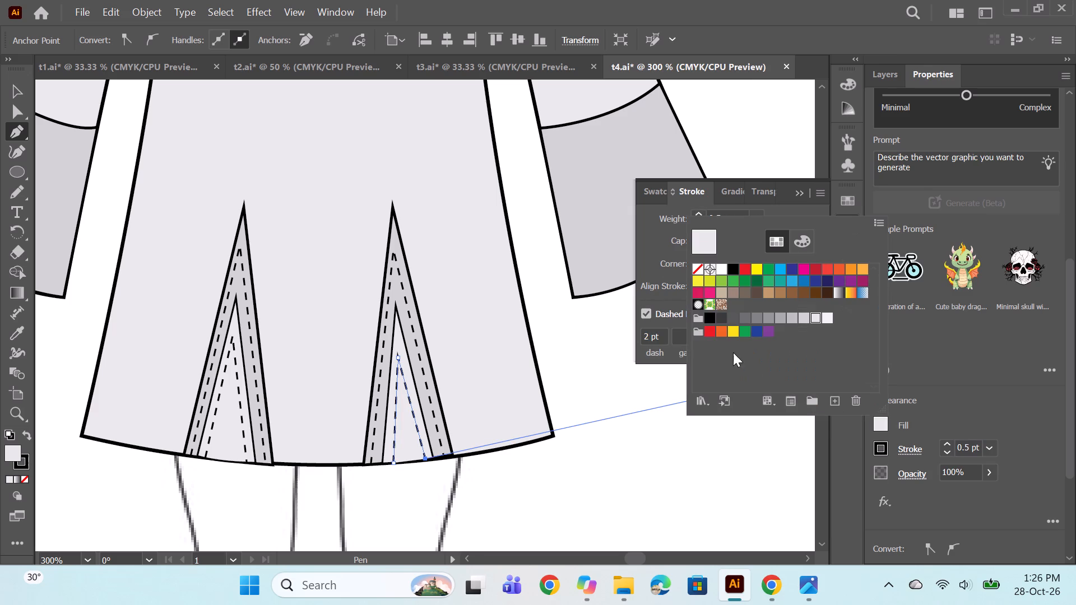
pyautogui.click(699, 264)
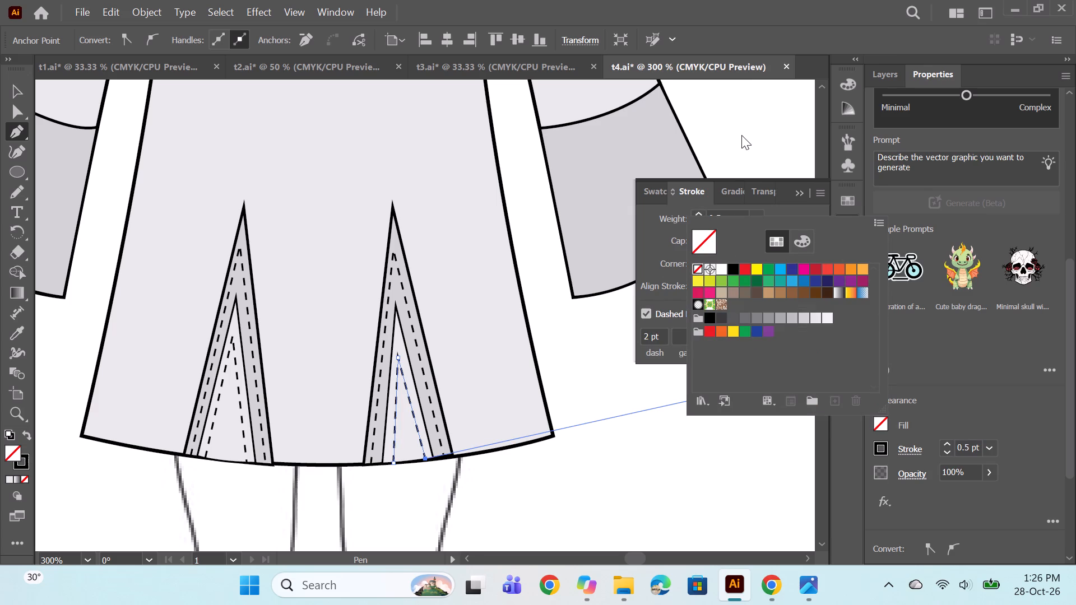
pyautogui.keyDown('ctrl'); pyautogui.click(741, 135); pyautogui.keyUp('ctrl')
pyautogui.keyDown('alt'); pyautogui.scroll(-3, 487, 243); pyautogui.keyUp('alt')
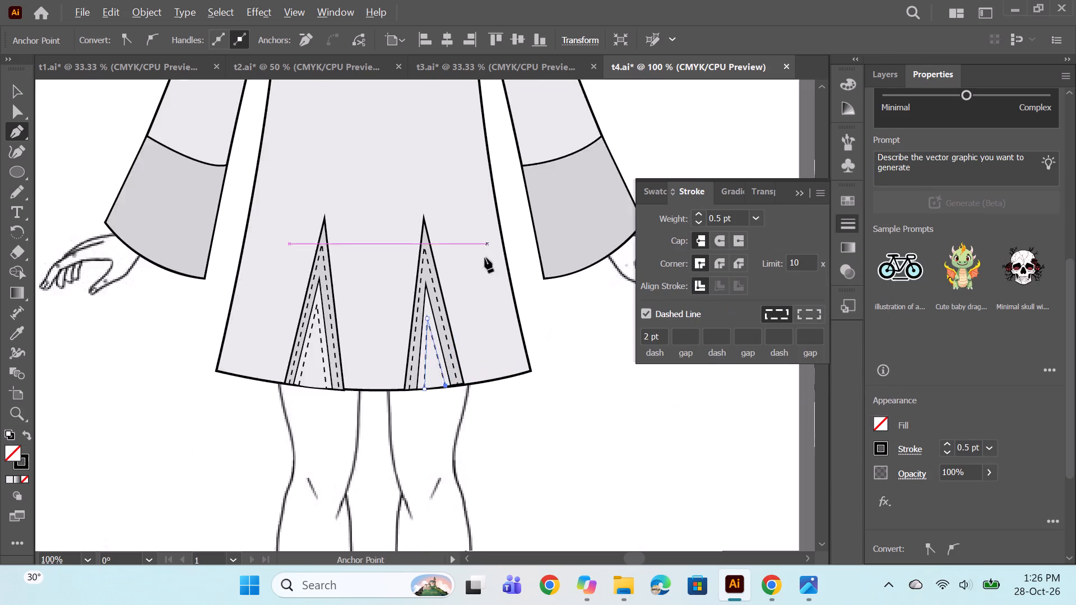
pyautogui.keyDown('ctrl'); pyautogui.click(567, 349); pyautogui.keyUp('ctrl')
# Draw an unfilled curved stitch line just below the right cuff's seam, about 0.5 in wide, with a 0.5 pt stroke and 2 pt dashes.
pyautogui.keyDown('alt'); pyautogui.scroll(-2, 526, 274); pyautogui.keyUp('alt')
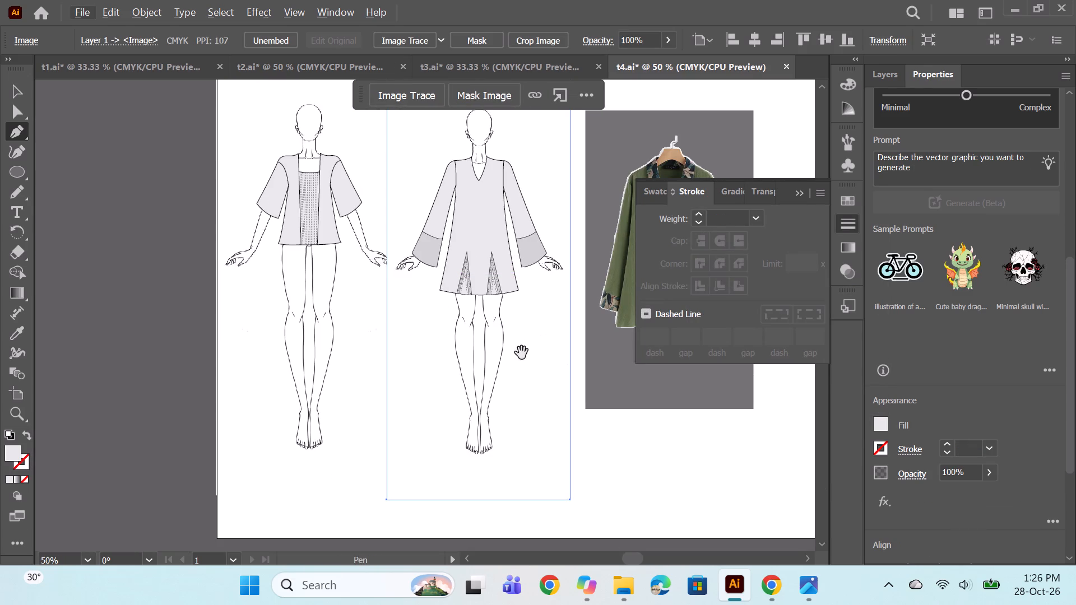
pyautogui.press('space')
pyautogui.moveTo(521, 354); pyautogui.dragTo(443, 399)
pyautogui.keyDown('alt'); pyautogui.scroll(3, 457, 305); pyautogui.keyUp('alt')
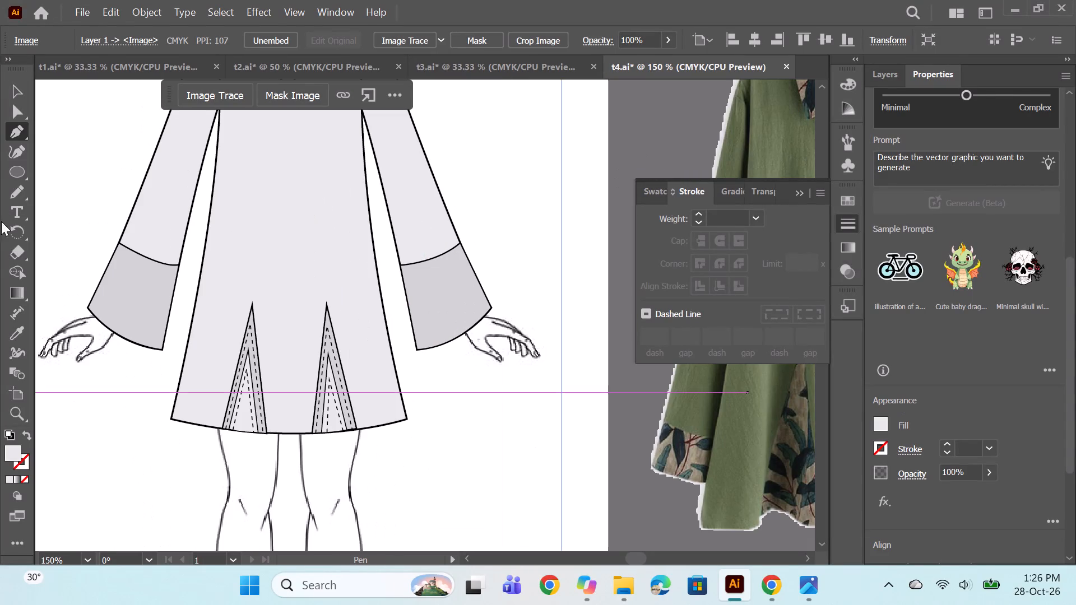
pyautogui.scroll(2, 468, 268)
pyautogui.keyDown('alt'); pyautogui.scroll(1, 425, 287); pyautogui.keyUp('alt')
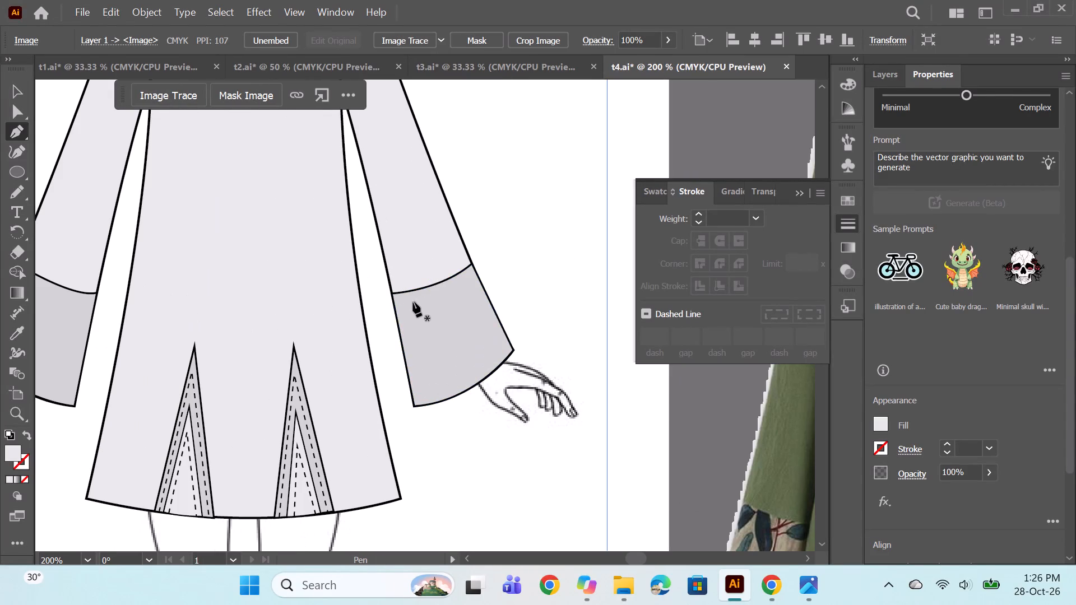
pyautogui.click(393, 298)
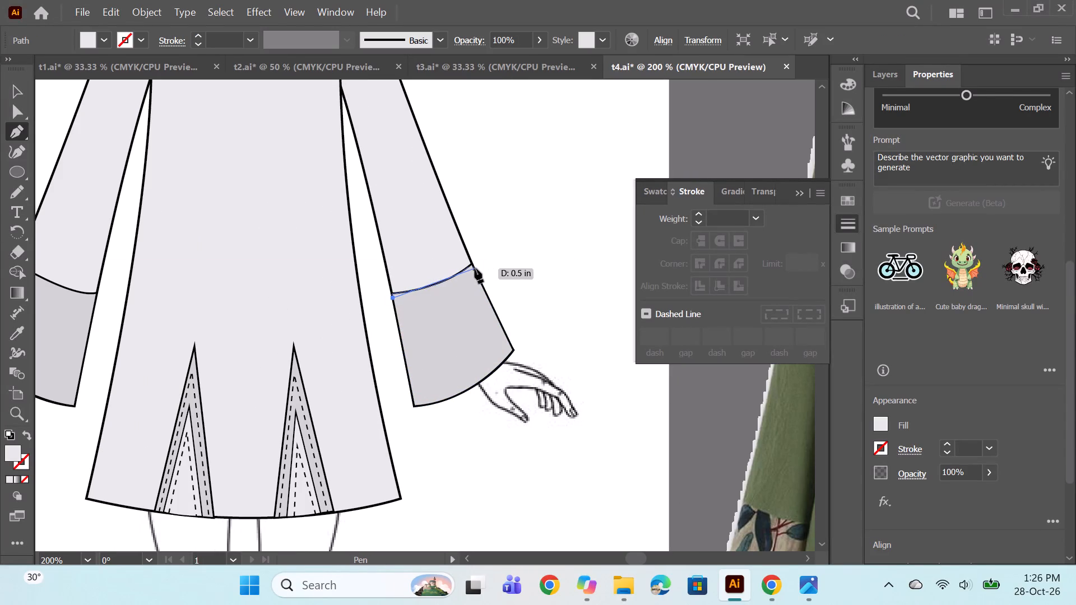
pyautogui.moveTo(475, 268); pyautogui.dragTo(517, 234)
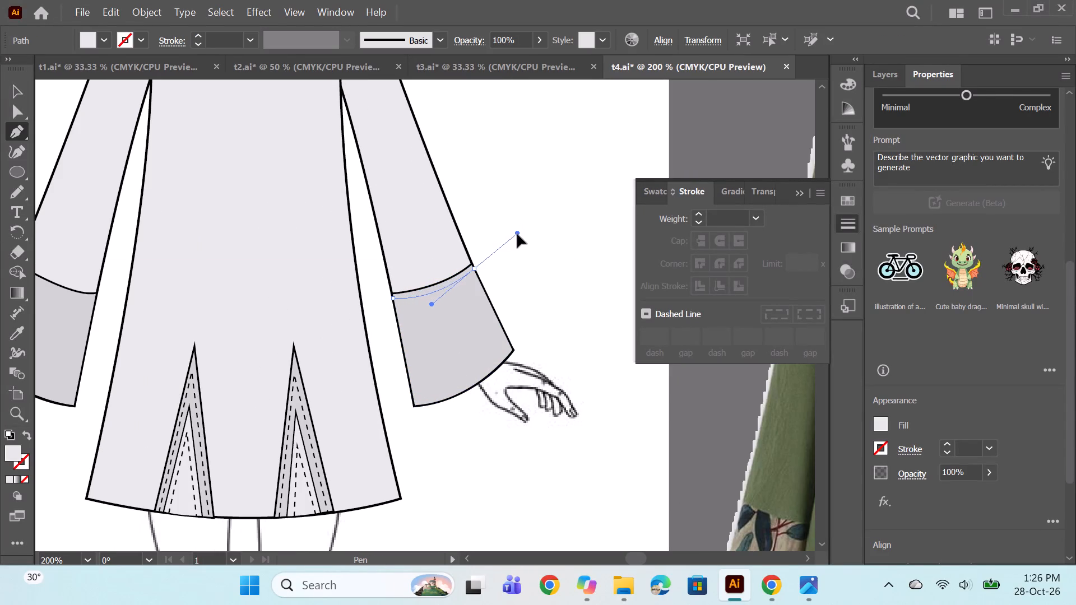
pyautogui.moveTo(517, 234); pyautogui.dragTo(517, 235)
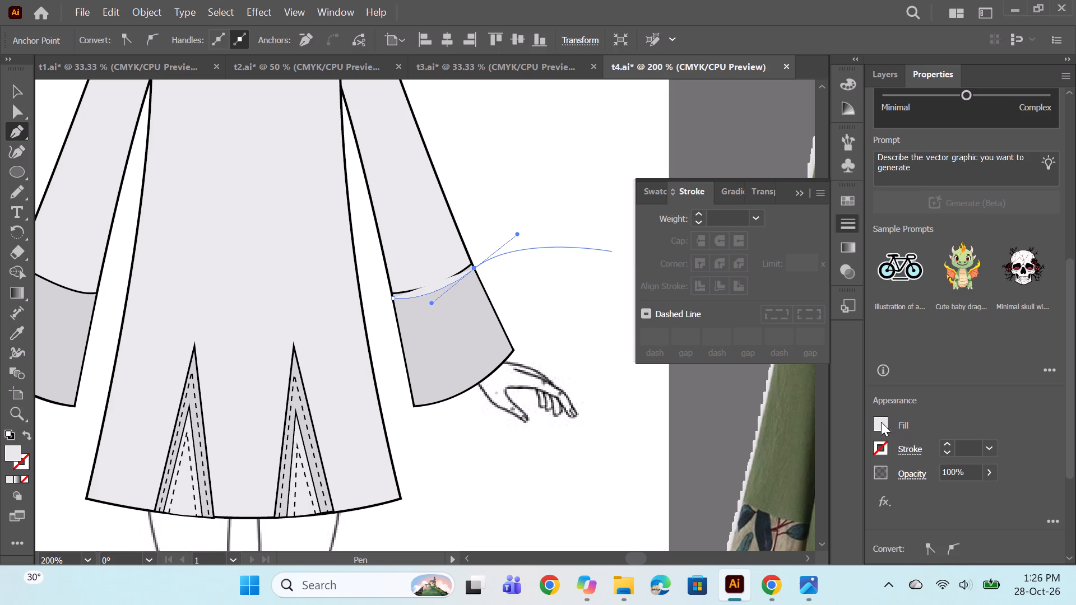
pyautogui.click(881, 422)
pyautogui.click(697, 268)
pyautogui.click(949, 440)
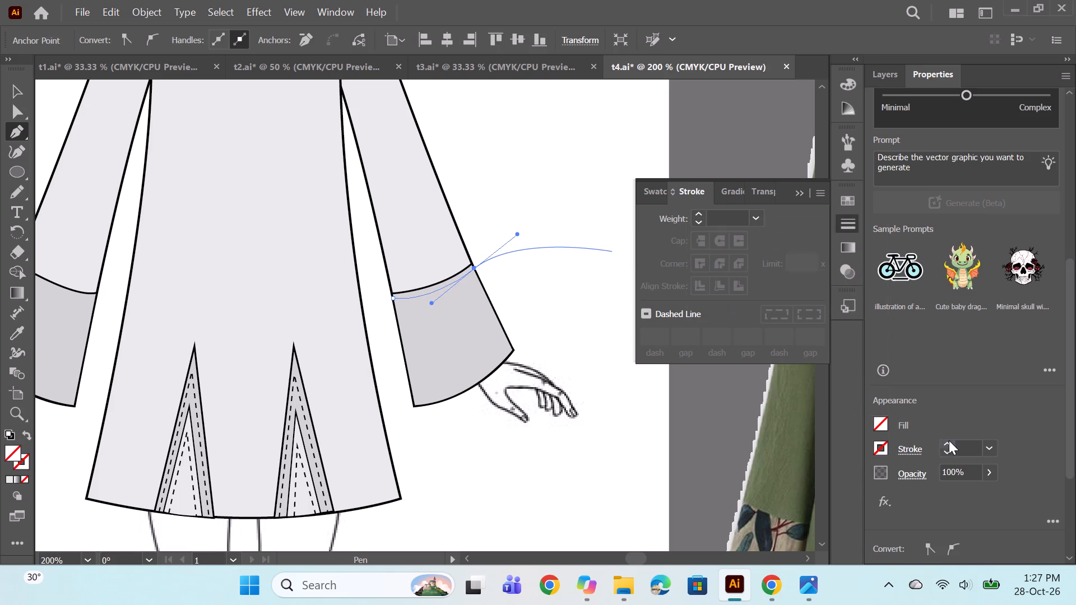
pyautogui.click(949, 440)
pyautogui.click(950, 440)
pyautogui.click(643, 310)
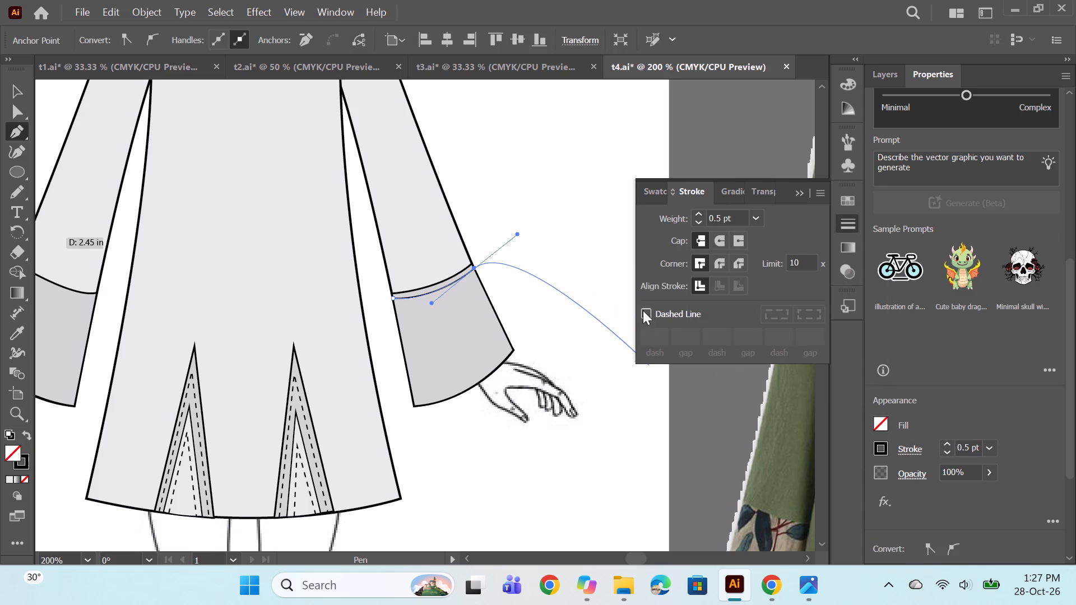
pyautogui.click(563, 278)
pyautogui.hotkey('ctrl', 'z')
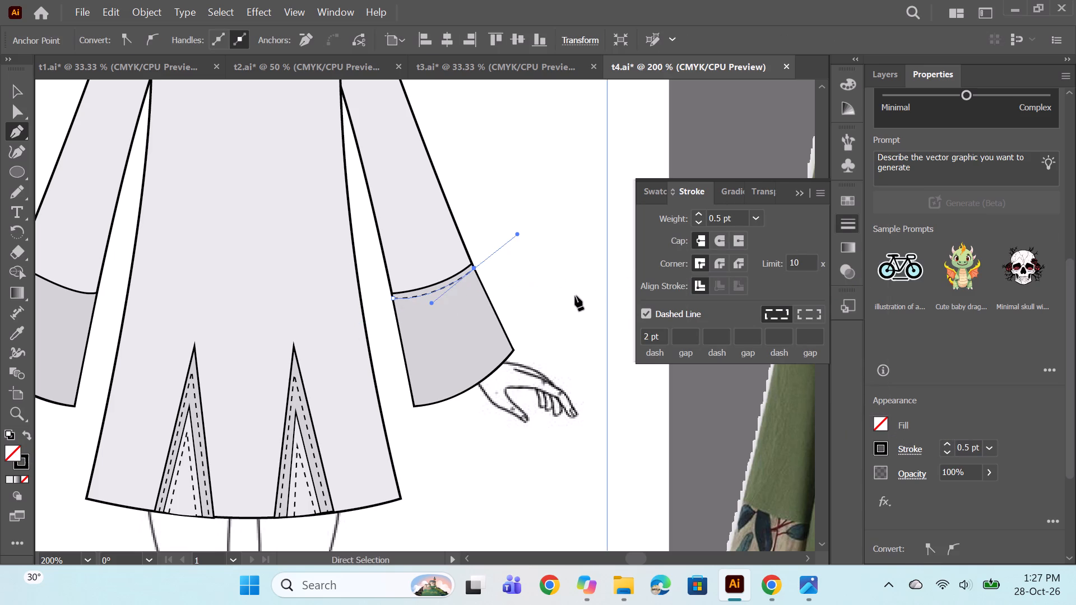
pyautogui.keyDown('alt'); pyautogui.scroll(2, 526, 272); pyautogui.keyUp('alt')
pyautogui.keyDown('ctrl'); pyautogui.click(539, 299); pyautogui.keyUp('ctrl')
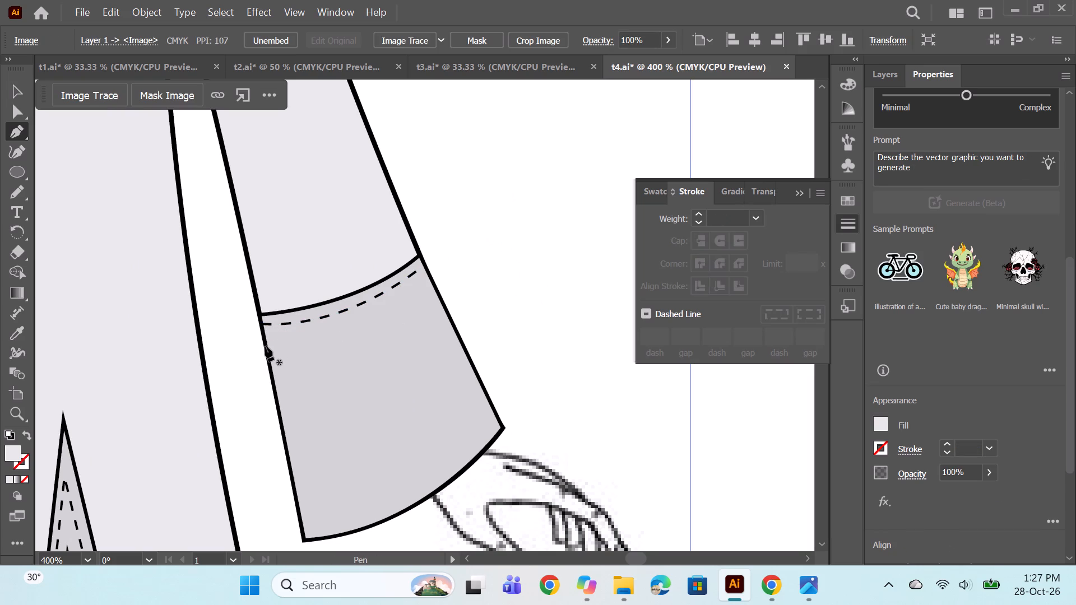
# Add a second unfilled curved stitch line below the first on the right cuff, about 0.51 in wide, with a 0.5 pt stroke and 2 pt dashes.
pyautogui.click(265, 347)
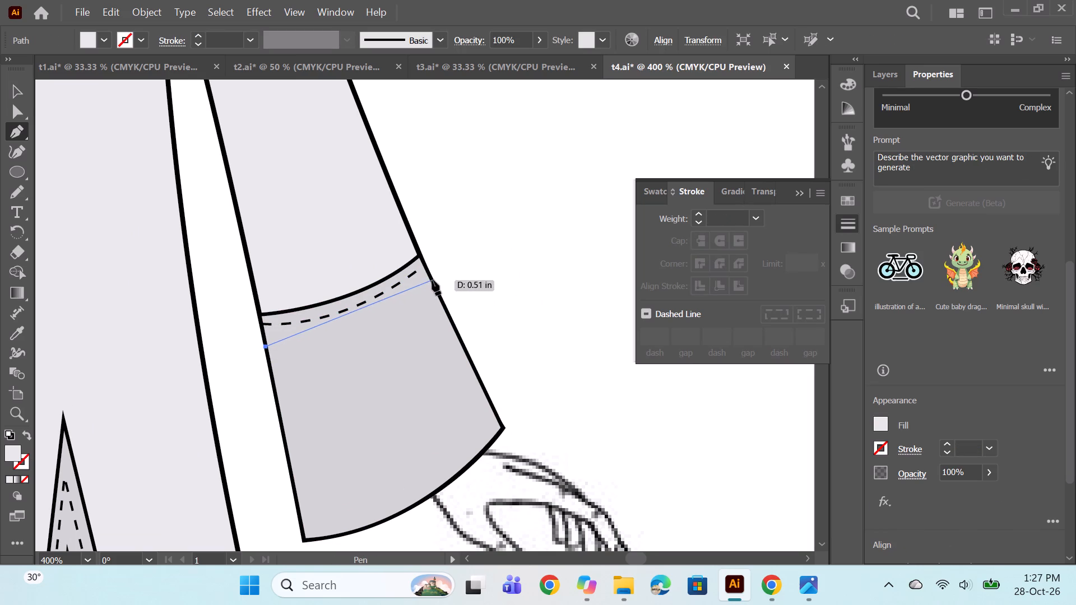
pyautogui.moveTo(432, 280); pyautogui.dragTo(502, 201)
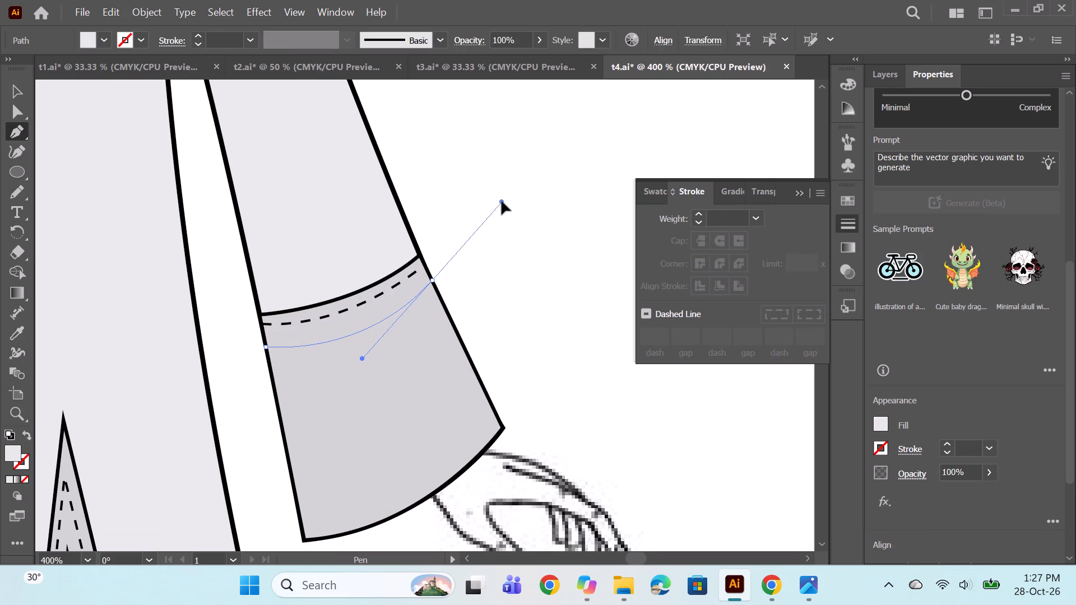
pyautogui.moveTo(502, 201); pyautogui.dragTo(502, 200)
pyautogui.click(884, 428)
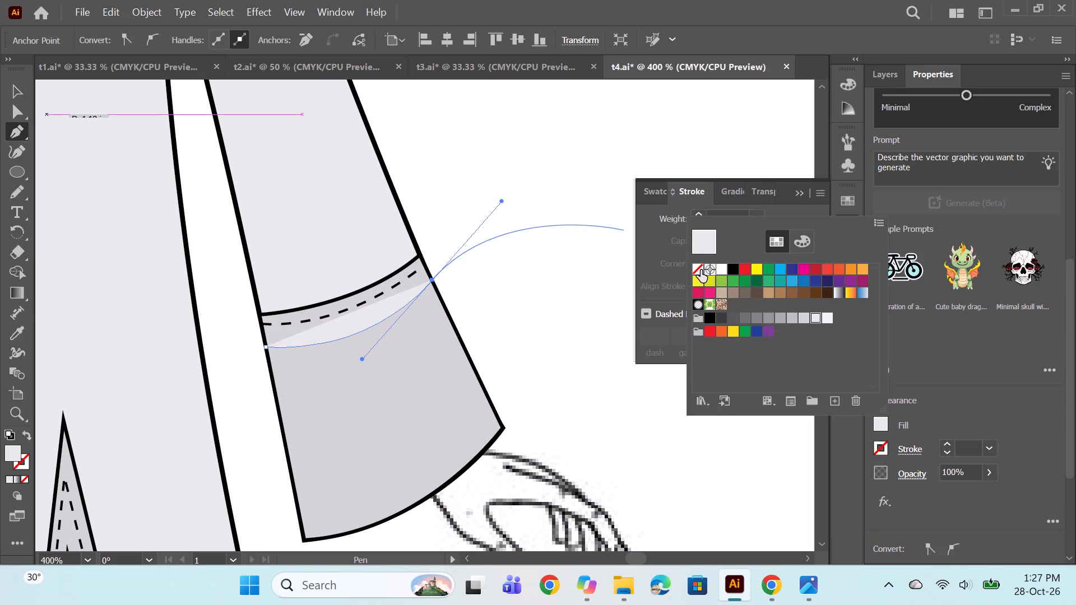
pyautogui.click(701, 270)
pyautogui.doubleClick(944, 444)
pyautogui.click(948, 443)
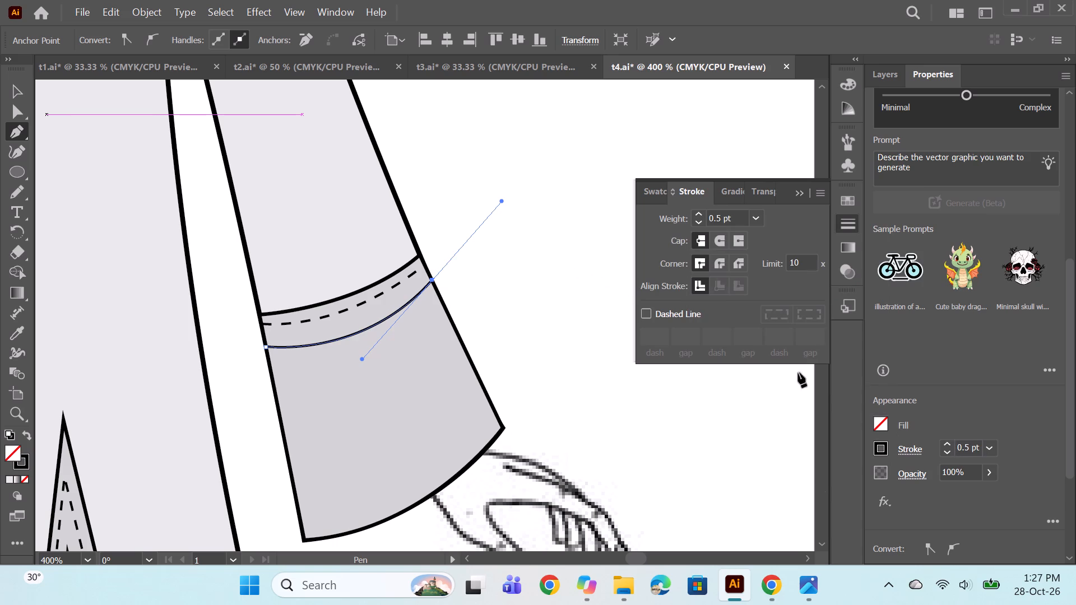
pyautogui.click(648, 313)
pyautogui.click(547, 328)
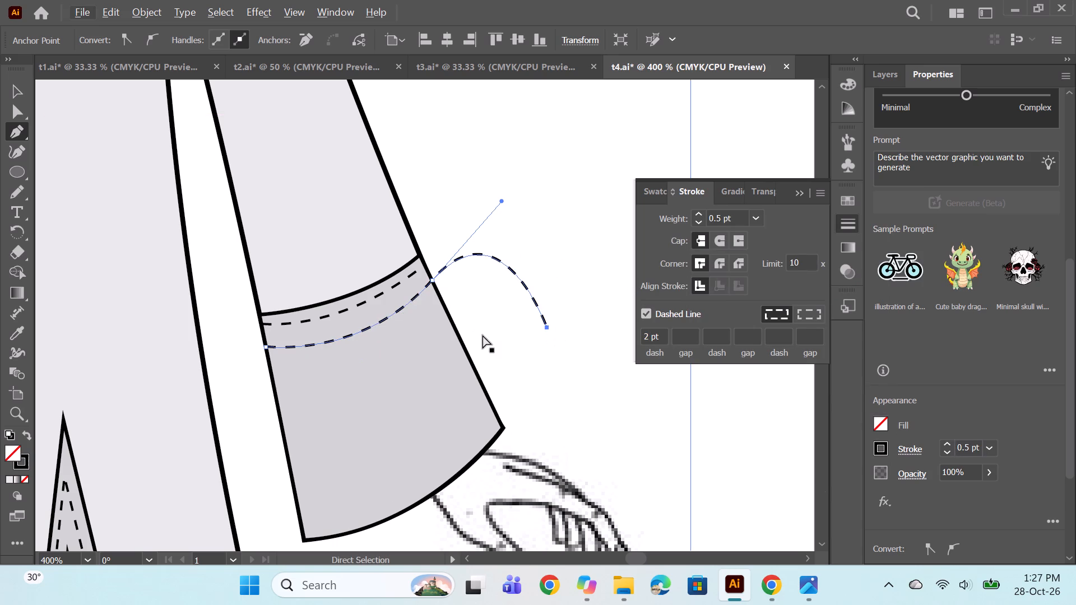
pyautogui.hotkey('ctrl', 'z')
pyautogui.keyDown('ctrl'); pyautogui.click(484, 335); pyautogui.keyUp('ctrl')
# Draw an unfilled curved stitch line just below the left cuff's seam, about 0.5 in wide, with a 0.5 pt stroke and 2 pt dashes.
pyautogui.keyDown('alt'); pyautogui.scroll(-3, 417, 339); pyautogui.keyUp('alt')
pyautogui.press('space')
pyautogui.moveTo(299, 376); pyautogui.dragTo(440, 449)
pyautogui.keyDown('alt'); pyautogui.scroll(2, 256, 433); pyautogui.keyUp('alt')
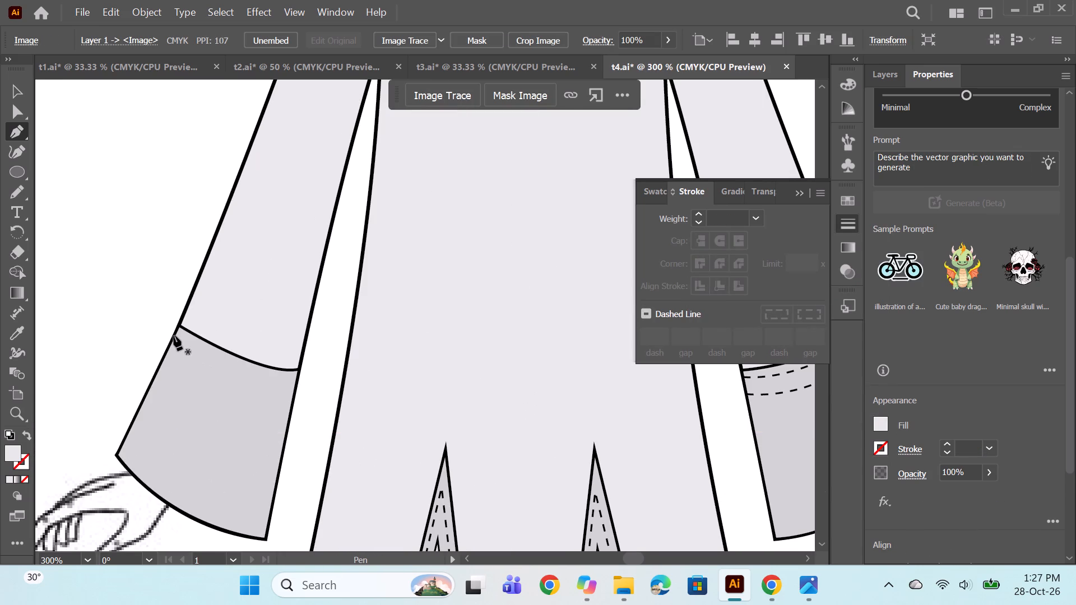
pyautogui.click(174, 334)
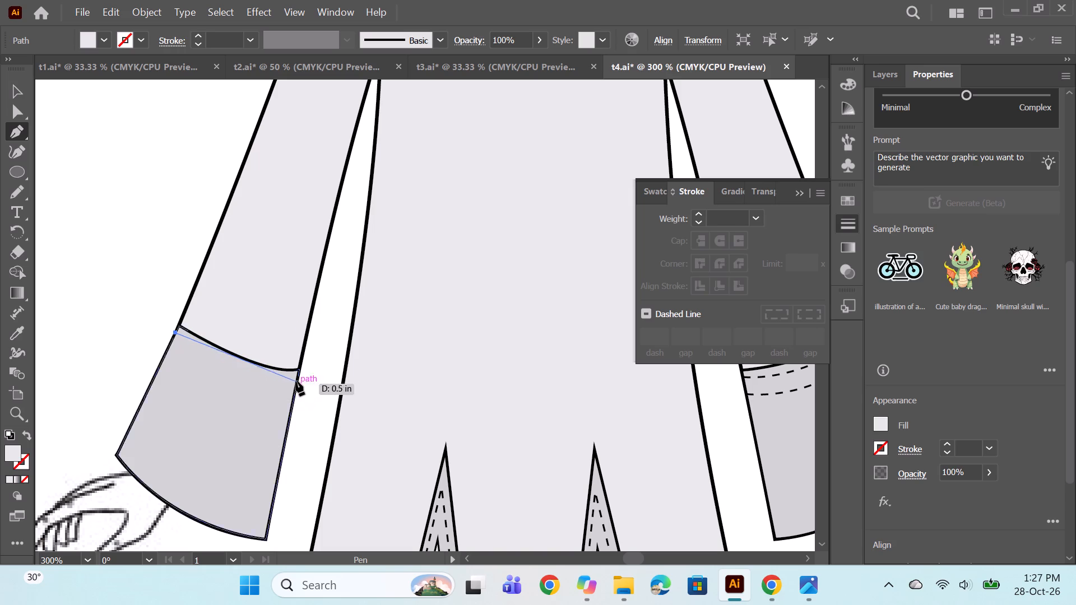
pyautogui.moveTo(296, 381); pyautogui.dragTo(371, 380)
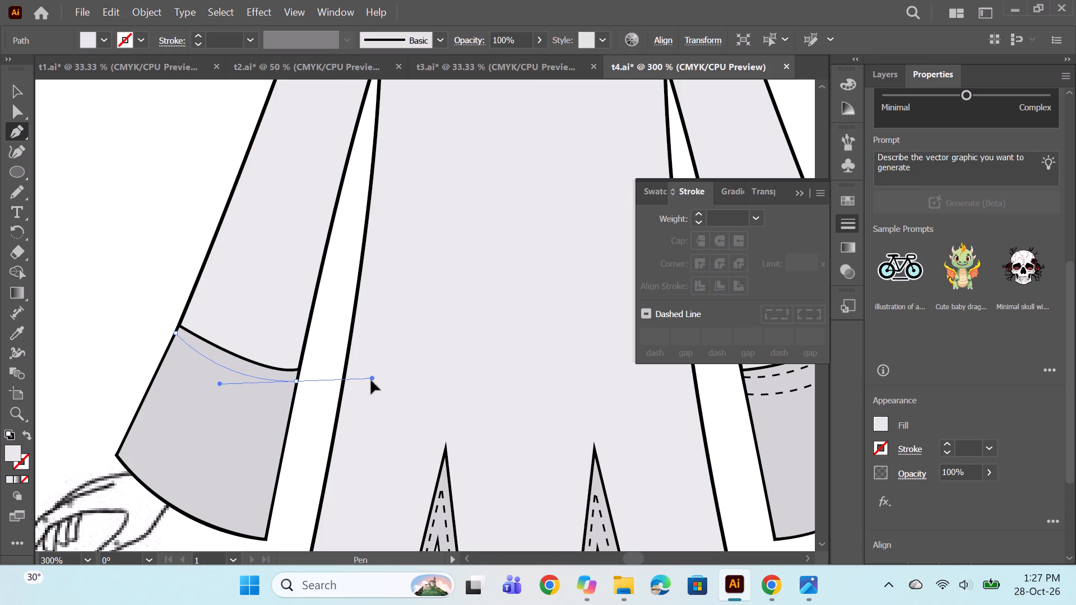
pyautogui.moveTo(371, 380); pyautogui.dragTo(367, 382)
pyautogui.click(882, 424)
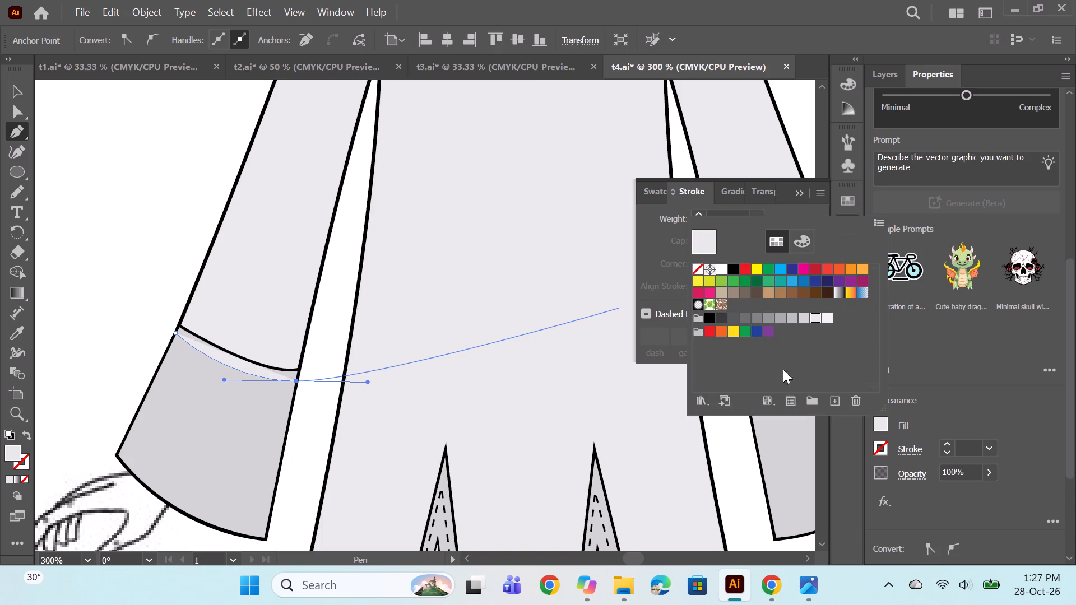
pyautogui.click(701, 271)
pyautogui.doubleClick(952, 443)
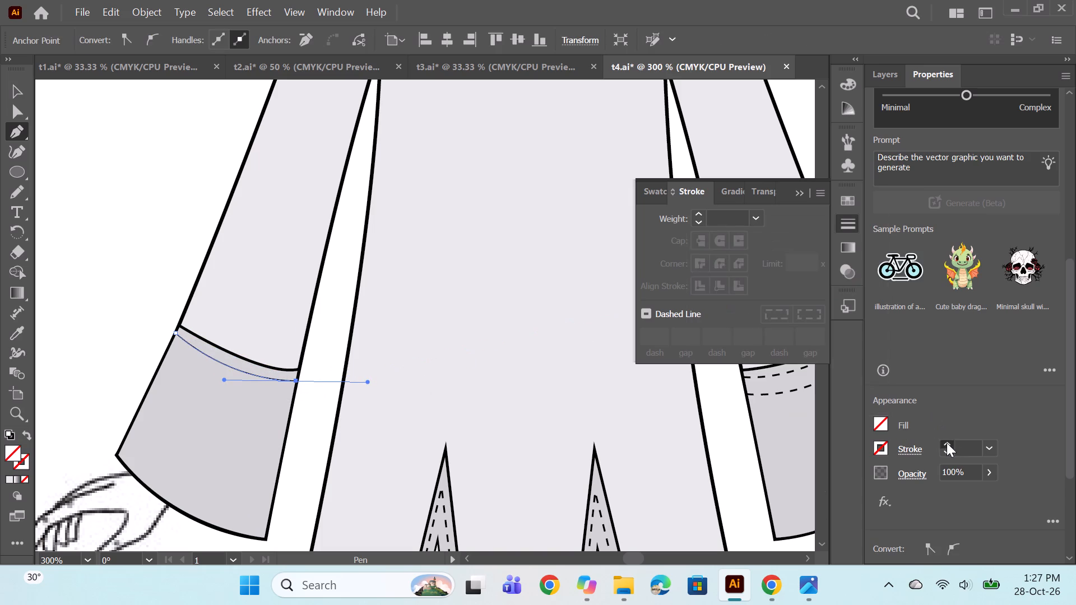
pyautogui.click(947, 443)
pyautogui.click(649, 314)
pyautogui.keyDown('shift'); pyautogui.click(203, 217); pyautogui.keyUp('shift')
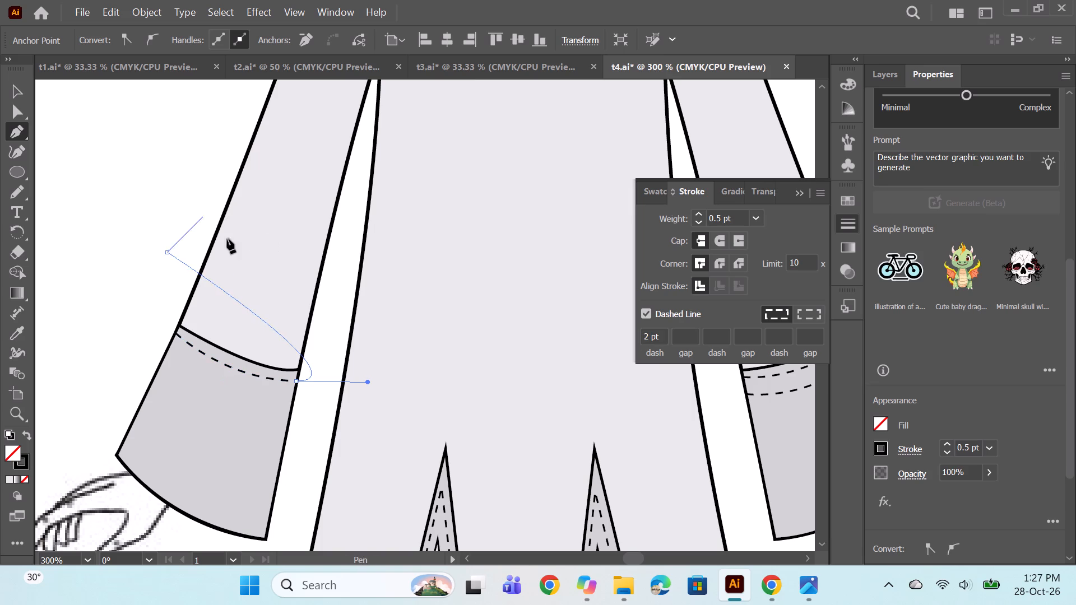
pyautogui.hotkey('ctrl', 'z')
pyautogui.keyDown('ctrl'); pyautogui.click(207, 230); pyautogui.keyUp('ctrl')
# Add a second unfilled curved stitch line below the first on the left cuff, with a dashed 0.5 pt stroke.
pyautogui.keyDown('alt'); pyautogui.scroll(-1, 247, 273); pyautogui.keyUp('alt')
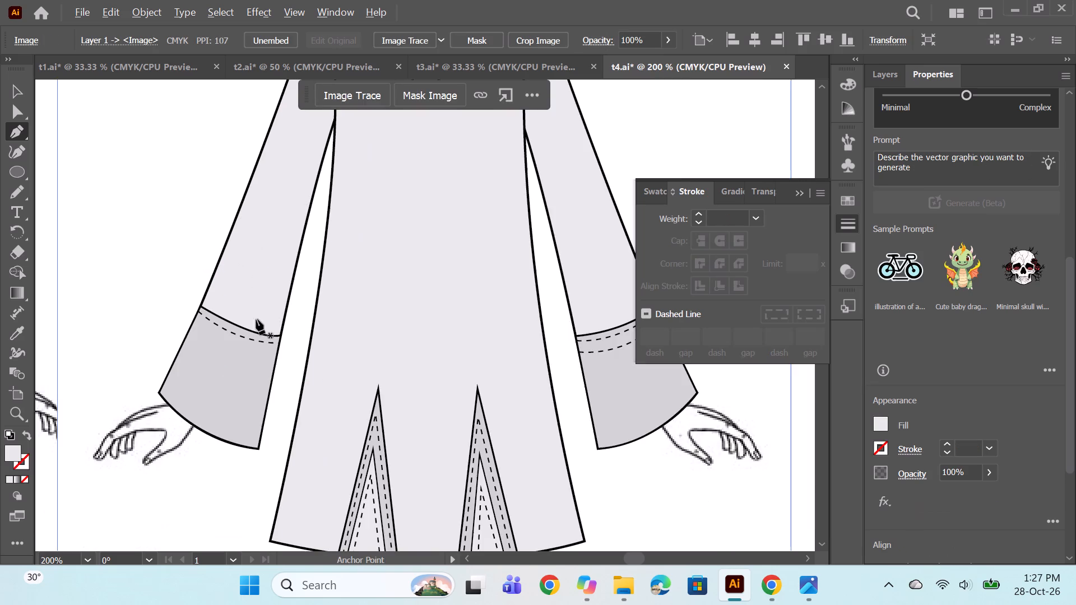
pyautogui.press('space')
pyautogui.moveTo(294, 398); pyautogui.dragTo(229, 398)
pyautogui.keyDown('alt'); pyautogui.scroll(1, 138, 319); pyautogui.keyUp('alt')
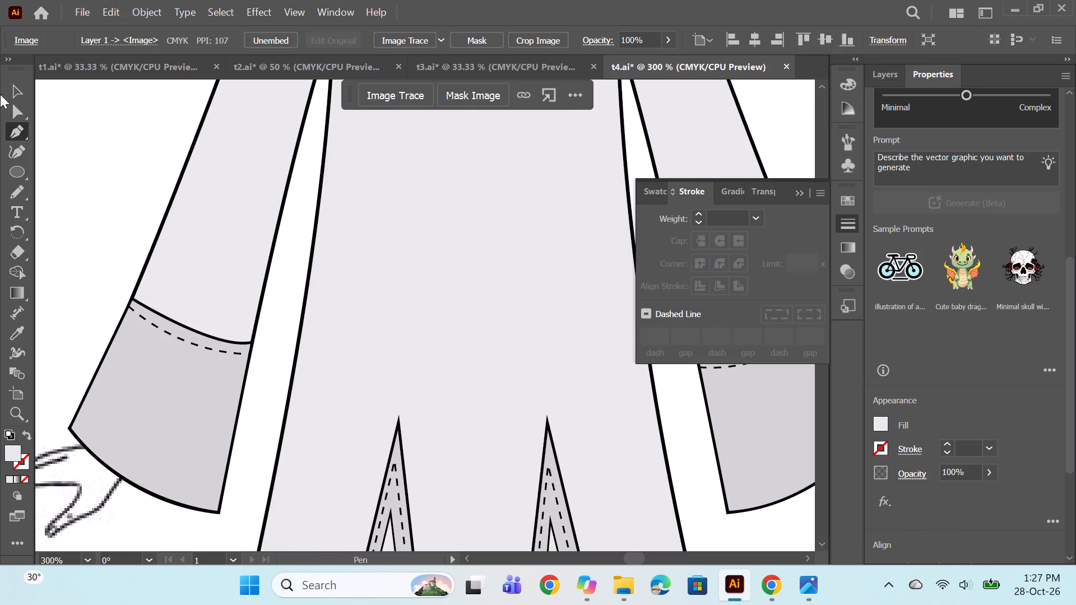
pyautogui.click(122, 318)
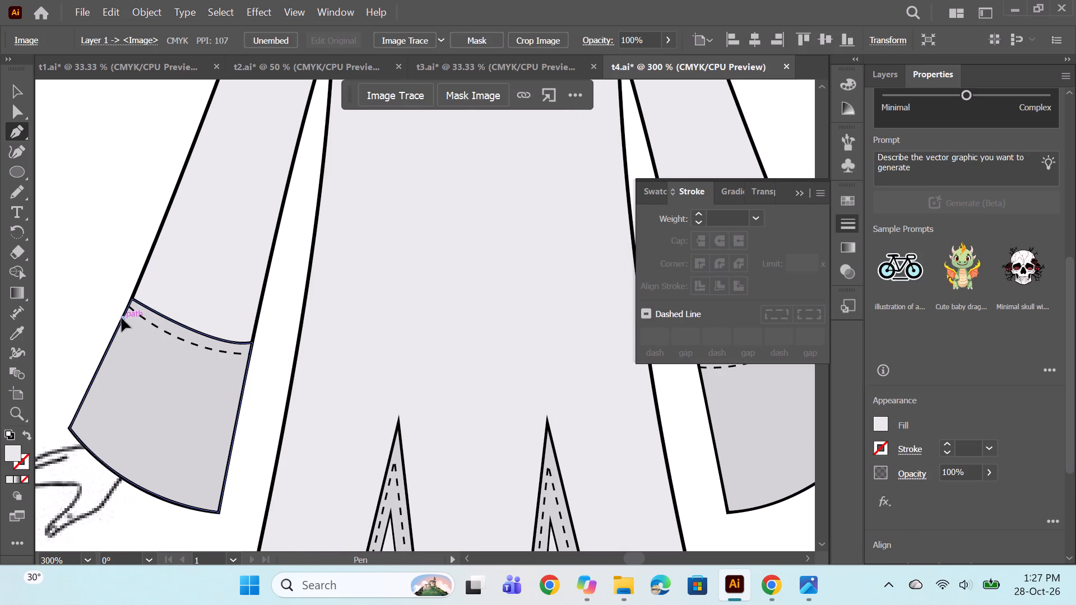
pyautogui.moveTo(248, 370); pyautogui.dragTo(327, 367)
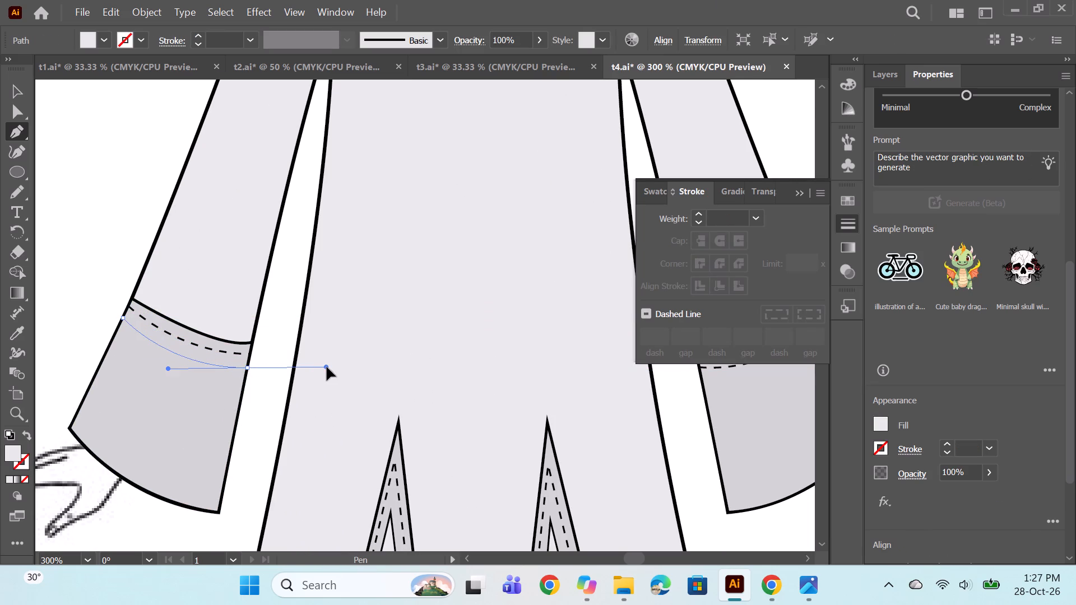
pyautogui.moveTo(327, 367); pyautogui.dragTo(322, 364)
pyautogui.click(878, 420)
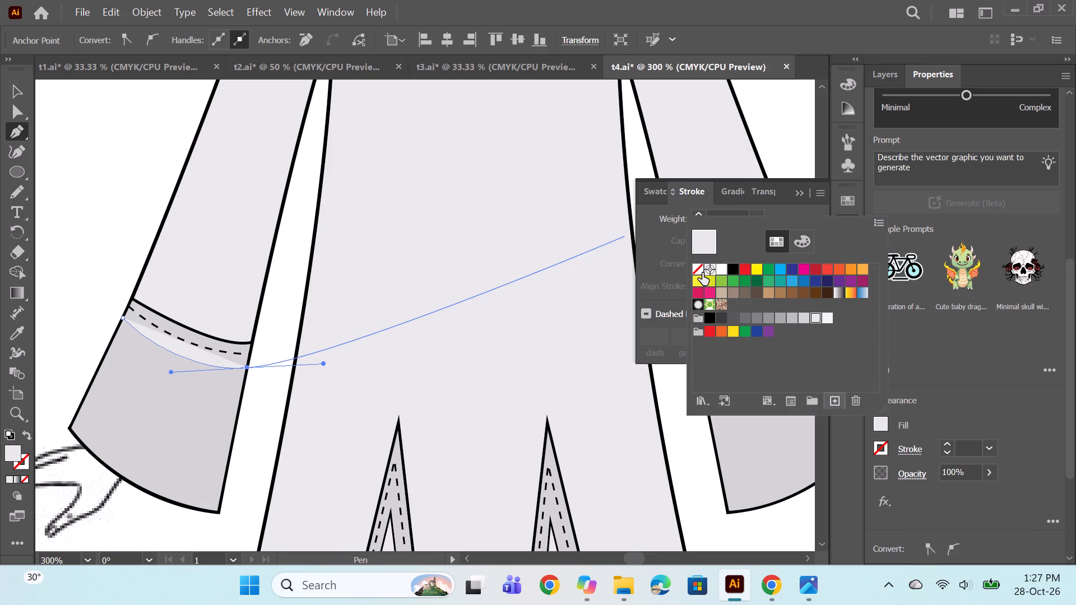
pyautogui.click(702, 273)
pyautogui.doubleClick(947, 448)
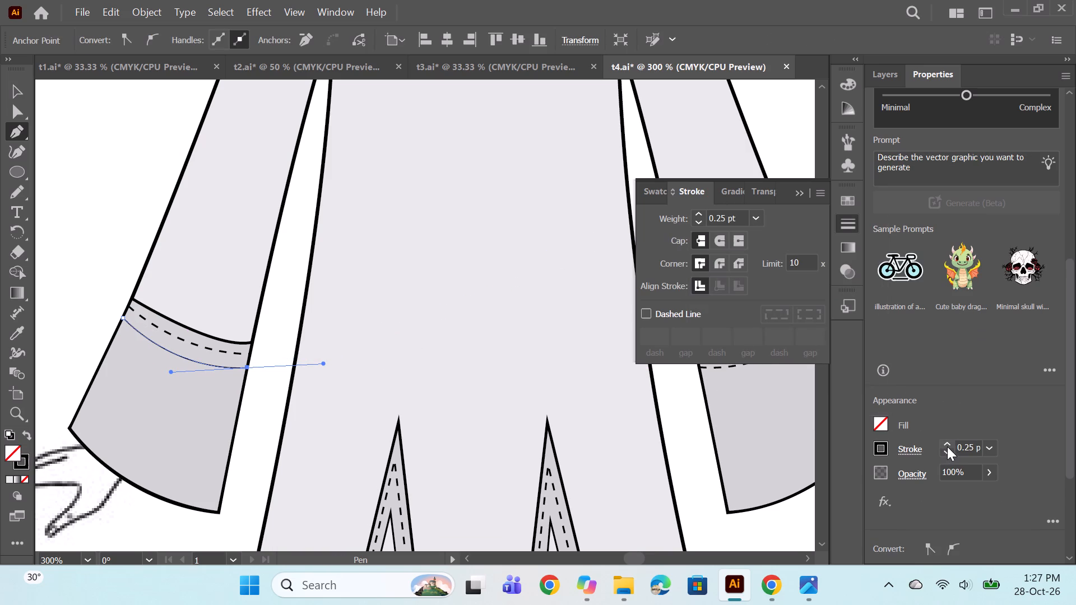
pyautogui.click(947, 446)
pyautogui.click(639, 317)
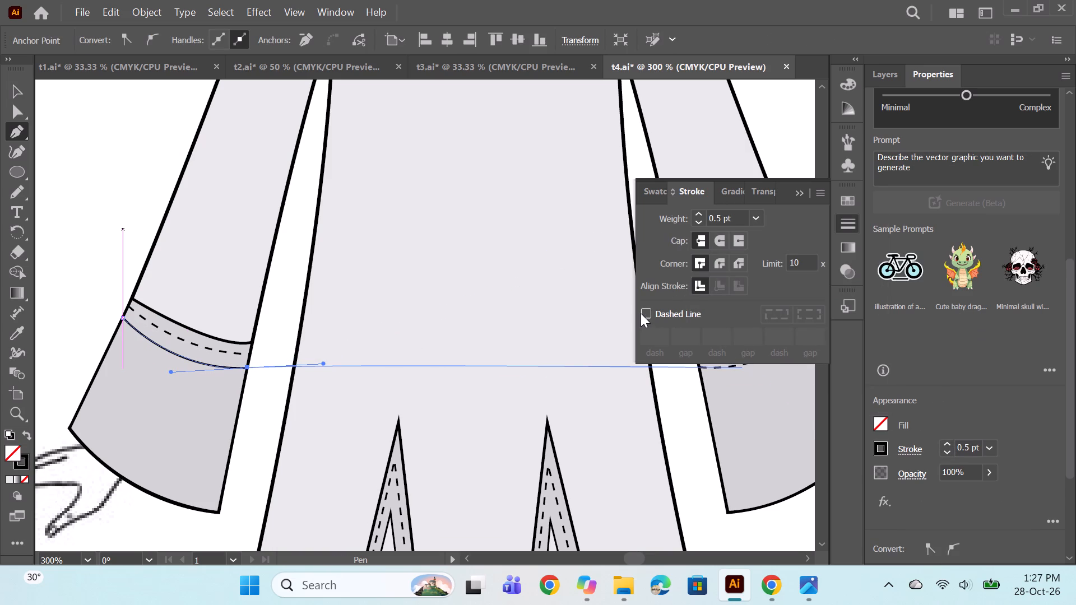
pyautogui.click(641, 311)
pyautogui.keyDown('ctrl'); pyautogui.moveTo(1, 121); pyautogui.dragTo(11, 127); pyautogui.keyUp('ctrl')
pyautogui.keyDown('ctrl'); pyautogui.click(59, 151); pyautogui.keyUp('ctrl')
# Delete the green shirt reference photo from the artboard.
pyautogui.keyDown('alt'); pyautogui.scroll(-4, 334, 212); pyautogui.keyUp('alt')
pyautogui.press('space')
pyautogui.press('space')
pyautogui.press('space')
pyautogui.press('space')
pyautogui.press('space')
pyautogui.moveTo(458, 364); pyautogui.dragTo(369, 398)
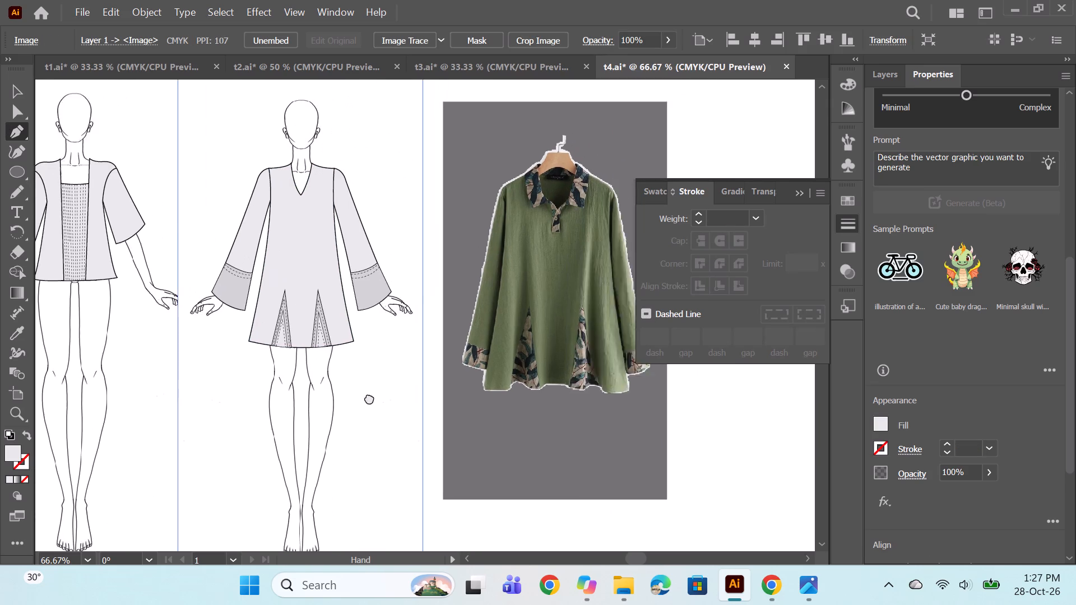
pyautogui.moveTo(369, 398); pyautogui.dragTo(335, 404)
pyautogui.click(13, 91)
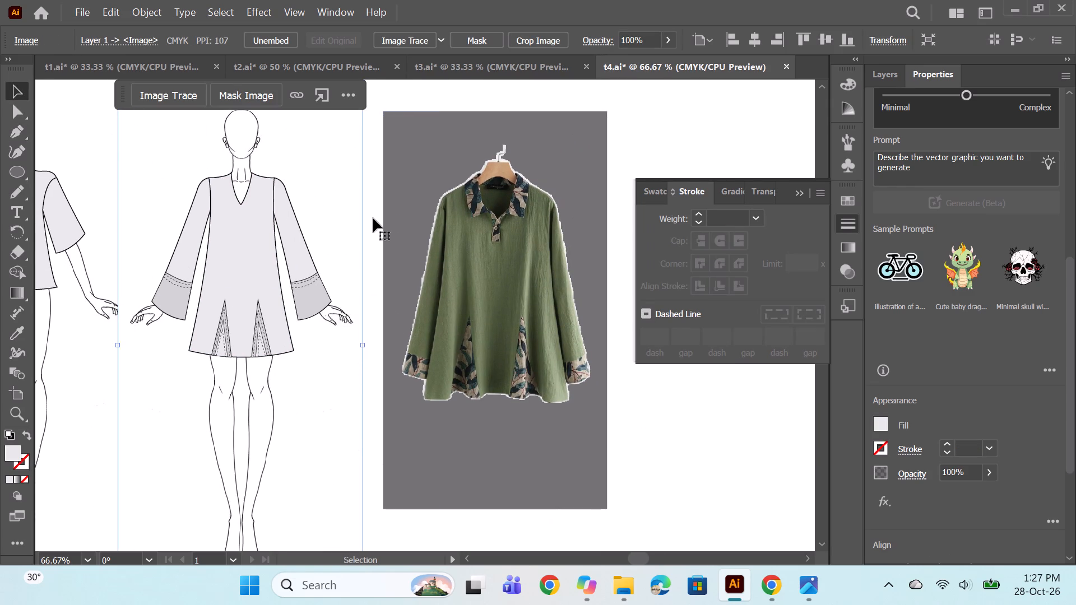
pyautogui.click(506, 292)
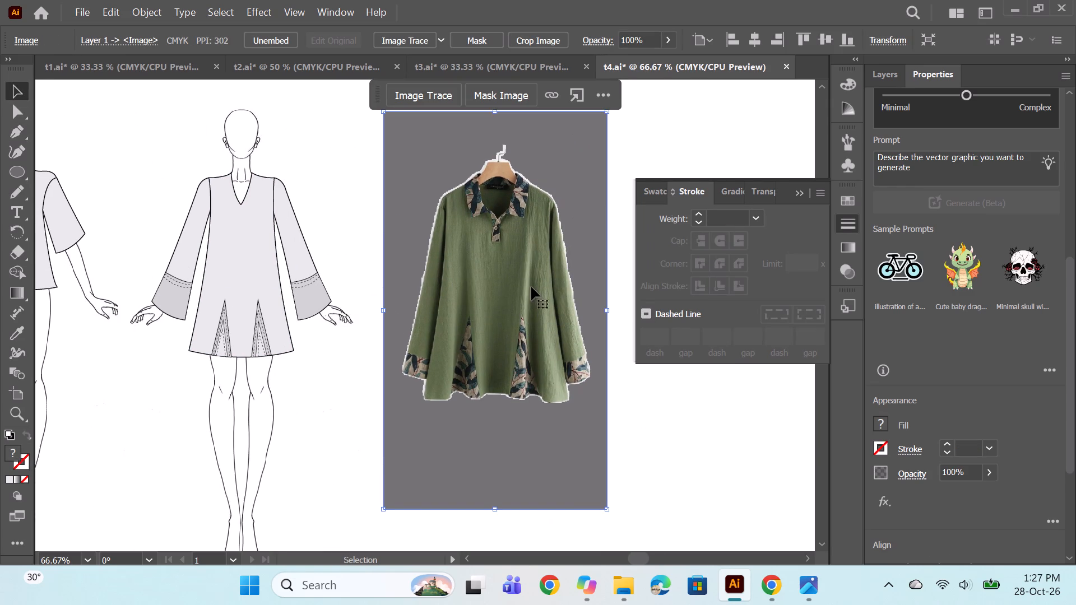
pyautogui.click(502, 273)
pyautogui.press('BackSpace')
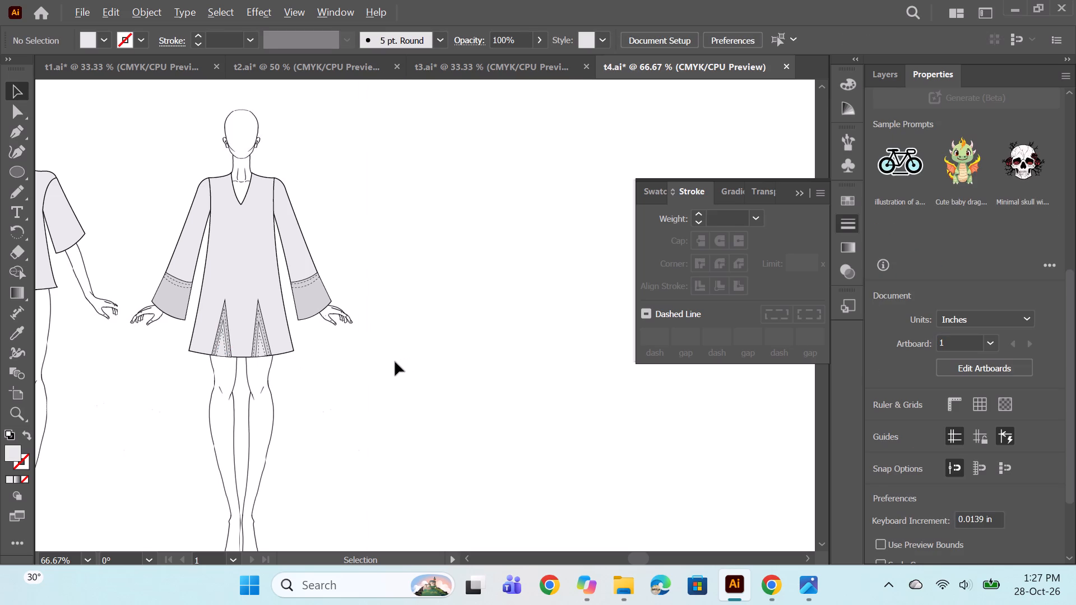
# Review the two dressed figures on the whole artboard.
pyautogui.keyDown('alt'); pyautogui.scroll(-1, 395, 362); pyautogui.keyUp('alt')
pyautogui.press('space')
pyautogui.press('space')
pyautogui.press('space')
pyautogui.press('space')
pyautogui.moveTo(419, 426); pyautogui.dragTo(373, 426)
pyautogui.keyDown('alt'); pyautogui.scroll(-1, 386, 420); pyautogui.keyUp('alt')
pyautogui.press('space')
pyautogui.press('space')
pyautogui.press('space')
pyautogui.press('space')
pyautogui.press('space')
pyautogui.press('space')
pyautogui.press('space')
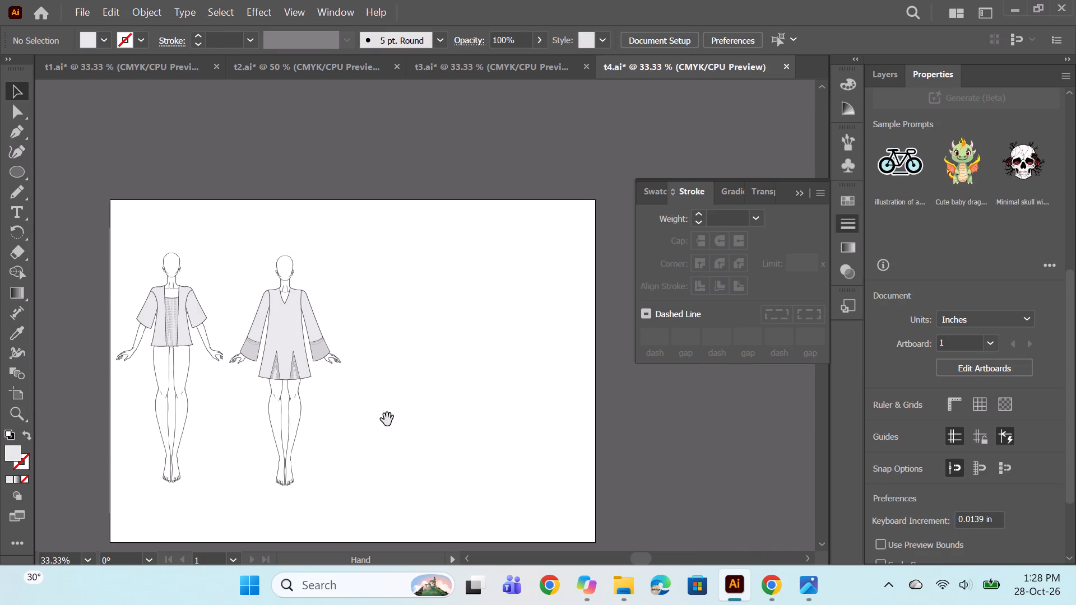
pyautogui.moveTo(387, 420); pyautogui.dragTo(409, 391)
pyautogui.keyDown('alt'); pyautogui.scroll(1, 384, 355); pyautogui.keyUp('alt')
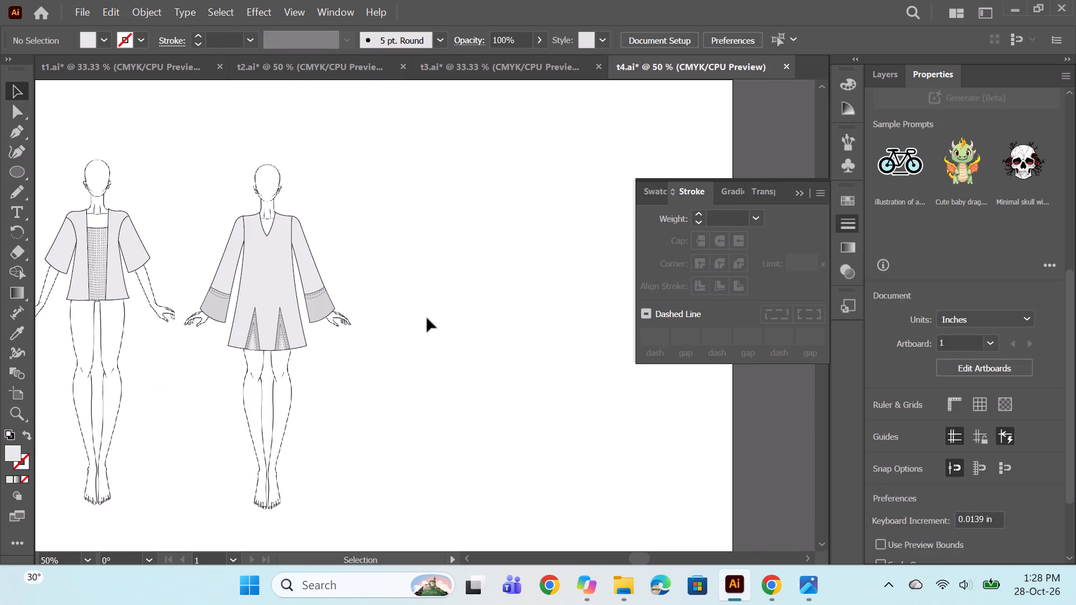
pyautogui.scroll(-1, 396, 257)
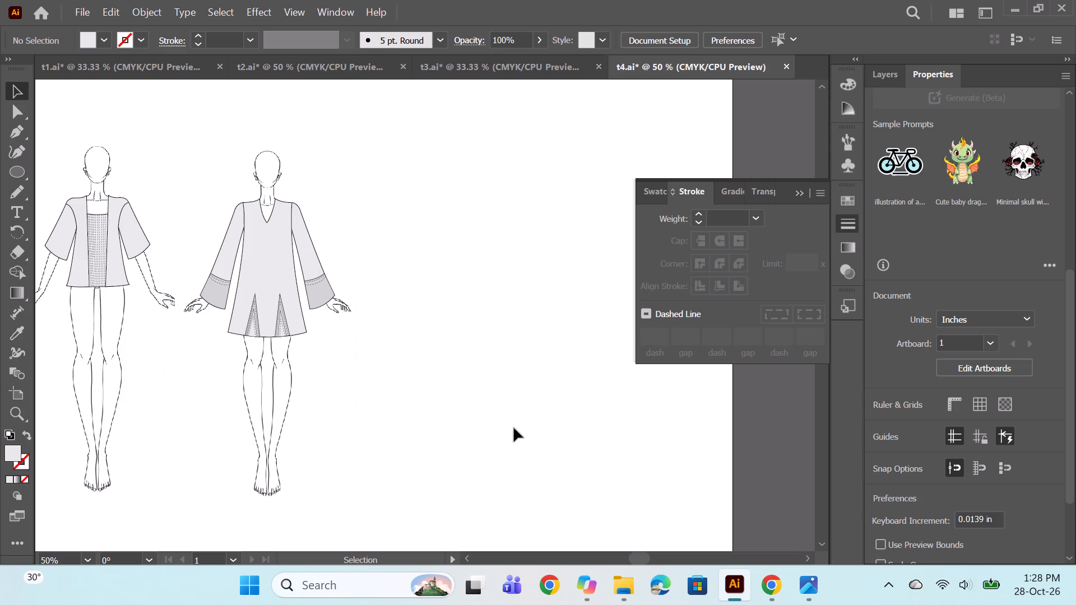
# In File Explorer, open the red, brown and blue striped dress photo from the Khadi tops silhouettes folder and copy it.
pyautogui.click(634, 593)
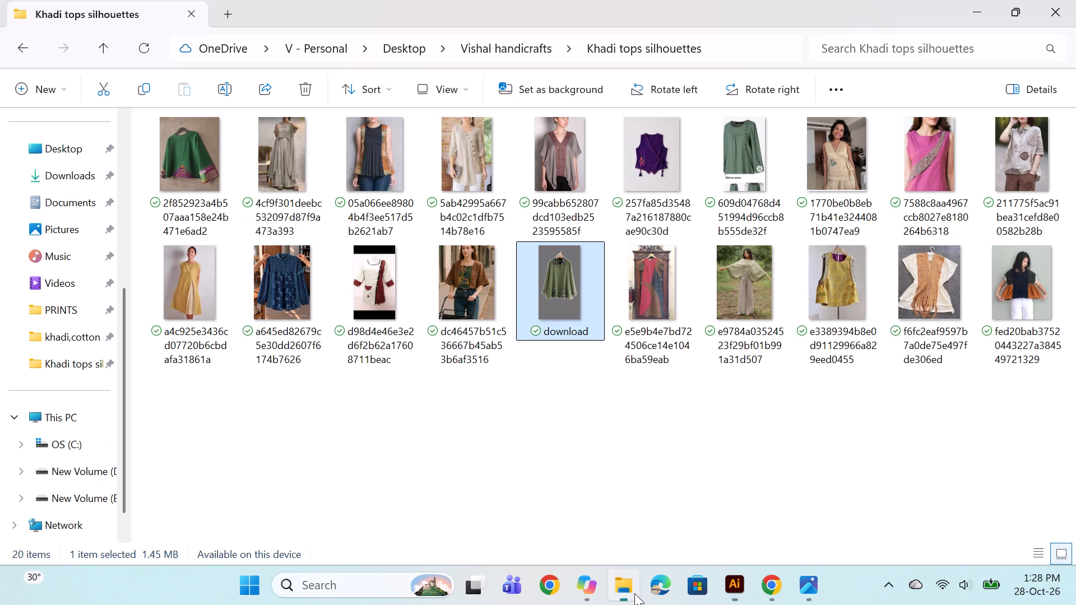
pyautogui.doubleClick(661, 293)
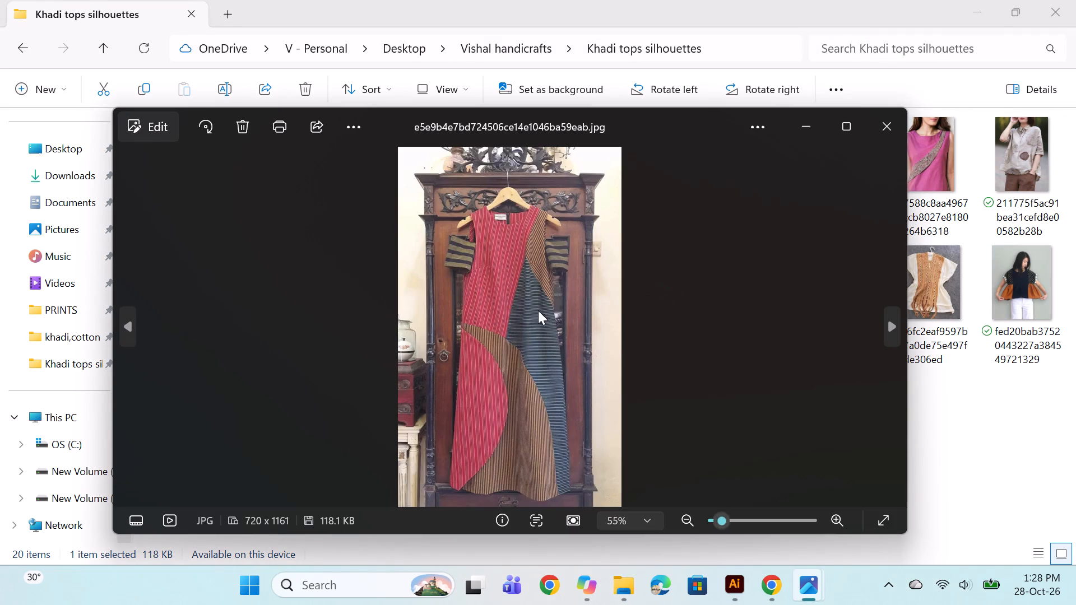
pyautogui.rightClick(538, 310)
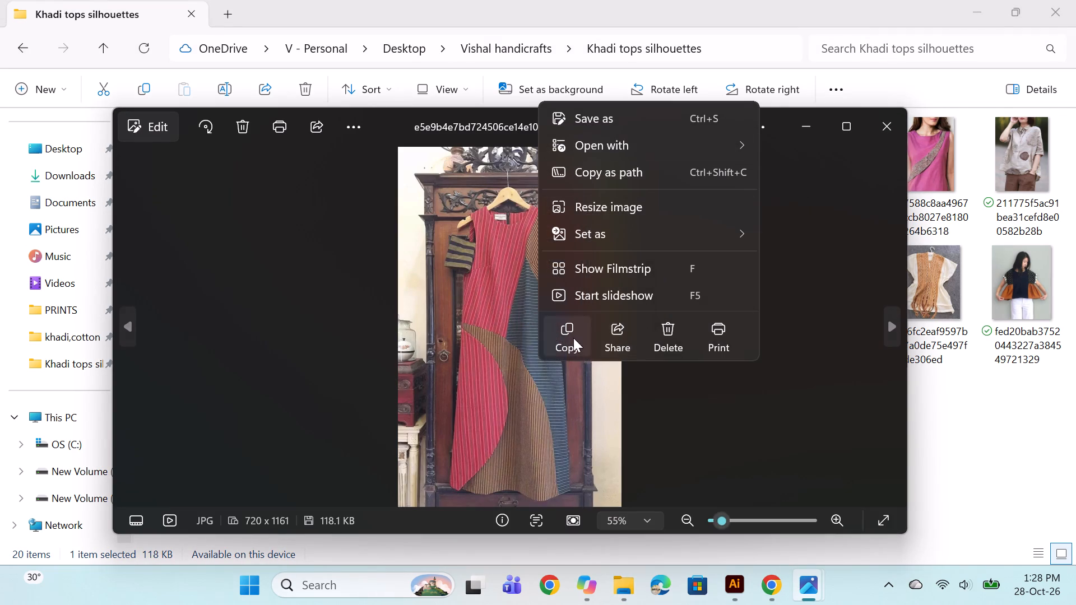
pyautogui.click(573, 338)
pyautogui.click(813, 124)
# Paste the dress photo into t4.ai in Illustrator, scaled down to fit the empty right part of the artboard.
pyautogui.click(735, 577)
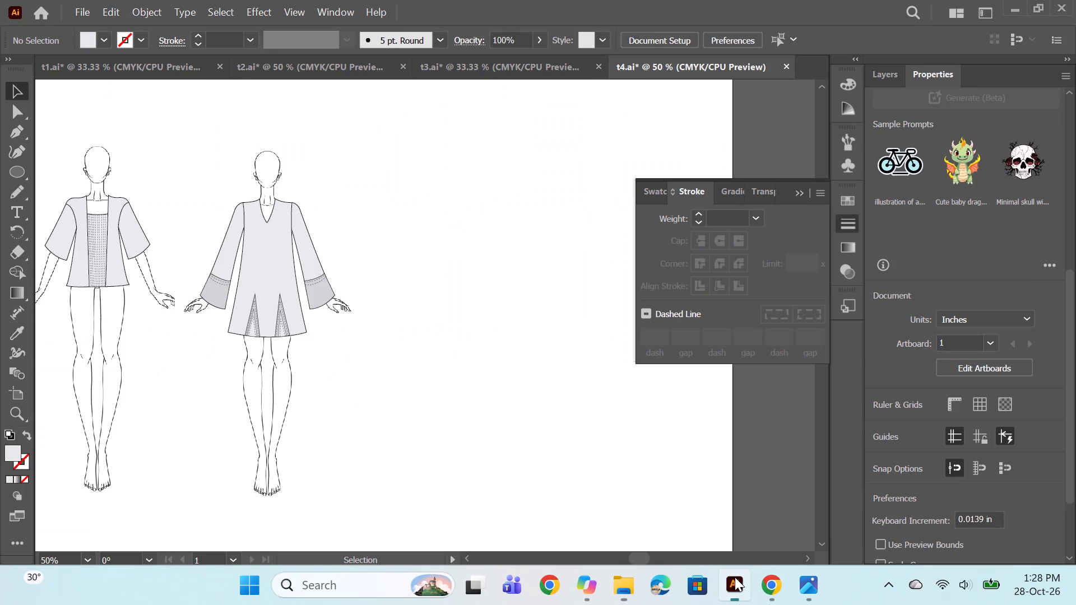
pyautogui.hotkey('ctrl', 'v')
pyautogui.keyDown('alt'); pyautogui.scroll(-3, 460, 308); pyautogui.keyUp('alt')
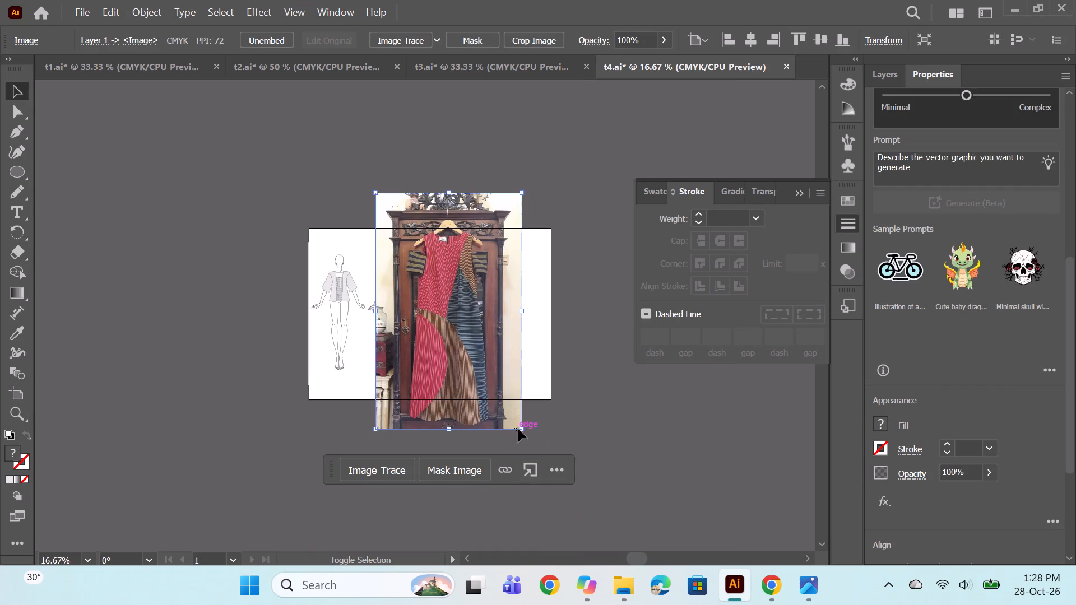
pyautogui.keyDown('alt'); pyautogui.keyDown('shift'); pyautogui.moveTo(523, 427); pyautogui.dragTo(491, 343); pyautogui.keyUp('shift'); pyautogui.keyUp('alt')
pyautogui.moveTo(453, 318); pyautogui.dragTo(507, 309)
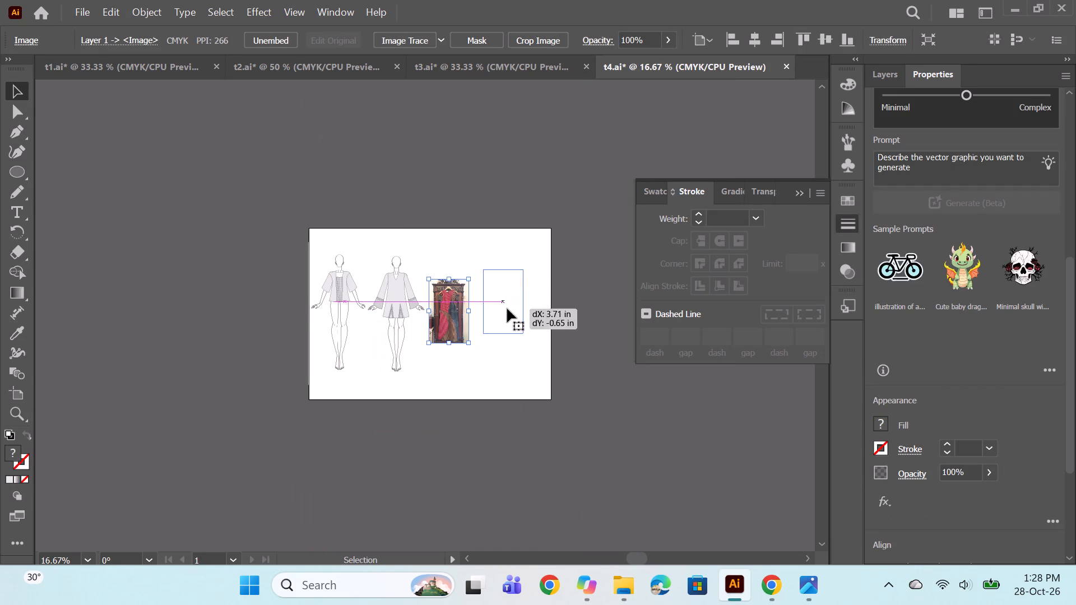
pyautogui.keyDown('alt'); pyautogui.scroll(2, 499, 300); pyautogui.keyUp('alt')
pyautogui.keyDown('alt'); pyautogui.keyDown('shift'); pyautogui.moveTo(549, 367); pyautogui.dragTo(568, 395); pyautogui.keyUp('shift'); pyautogui.keyUp('alt')
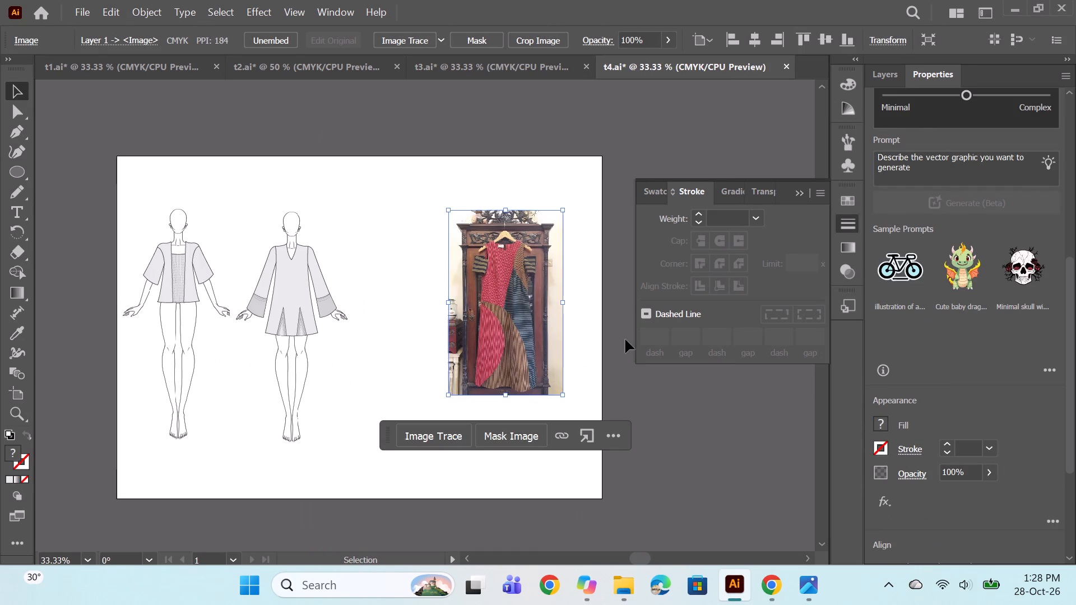
pyautogui.click(625, 339)
# Duplicate the blank body image that lies beneath the V-neck garment.
pyautogui.click(886, 79)
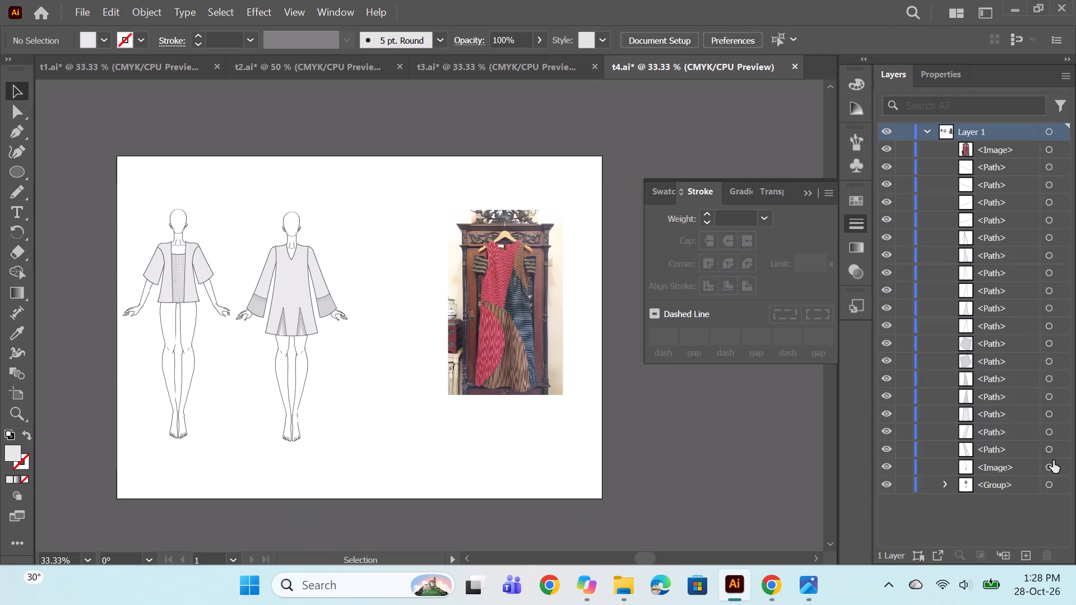
pyautogui.click(1047, 467)
pyautogui.hotkey('ctrl', 'c')
pyautogui.hotkey('ctrl', 'v')
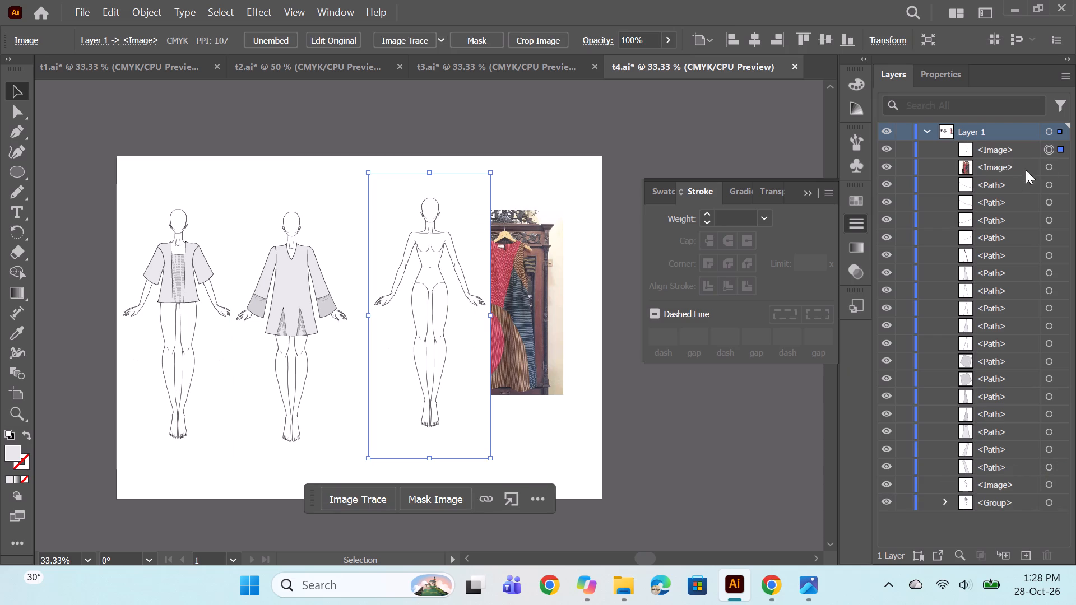
# Group all the V-neck garment's paths with the body image beneath them.
pyautogui.click(1048, 182)
pyautogui.keyDown('shift'); pyautogui.click(1049, 486); pyautogui.keyUp('shift')
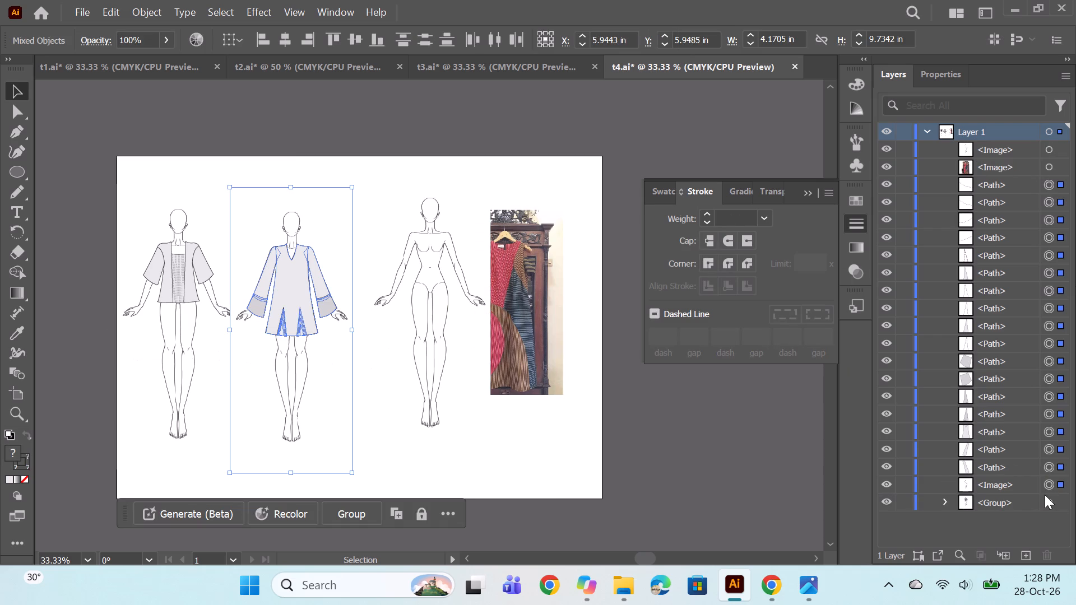
pyautogui.hotkey('ctrl', 'g')
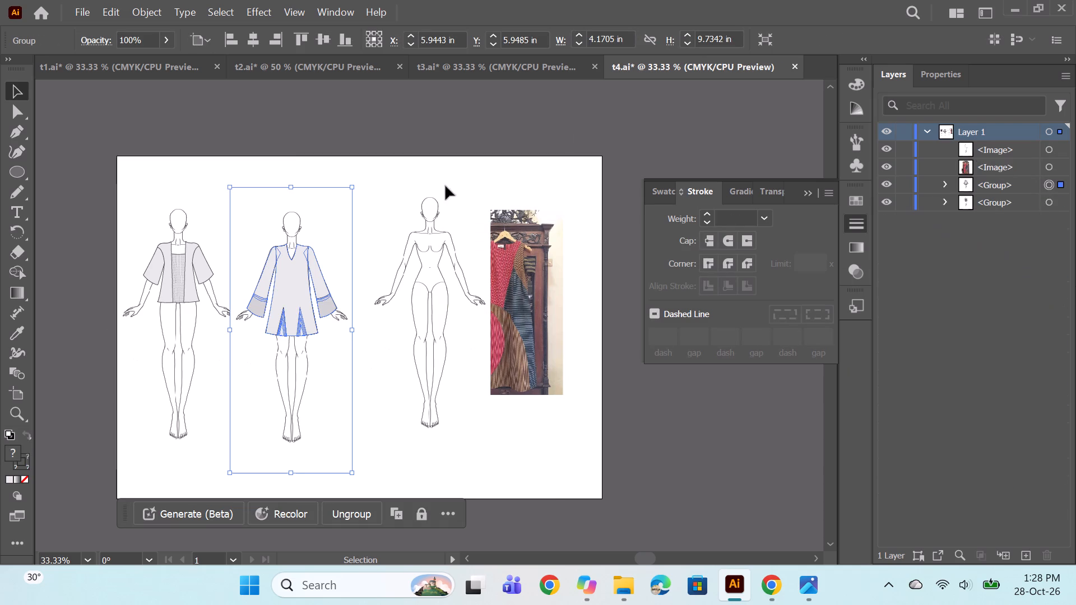
# Place the duplicated blank figure between the V-neck figure and the dress photo, level with the other figures.
pyautogui.click(445, 319)
pyautogui.moveTo(437, 323); pyautogui.dragTo(424, 336)
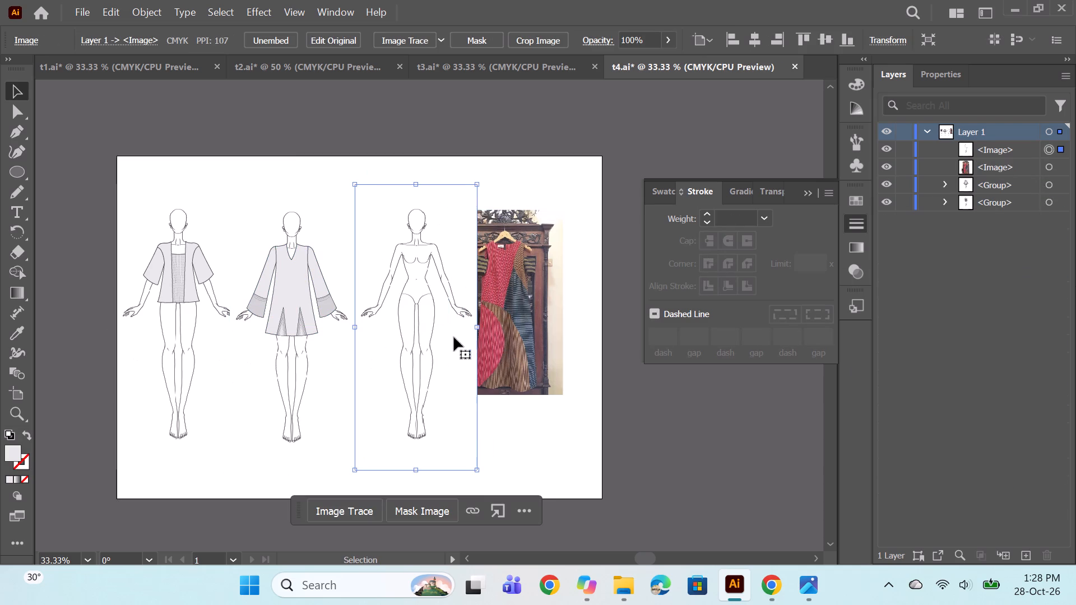
pyautogui.click(418, 331)
pyautogui.moveTo(418, 331); pyautogui.dragTo(396, 345)
pyautogui.hotkey('ctrl', 'z')
pyautogui.moveTo(433, 323); pyautogui.dragTo(420, 331)
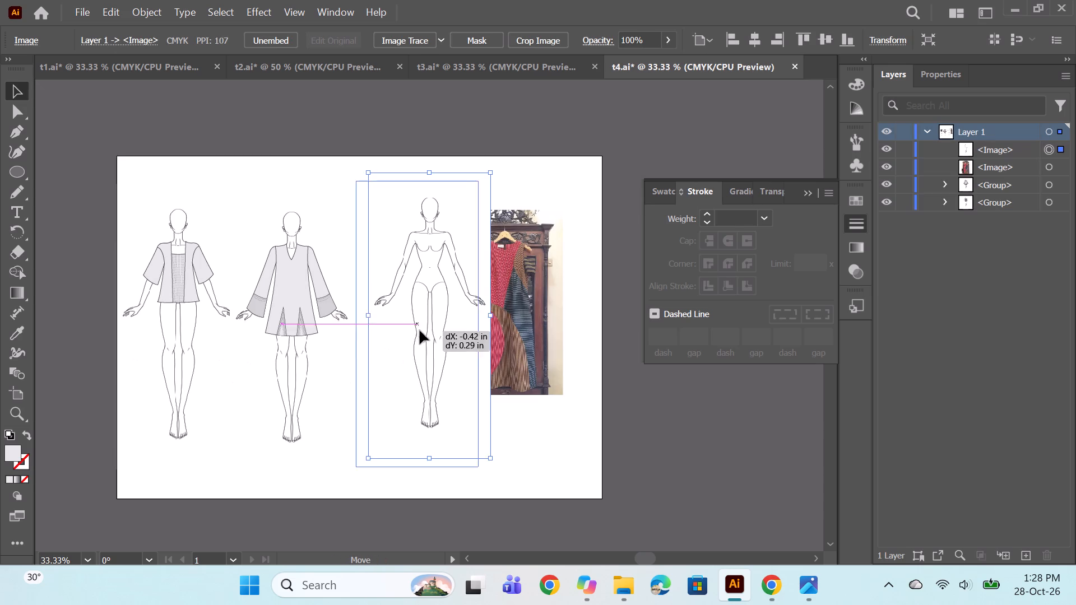
pyautogui.moveTo(420, 331); pyautogui.dragTo(411, 338)
# Move the striped dress reference photo slightly lower on the artboard.
pyautogui.click(520, 324)
pyautogui.moveTo(516, 320); pyautogui.dragTo(516, 337)
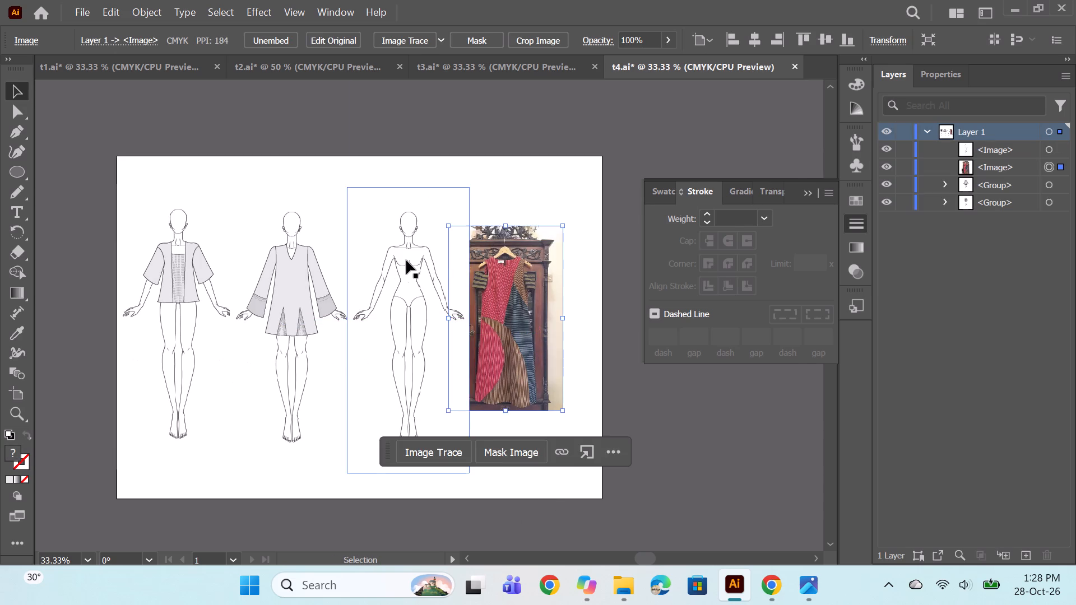
# Start the dress outline on the blank figure with a scooped neckline curve about 0.66 in wide using the Pen tool.
pyautogui.keyDown('alt'); pyautogui.scroll(2, 406, 260); pyautogui.keyUp('alt')
pyautogui.click(21, 131)
pyautogui.press('space')
pyautogui.press('space')
pyautogui.press('space')
pyautogui.press('space')
pyautogui.press('space')
pyautogui.press('space')
pyautogui.press('space')
pyautogui.press('space')
pyautogui.press('space')
pyautogui.press('space')
pyautogui.press('space')
pyautogui.moveTo(423, 429); pyautogui.dragTo(306, 342)
pyautogui.scroll(2, 283, 185)
pyautogui.keyDown('alt'); pyautogui.scroll(1, 313, 178); pyautogui.keyUp('alt')
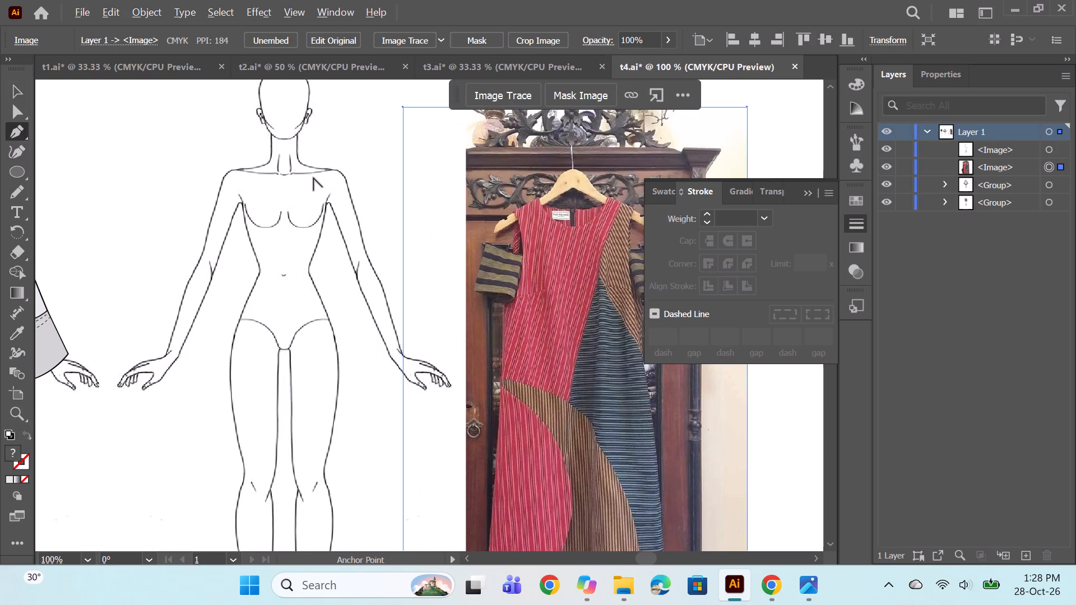
pyautogui.keyDown('alt'); pyautogui.scroll(2, 252, 167); pyautogui.keyUp('alt')
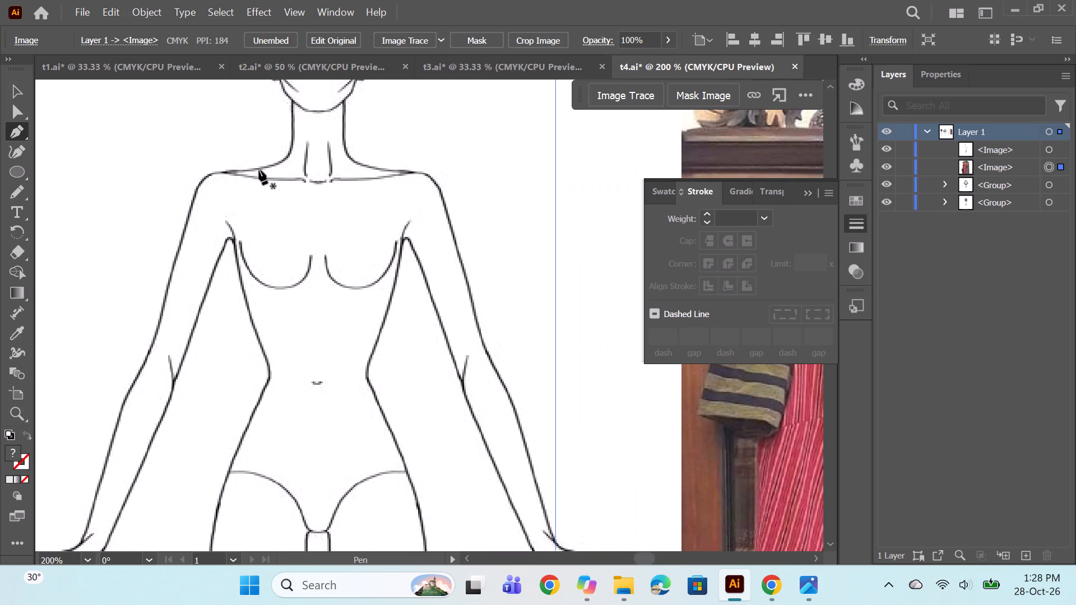
pyautogui.click(261, 168)
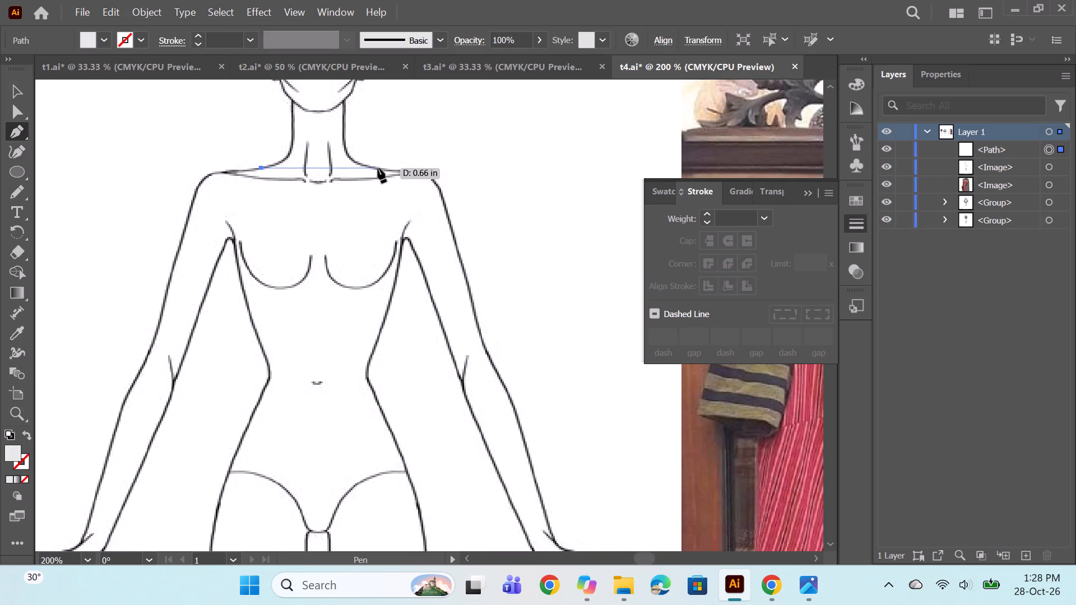
pyautogui.moveTo(379, 168); pyautogui.dragTo(457, 117)
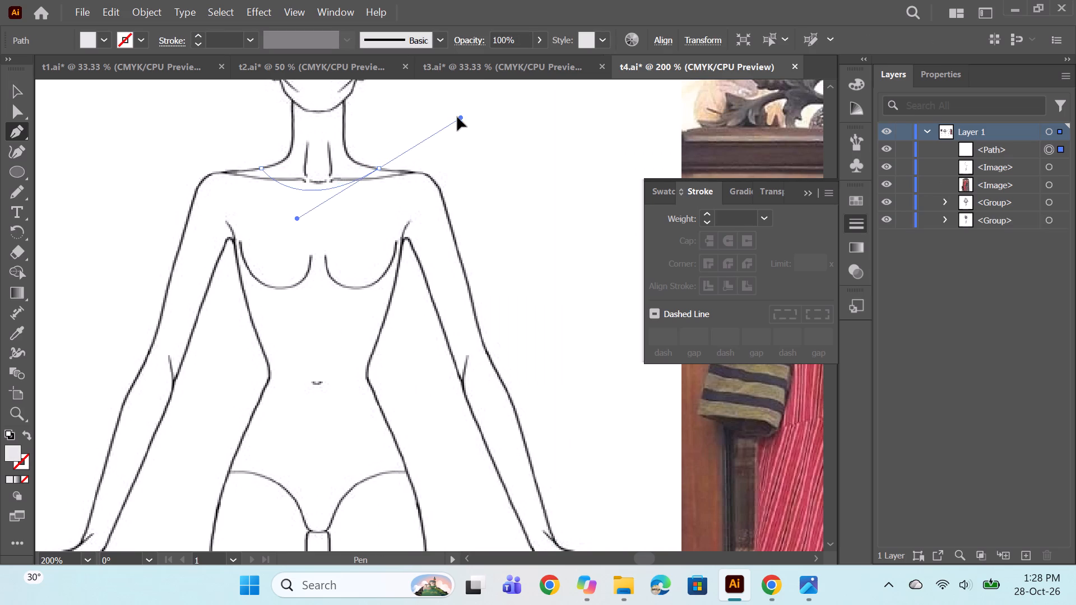
pyautogui.moveTo(457, 117); pyautogui.dragTo(438, 110)
pyautogui.keyDown('alt'); pyautogui.click(379, 166); pyautogui.keyUp('alt')
# Extend the dress outline from the neckline about 0.16 in along the shoulder and down a curved armhole about 0.4 in to the underarm.
pyautogui.press('space')
pyautogui.press('space')
pyautogui.press('space')
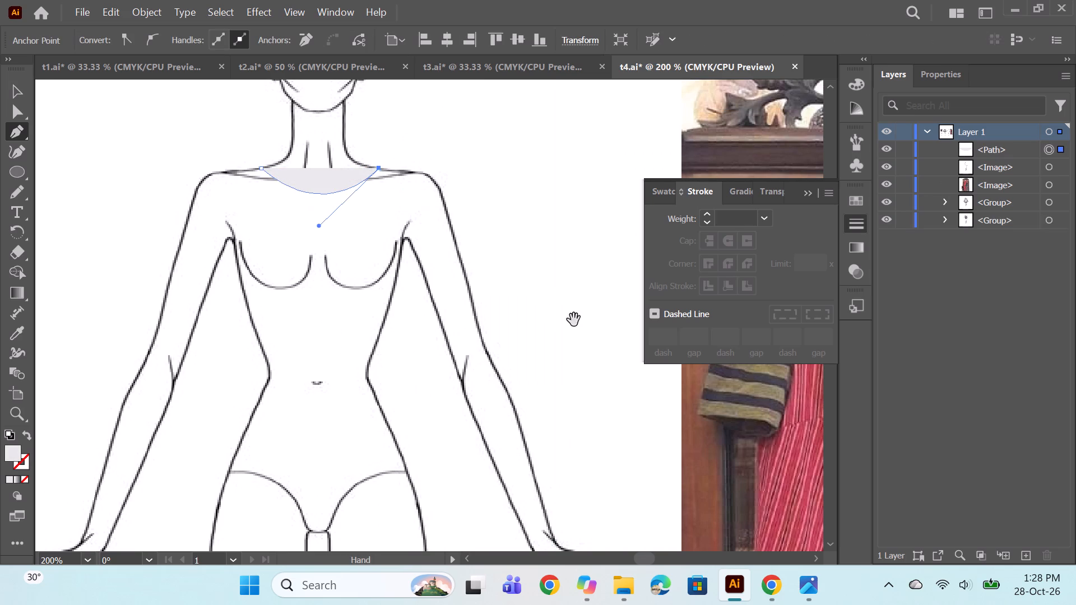
pyautogui.moveTo(574, 320); pyautogui.dragTo(407, 263)
pyautogui.keyDown('alt'); pyautogui.scroll(-1, 348, 215); pyautogui.keyUp('alt')
pyautogui.press('space')
pyautogui.moveTo(348, 215); pyautogui.dragTo(217, 244)
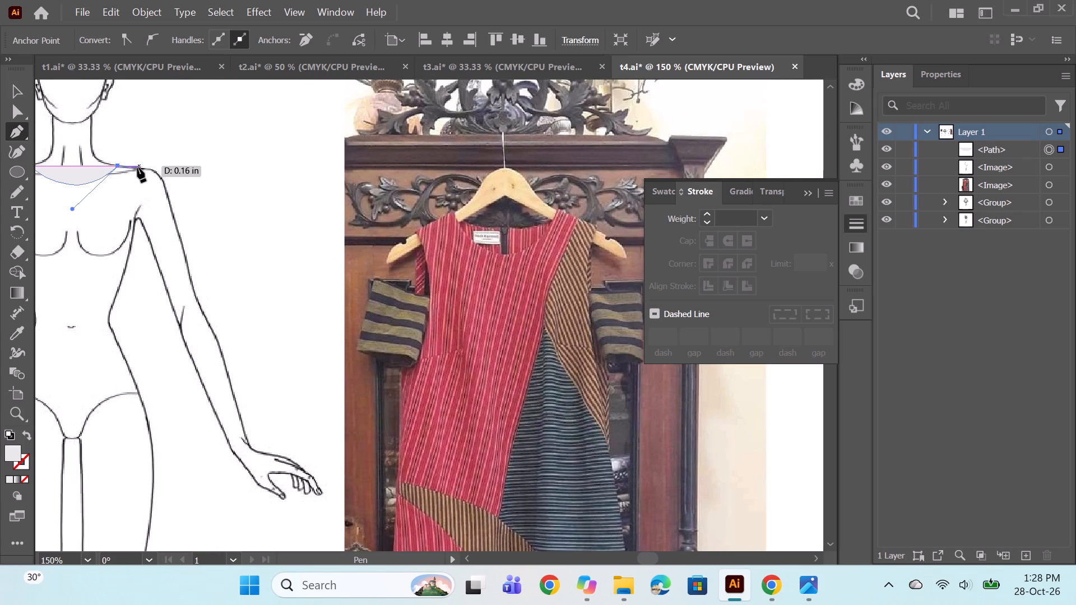
pyautogui.click(135, 167)
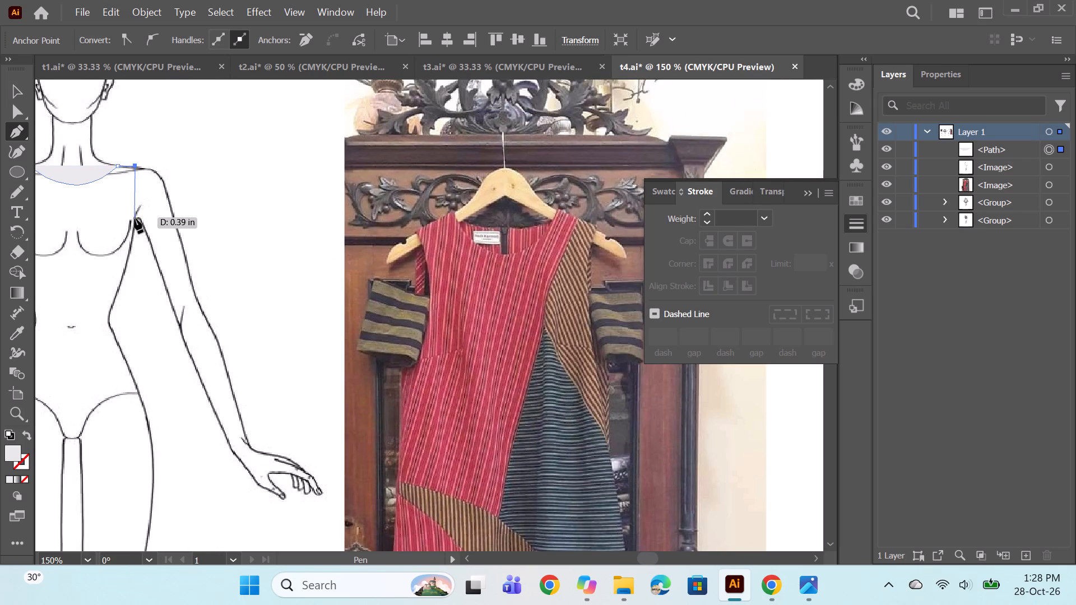
pyautogui.moveTo(134, 218); pyautogui.dragTo(144, 239)
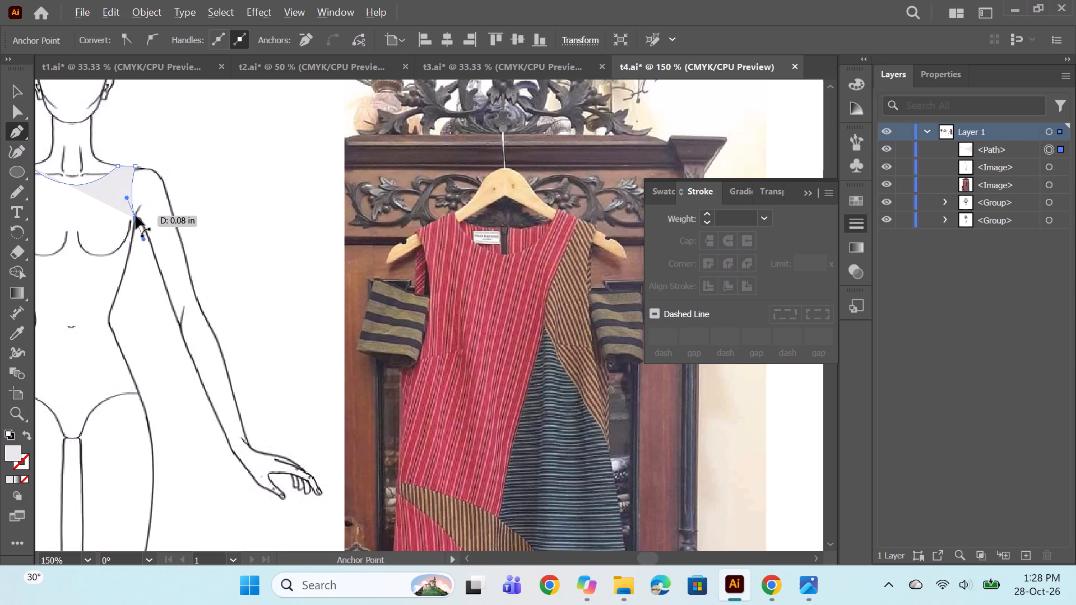
pyautogui.keyDown('alt'); pyautogui.click(136, 216); pyautogui.keyUp('alt')
# Continue the outline from the underarm in to the waist and curve the side seam over the hip down to about knee level.
pyautogui.press('space')
pyautogui.moveTo(252, 220); pyautogui.dragTo(458, 183)
pyautogui.keyDown('alt'); pyautogui.scroll(-2, 351, 264); pyautogui.keyUp('alt')
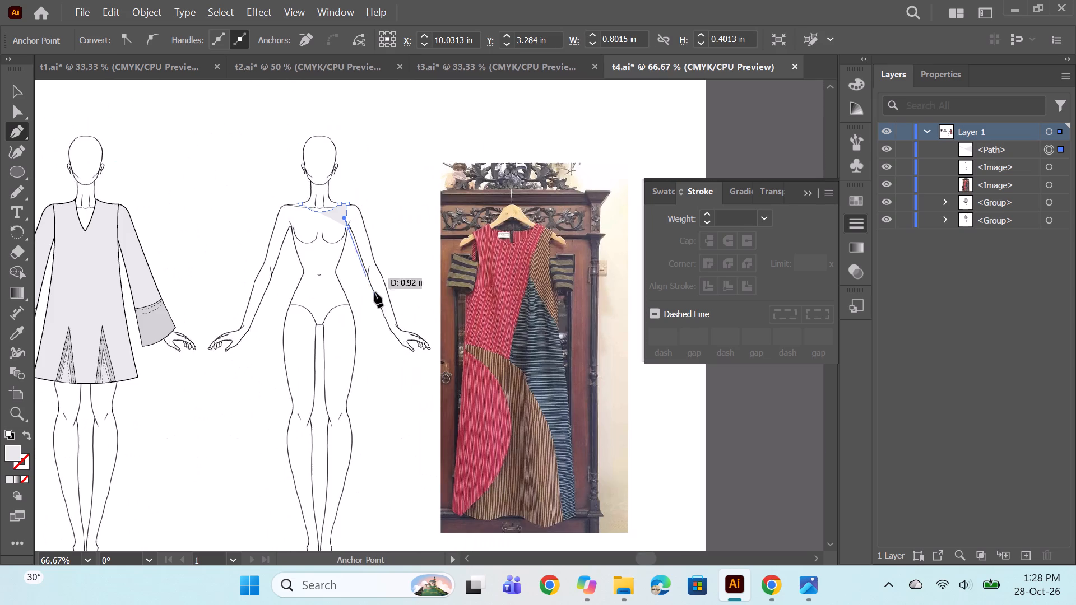
pyautogui.keyDown('alt'); pyautogui.scroll(1, 344, 345); pyautogui.keyUp('alt')
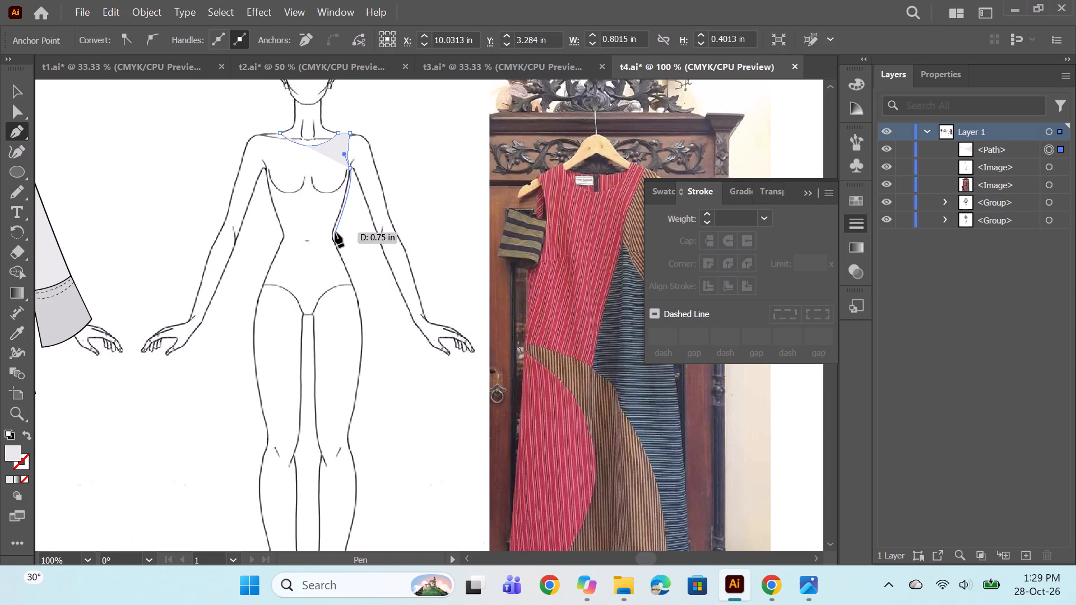
pyautogui.click(336, 232)
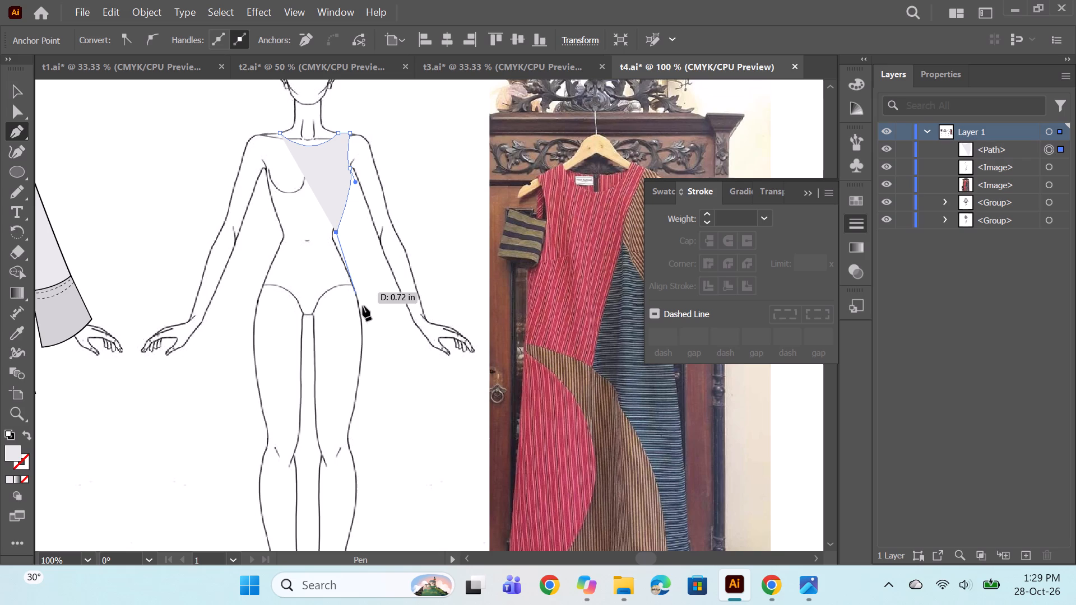
pyautogui.keyDown('alt'); pyautogui.scroll(-2, 374, 323); pyautogui.keyUp('alt')
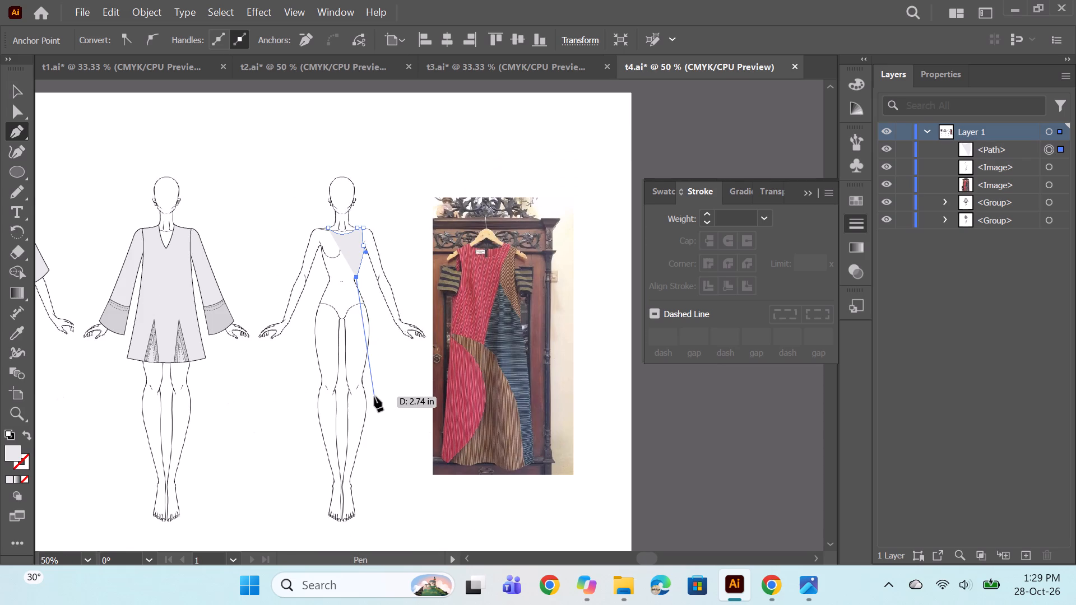
pyautogui.moveTo(372, 427); pyautogui.dragTo(371, 558)
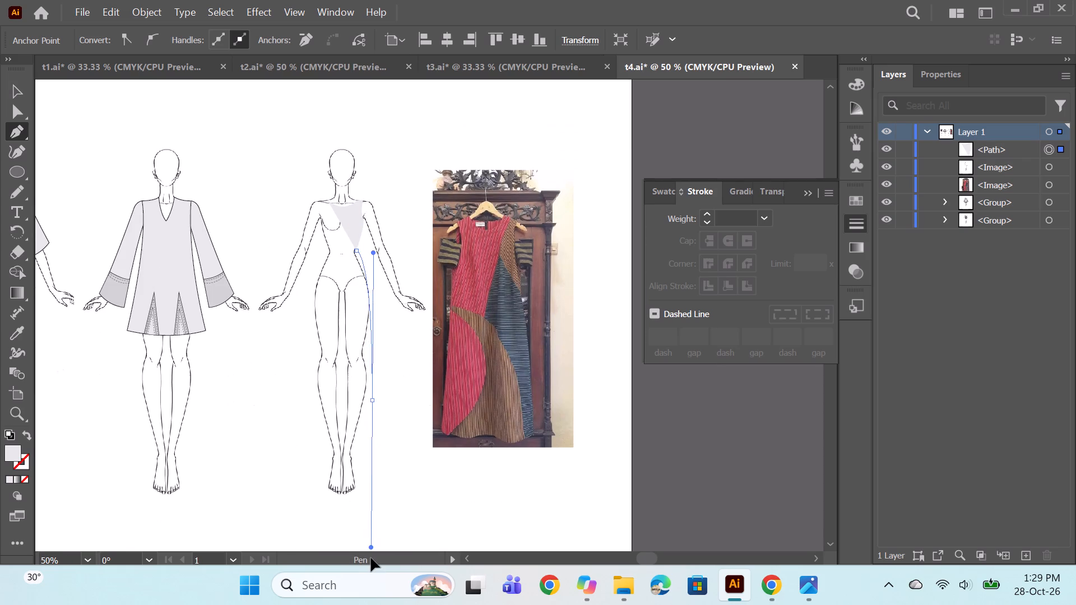
pyautogui.moveTo(371, 558); pyautogui.dragTo(361, 454)
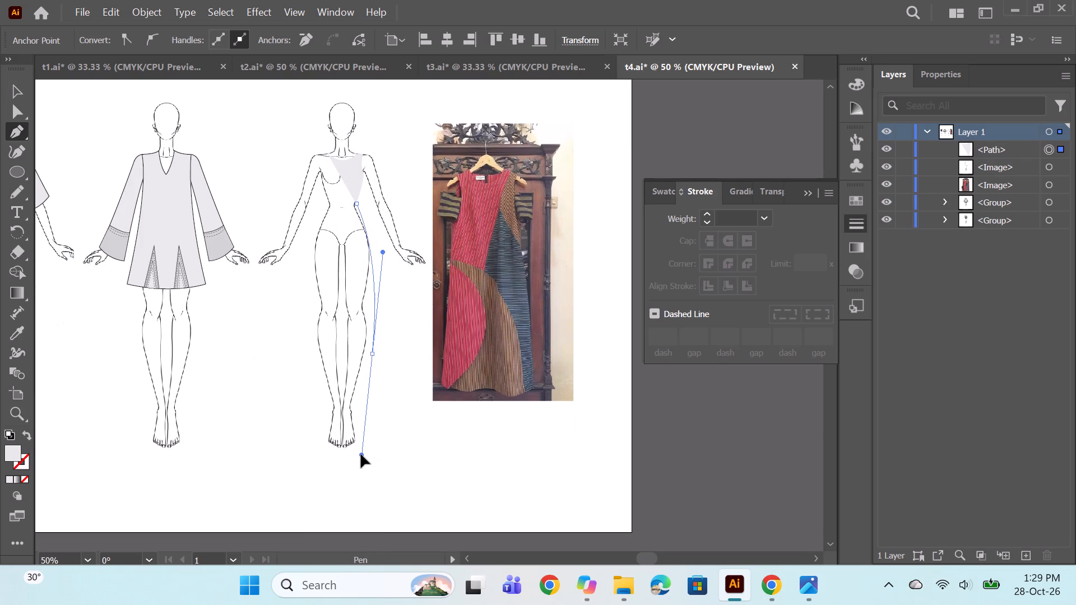
pyautogui.moveTo(361, 454); pyautogui.dragTo(366, 477)
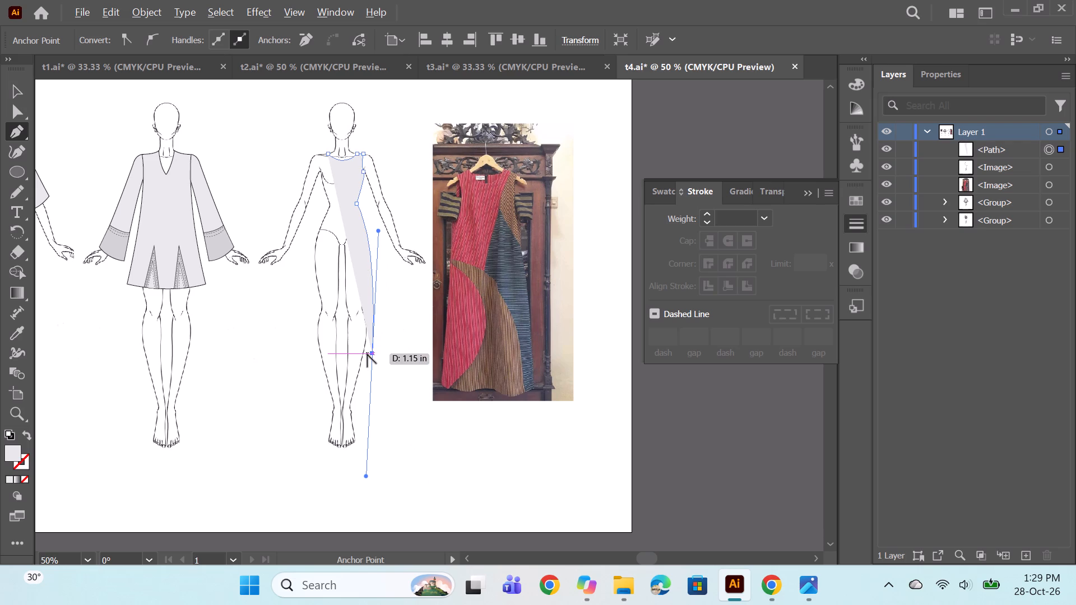
pyautogui.keyDown('alt'); pyautogui.click(374, 354); pyautogui.keyUp('alt')
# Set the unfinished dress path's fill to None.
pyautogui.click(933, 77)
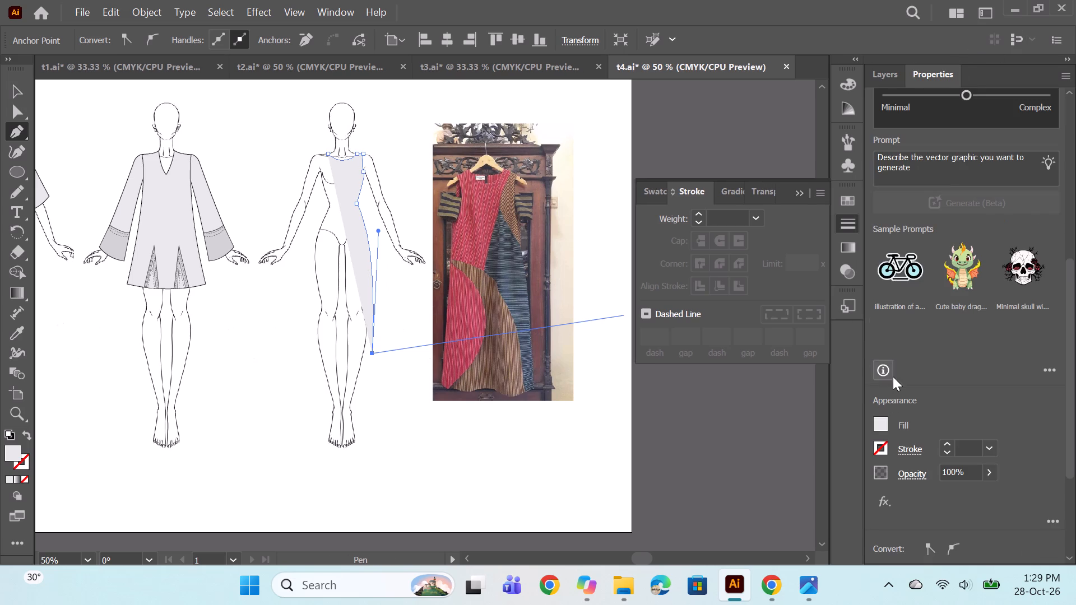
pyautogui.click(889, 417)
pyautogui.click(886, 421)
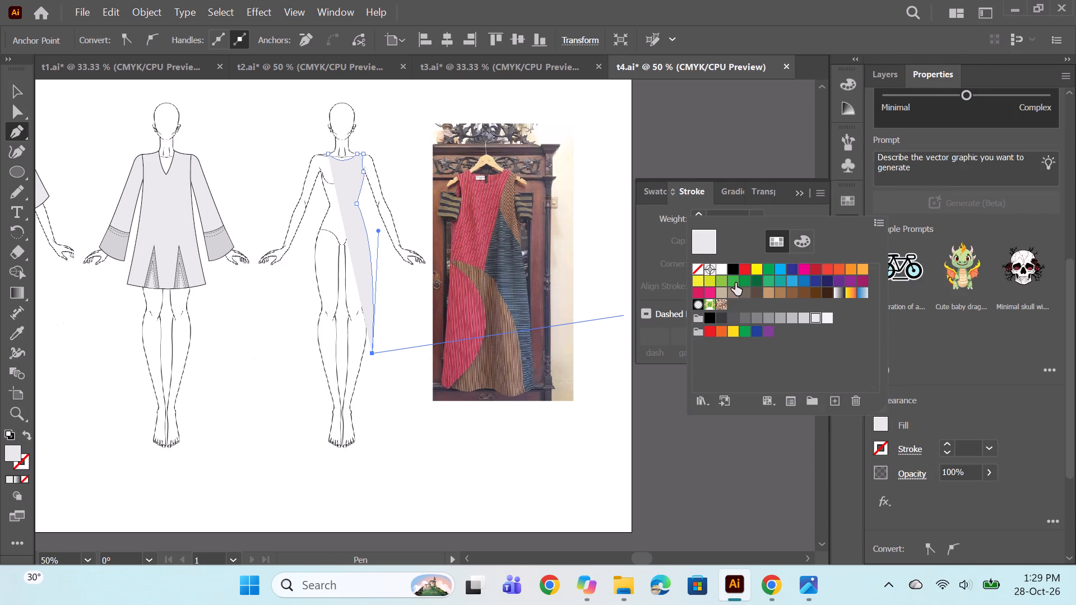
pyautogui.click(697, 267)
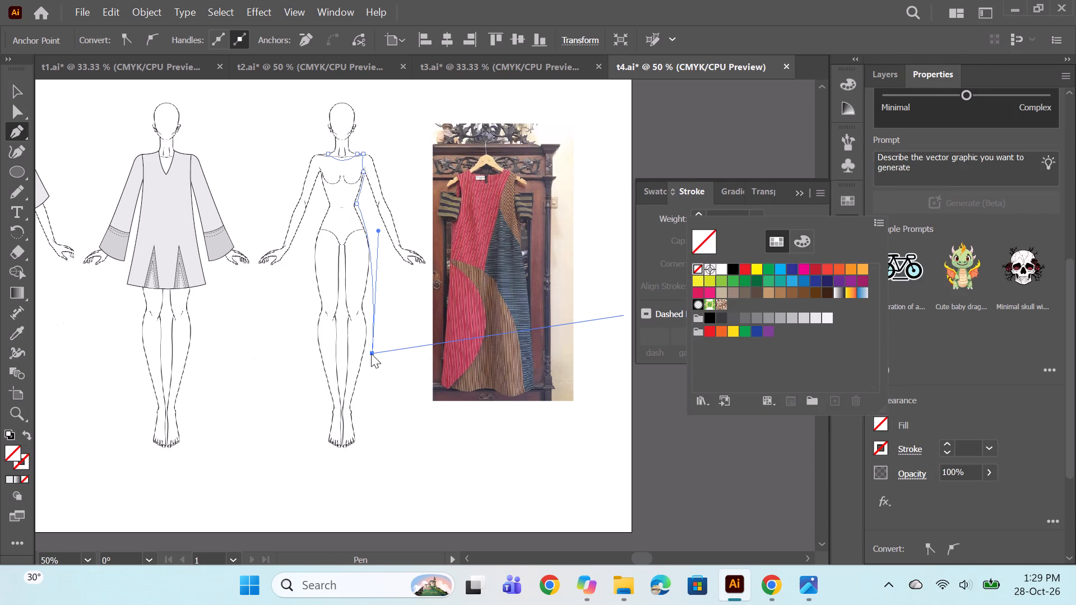
# Draw a straight hem about 1.5 in wide across the legs and curve the opposite side seam up to the waist.
pyautogui.keyDown('alt'); pyautogui.click(371, 353); pyautogui.keyUp('alt')
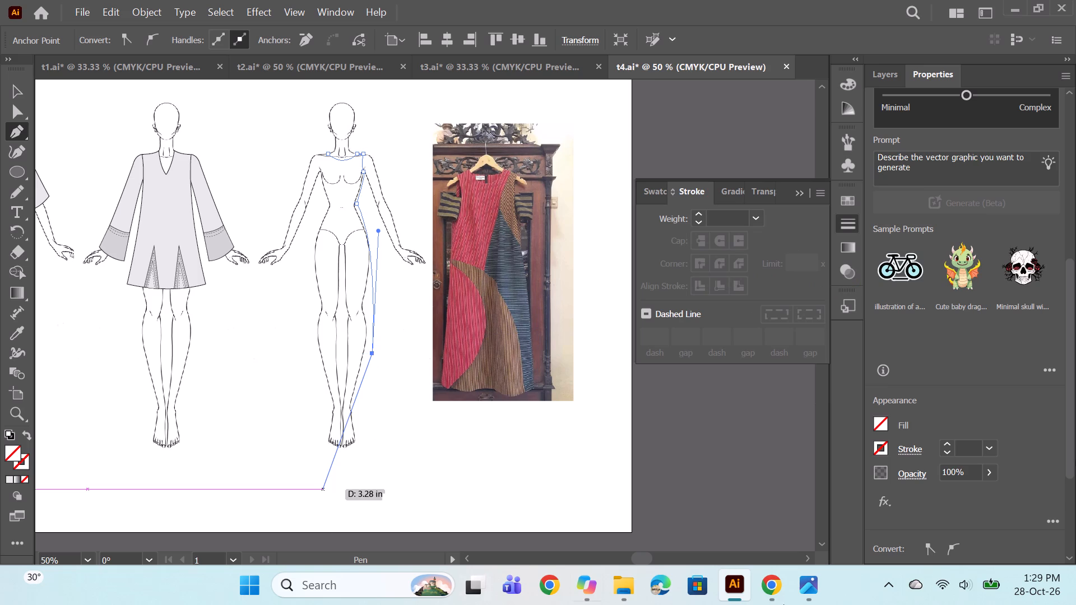
pyautogui.click(307, 353)
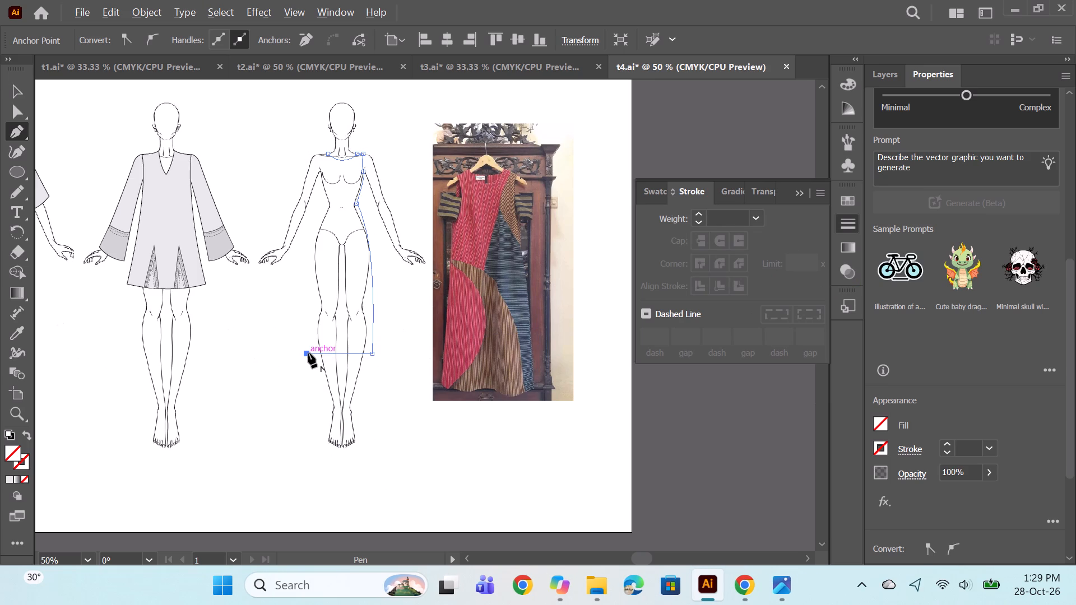
pyautogui.moveTo(327, 206); pyautogui.dragTo(346, 170)
pyautogui.keyDown('alt'); pyautogui.click(328, 208); pyautogui.keyUp('alt')
# Carry the outline from the waist to the underarm, up a curved armhole and along the shoulder, closing it at the neckline.
pyautogui.keyDown('alt'); pyautogui.scroll(3, 335, 184); pyautogui.keyUp('alt')
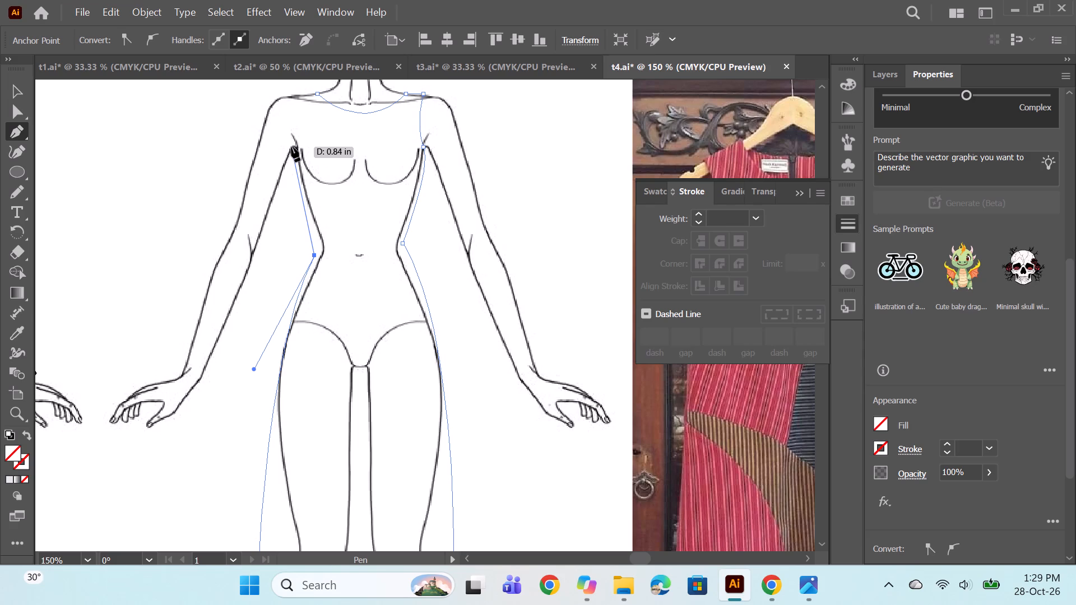
pyautogui.moveTo(291, 147); pyautogui.dragTo(293, 122)
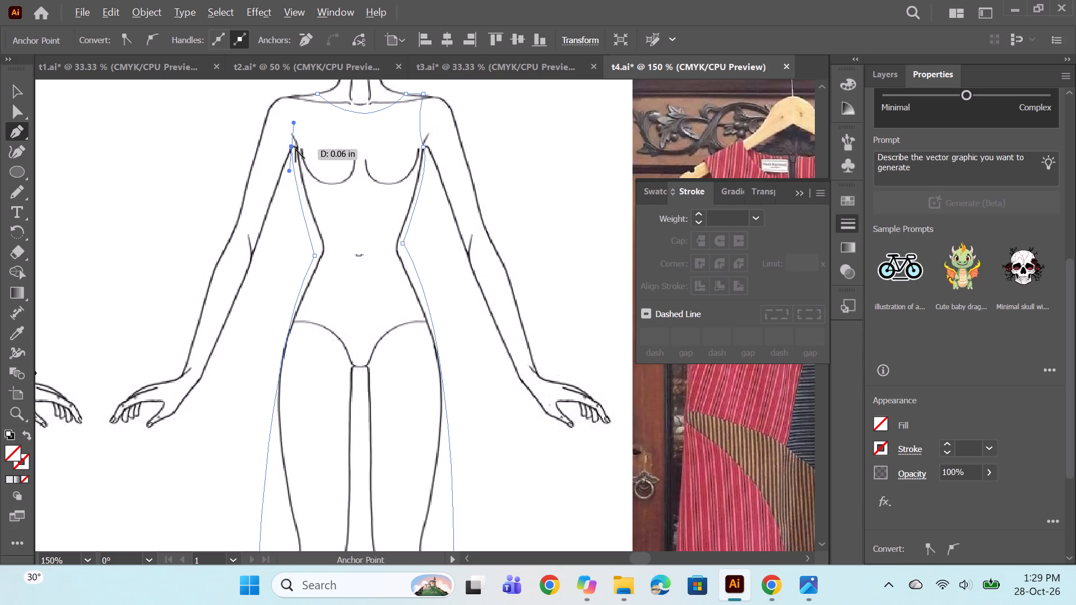
pyautogui.keyDown('alt'); pyautogui.click(293, 150); pyautogui.keyUp('alt')
pyautogui.scroll(3, 305, 145)
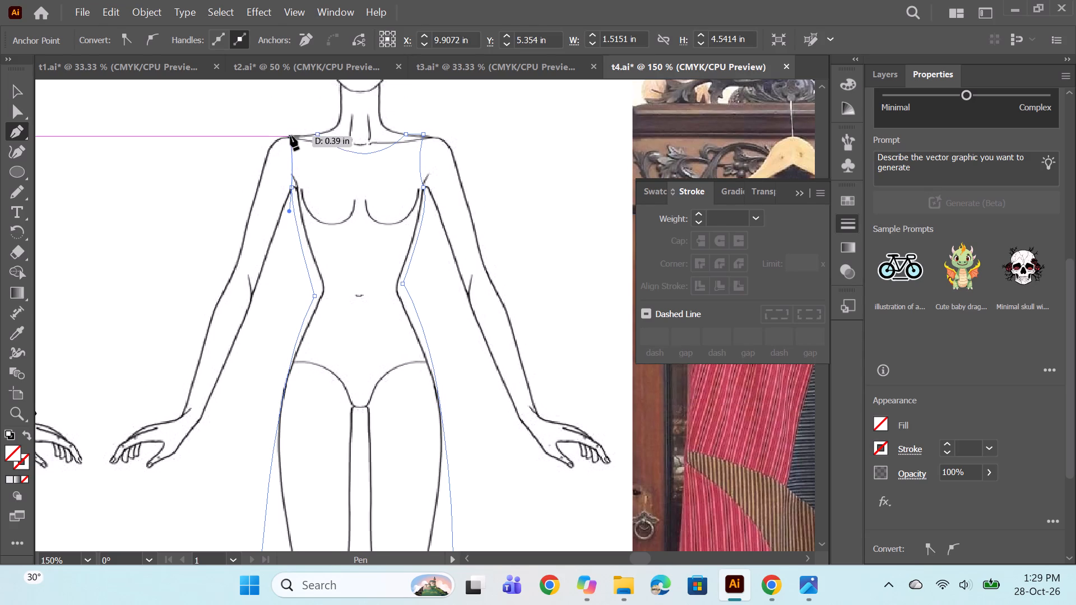
pyautogui.moveTo(292, 133); pyautogui.dragTo(286, 107)
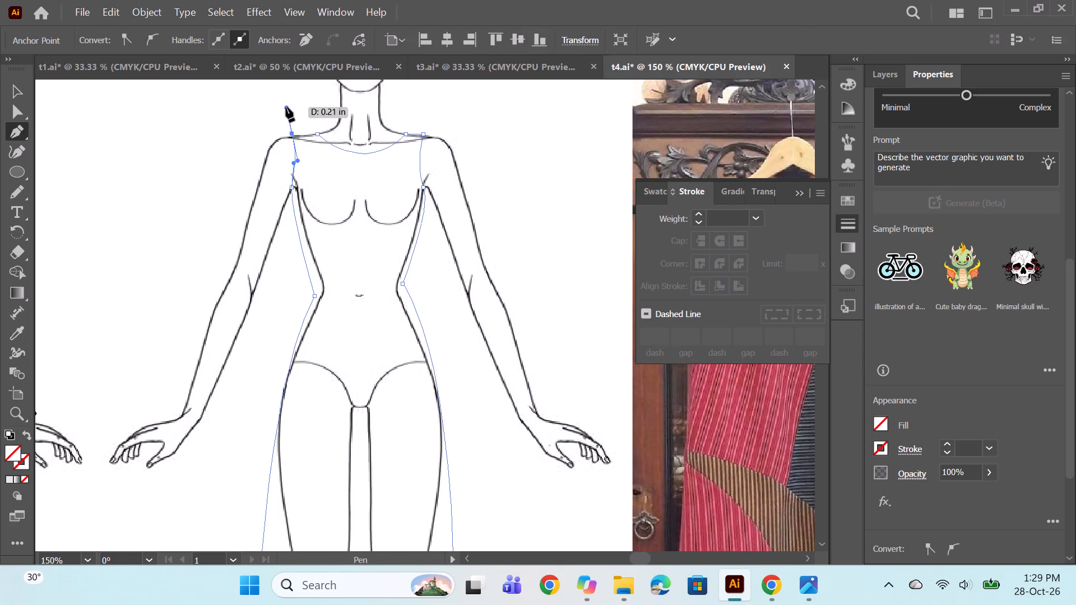
pyautogui.keyDown('alt'); pyautogui.click(291, 135); pyautogui.keyUp('alt')
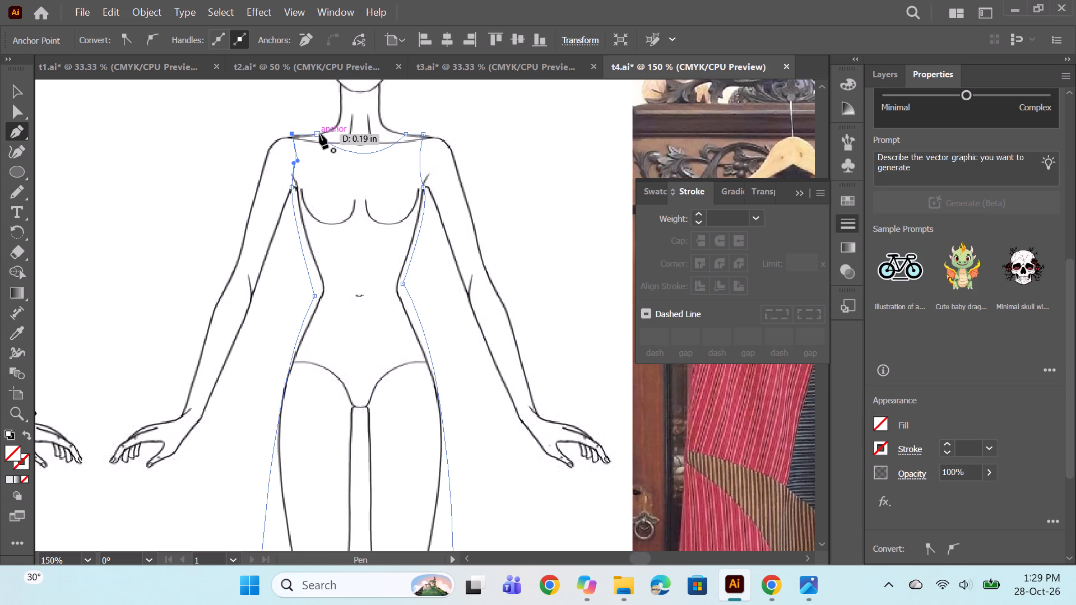
pyautogui.click(319, 134)
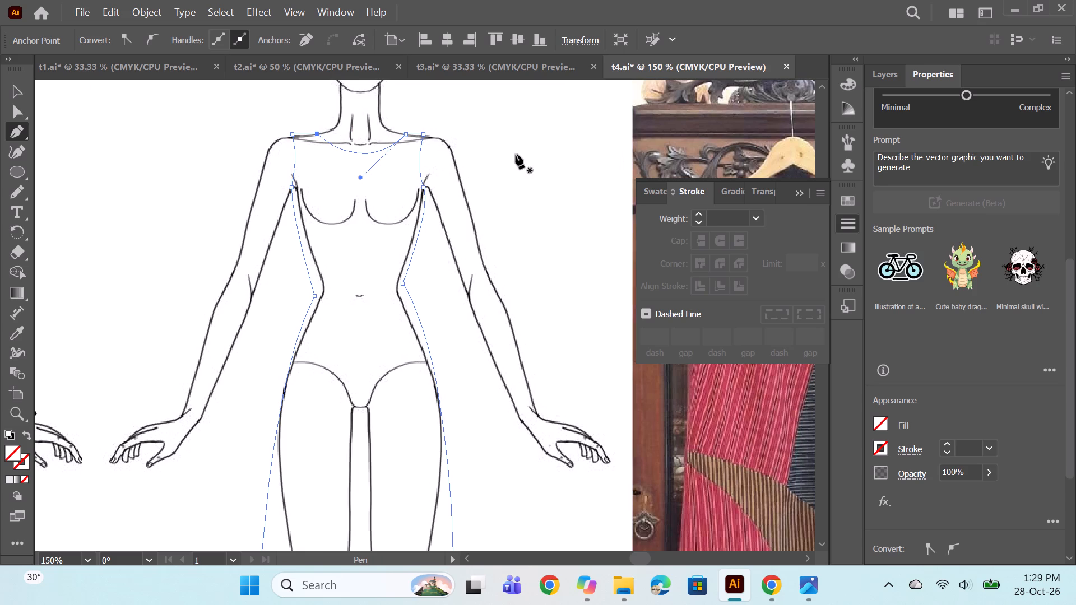
# Fill the closed dress path with light grey and give it a 1 pt black stroke.
pyautogui.keyDown('ctrl'); pyautogui.click(511, 155); pyautogui.keyUp('ctrl')
pyautogui.click(894, 70)
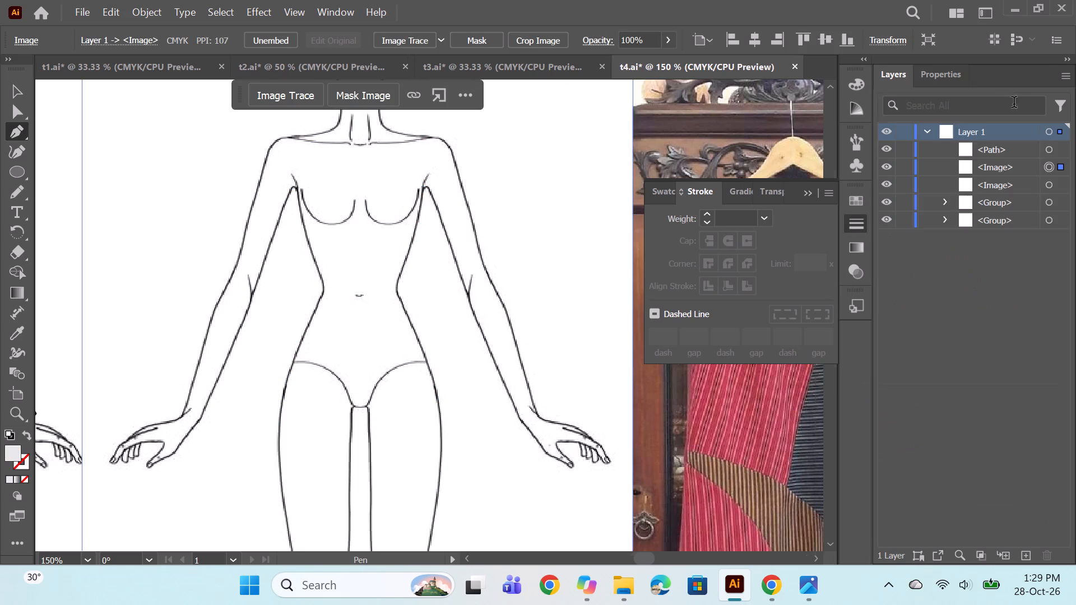
pyautogui.click(1049, 150)
pyautogui.click(938, 77)
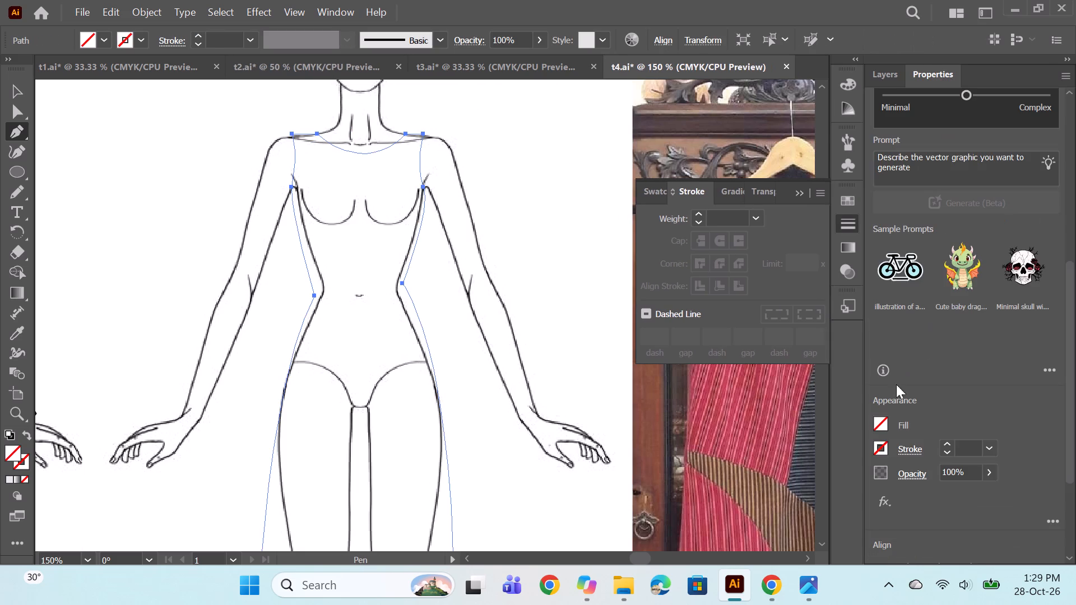
pyautogui.click(881, 432)
pyautogui.click(879, 429)
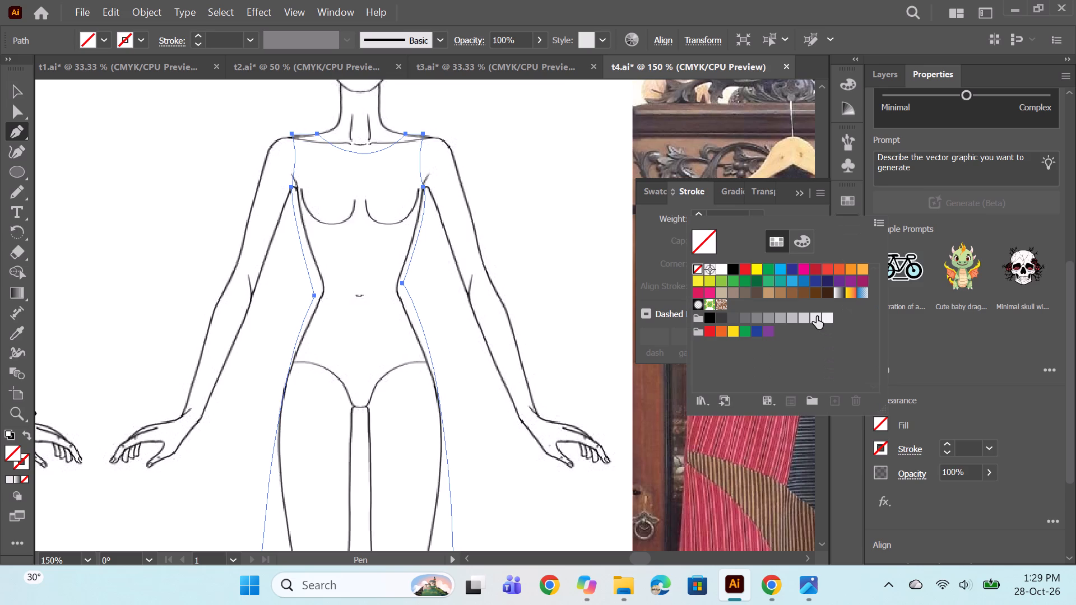
pyautogui.click(817, 317)
pyautogui.tripleClick(946, 444)
pyautogui.click(945, 444)
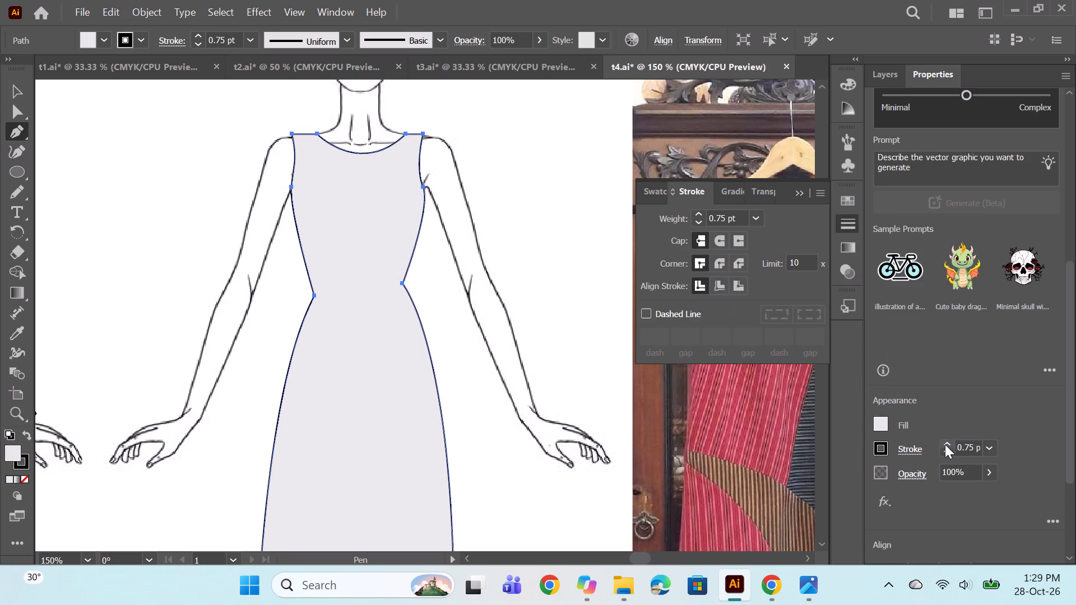
pyautogui.click(945, 444)
pyautogui.keyDown('ctrl'); pyautogui.click(574, 283); pyautogui.keyUp('ctrl')
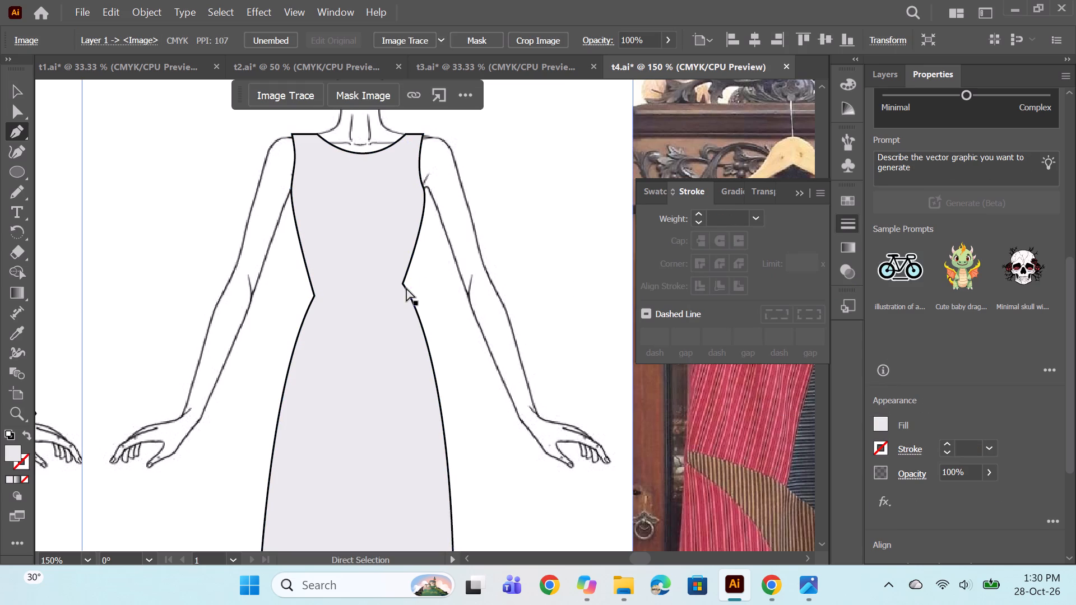
# Round the sharp corners on both sides of the dress's waist into smooth curves.
pyautogui.keyDown('ctrl'); pyautogui.click(403, 283); pyautogui.keyUp('ctrl')
pyautogui.keyDown('ctrl'); pyautogui.moveTo(415, 282); pyautogui.dragTo(501, 282); pyautogui.keyUp('ctrl')
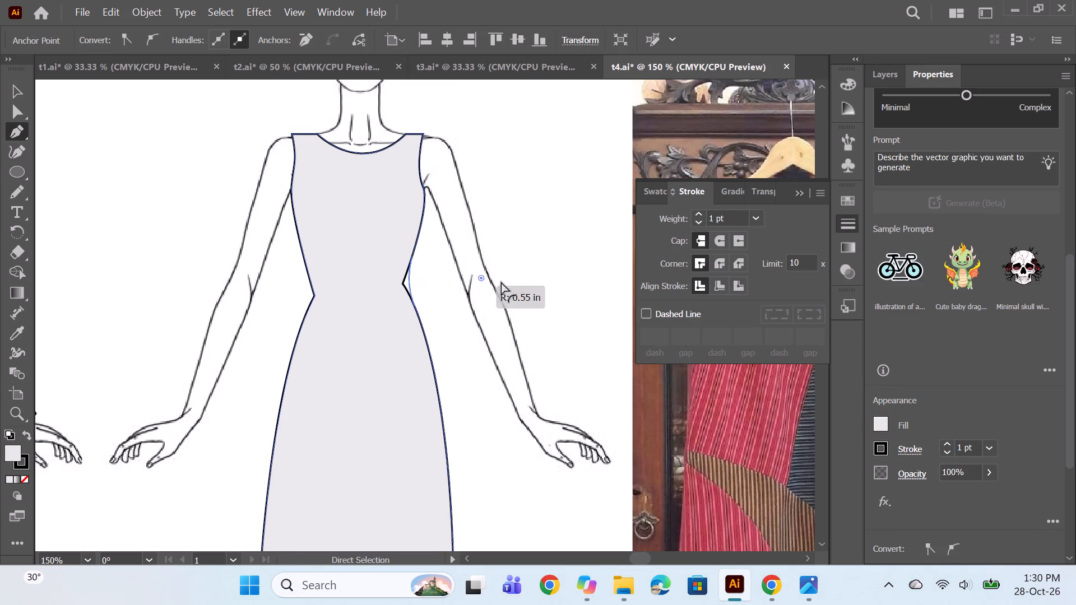
pyautogui.keyDown('ctrl'); pyautogui.moveTo(501, 282); pyautogui.dragTo(597, 288); pyautogui.keyUp('ctrl')
pyautogui.keyDown('ctrl'); pyautogui.click(313, 296); pyautogui.keyUp('ctrl')
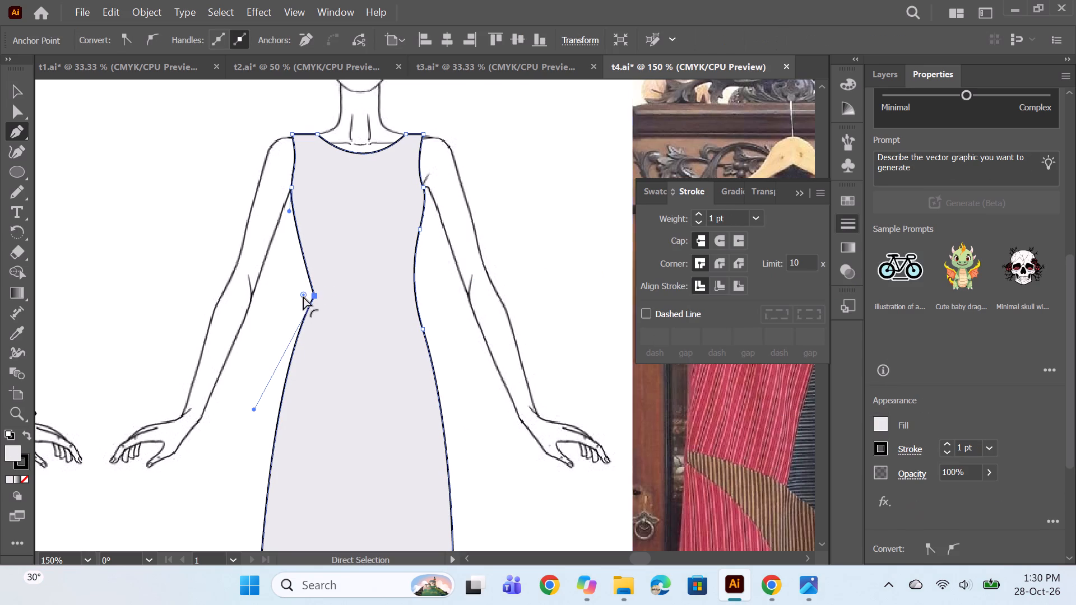
pyautogui.keyDown('ctrl'); pyautogui.moveTo(303, 296); pyautogui.dragTo(0, 390); pyautogui.keyUp('ctrl')
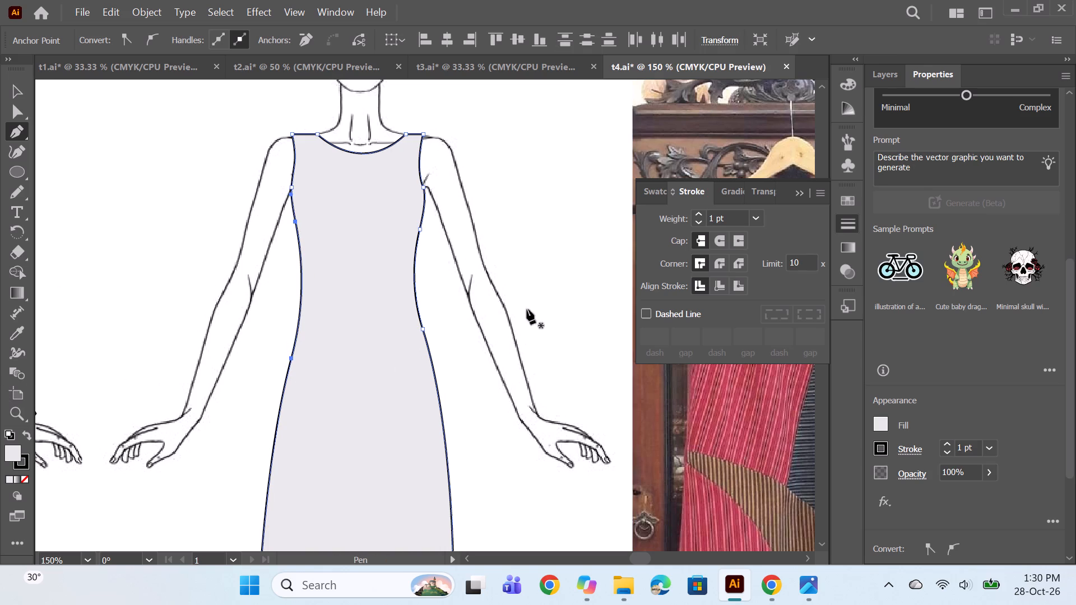
pyautogui.keyDown('ctrl'); pyautogui.click(566, 286); pyautogui.keyUp('ctrl')
# Reposition the anchor just below the underarm on the dress's photo-side seam to refine the bodice curve.
pyautogui.keyDown('alt'); pyautogui.scroll(-4, 491, 263); pyautogui.keyUp('alt')
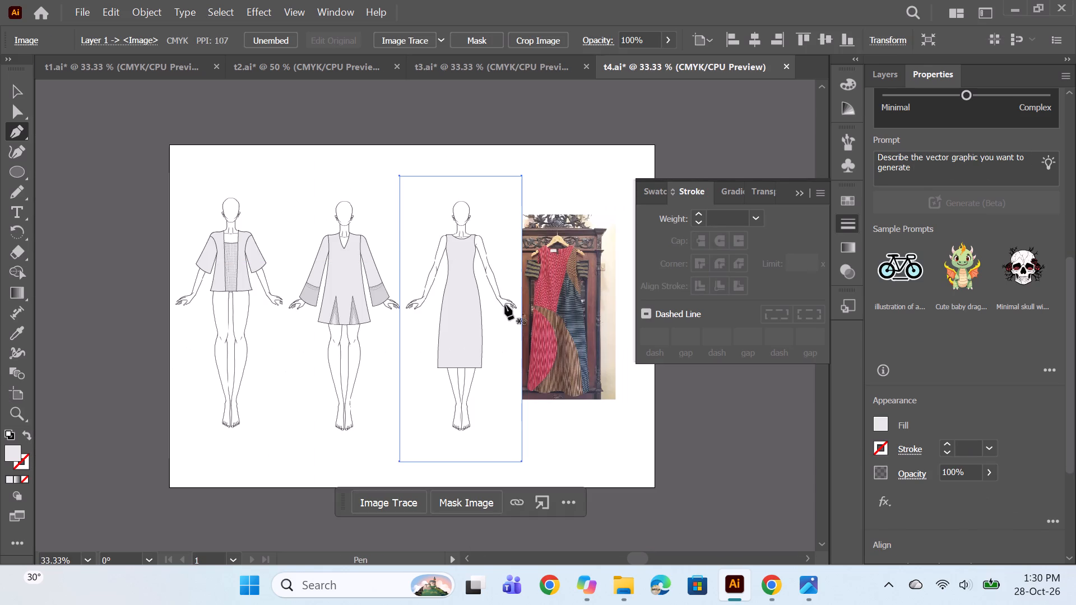
pyautogui.keyDown('alt'); pyautogui.scroll(2, 504, 291); pyautogui.keyUp('alt')
pyautogui.press('space')
pyautogui.moveTo(581, 342); pyautogui.dragTo(500, 371)
pyautogui.keyDown('alt'); pyautogui.scroll(1, 377, 245); pyautogui.keyUp('alt')
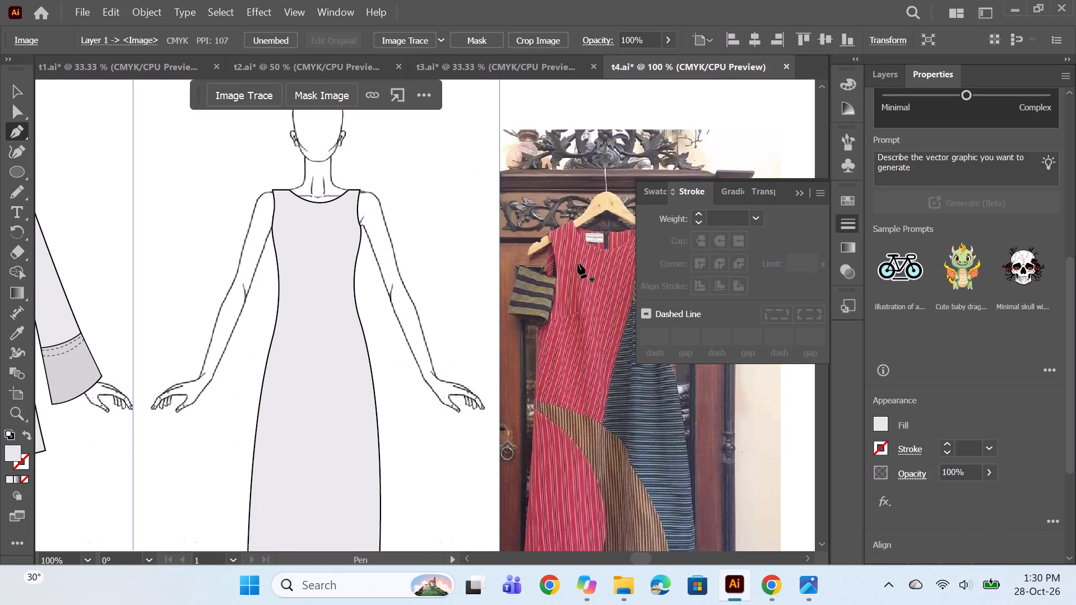
pyautogui.keyDown('ctrl'); pyautogui.click(356, 301); pyautogui.keyUp('ctrl')
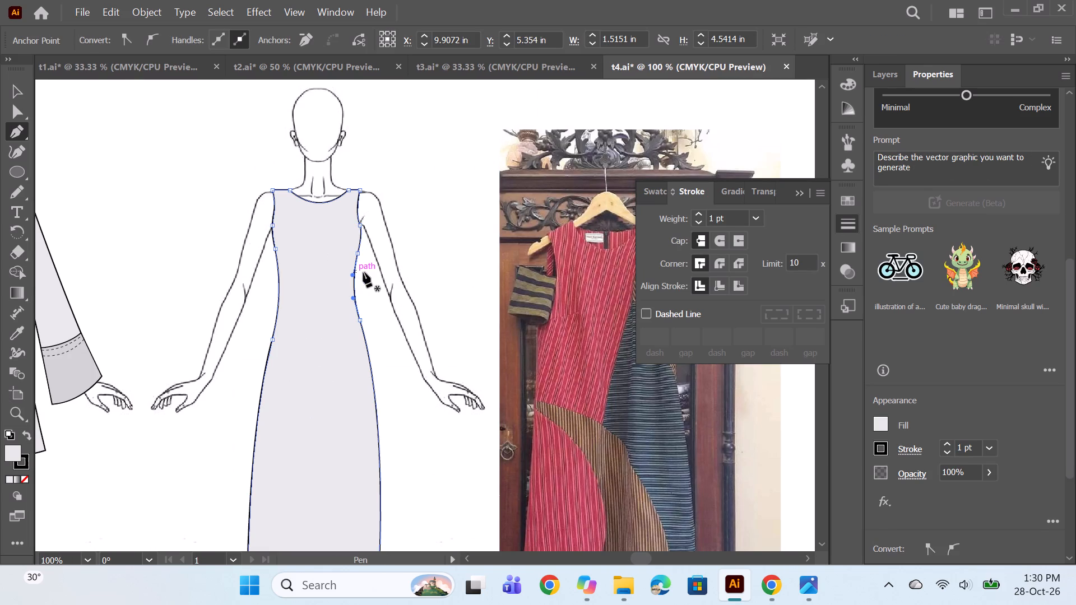
pyautogui.keyDown('alt'); pyautogui.scroll(1, 361, 260); pyautogui.keyUp('alt')
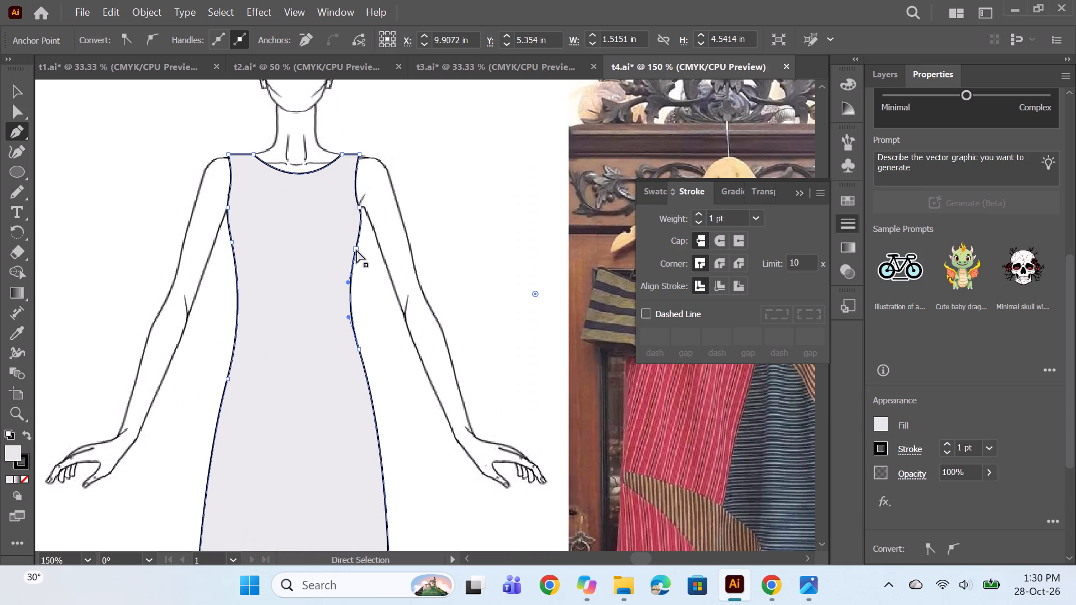
pyautogui.keyDown('ctrl'); pyautogui.click(356, 250); pyautogui.keyUp('ctrl')
pyautogui.keyDown('ctrl'); pyautogui.moveTo(356, 250); pyautogui.dragTo(356, 242); pyautogui.keyUp('ctrl')
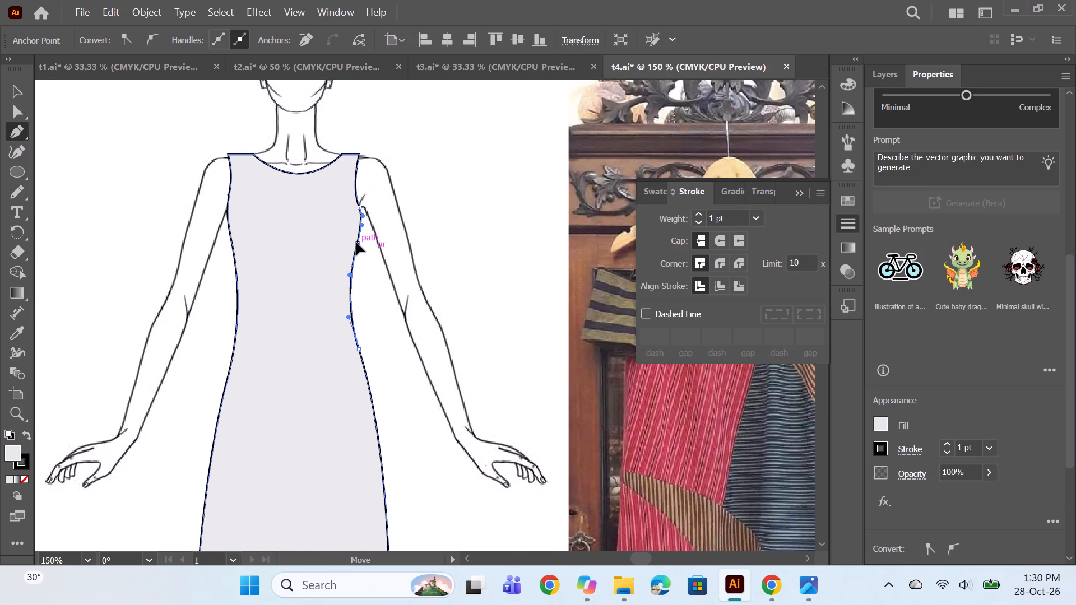
pyautogui.keyDown('ctrl'); pyautogui.moveTo(356, 242); pyautogui.dragTo(356, 238); pyautogui.keyUp('ctrl')
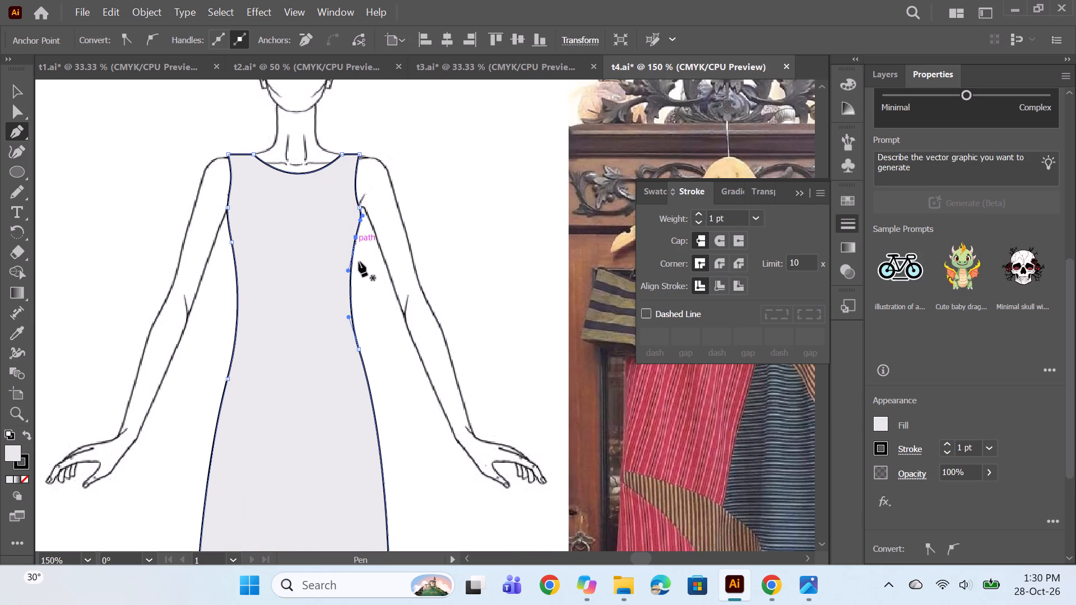
pyautogui.keyDown('ctrl'); pyautogui.click(355, 234); pyautogui.keyUp('ctrl')
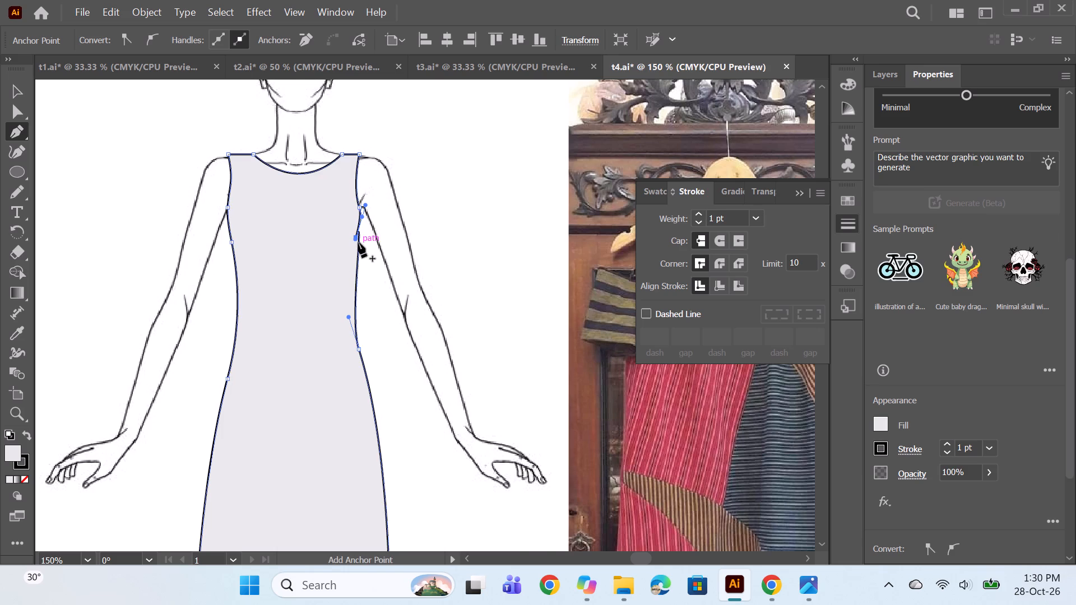
pyautogui.keyDown('alt'); pyautogui.scroll(1, 358, 243); pyautogui.keyUp('alt')
pyautogui.hotkey('ctrl', 'z')
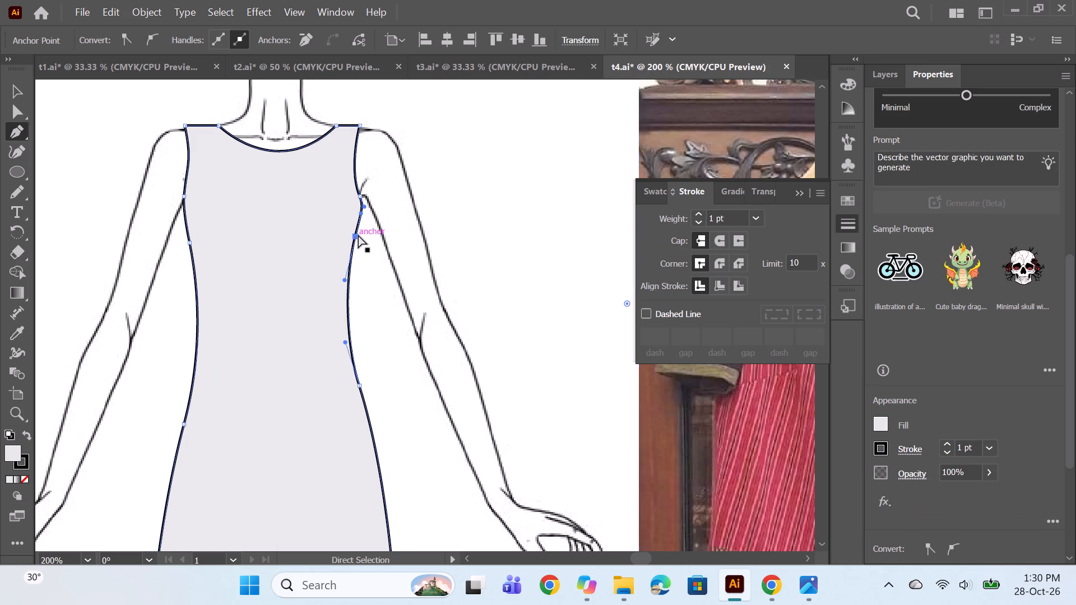
pyautogui.keyDown('ctrl'); pyautogui.moveTo(356, 235); pyautogui.dragTo(355, 244); pyautogui.keyUp('ctrl')
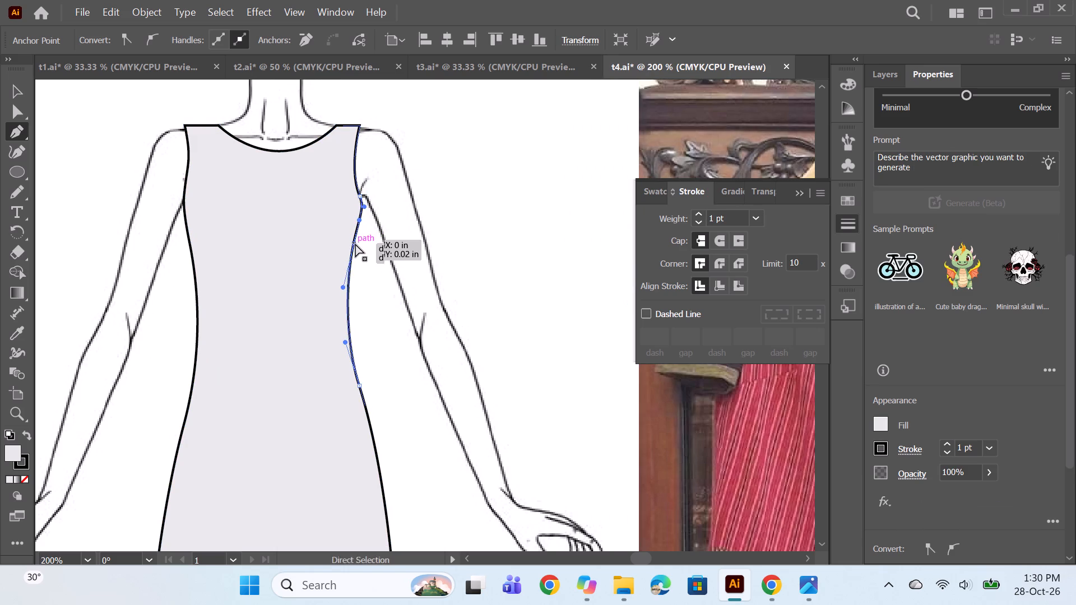
pyautogui.keyDown('ctrl'); pyautogui.moveTo(354, 242); pyautogui.dragTo(351, 247); pyautogui.keyUp('ctrl')
# Move the hip anchor on the photo-side seam lower and slightly outward to smooth the waist-to-hip line.
pyautogui.scroll(-3, 407, 306)
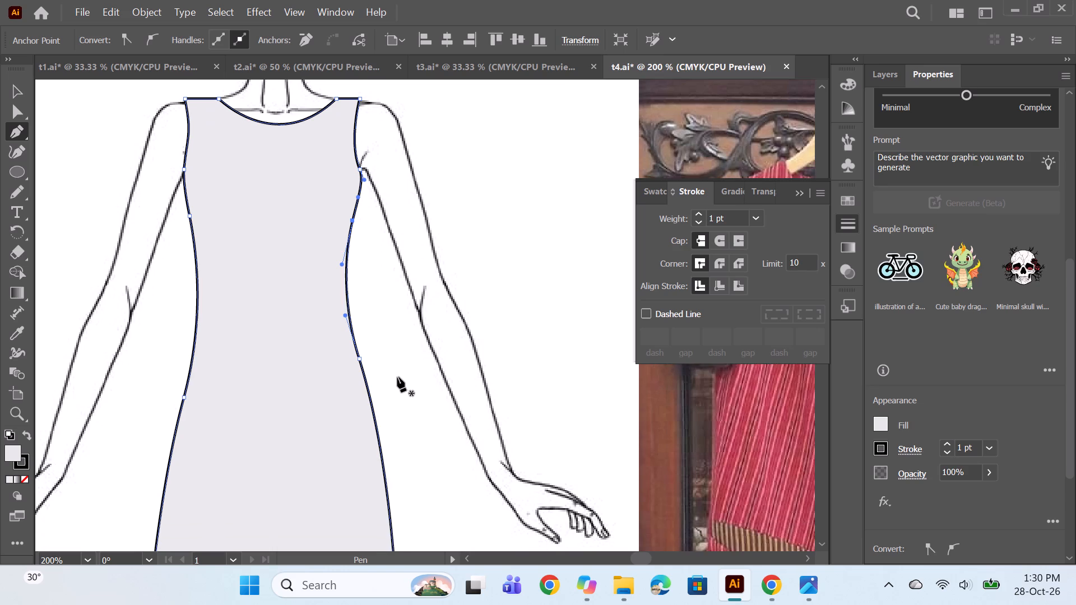
pyautogui.scroll(-1, 397, 377)
pyautogui.keyDown('ctrl'); pyautogui.moveTo(360, 333); pyautogui.dragTo(365, 353); pyautogui.keyUp('ctrl')
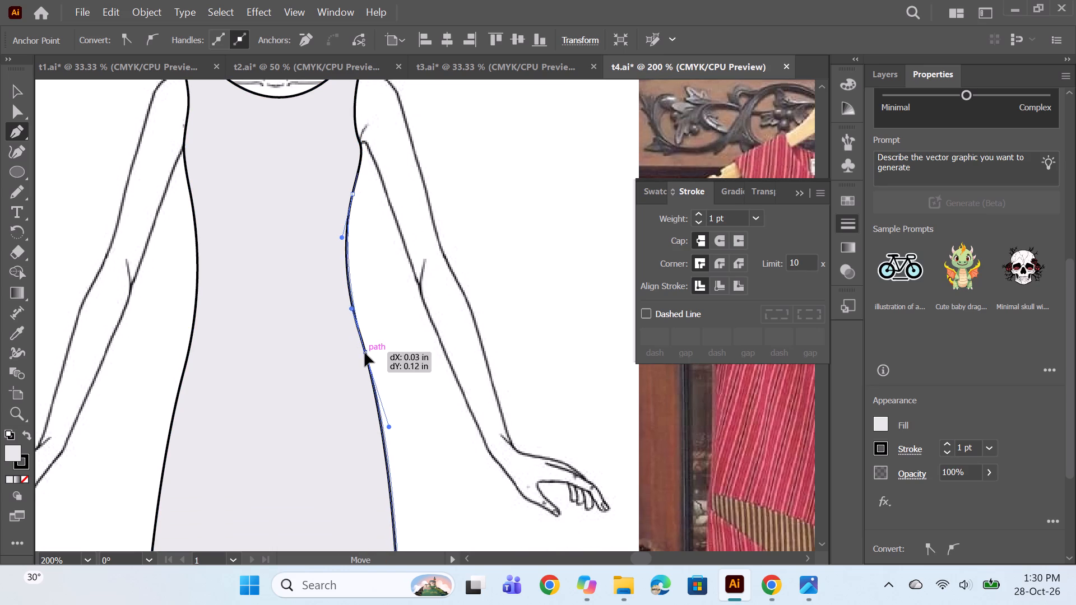
pyautogui.keyDown('ctrl'); pyautogui.moveTo(365, 353); pyautogui.dragTo(365, 359); pyautogui.keyUp('ctrl')
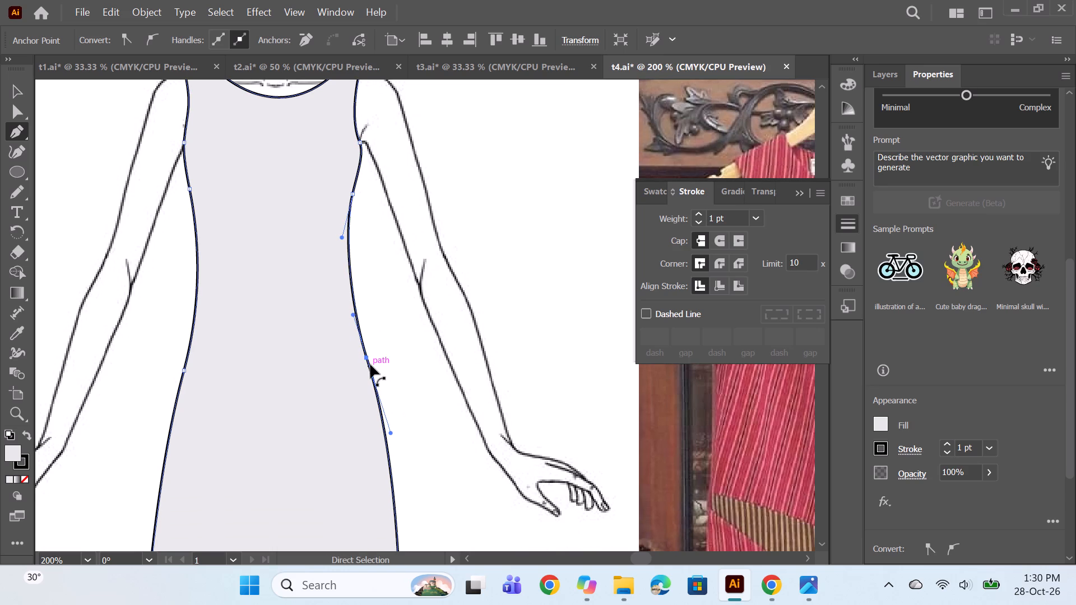
pyautogui.keyDown('ctrl'); pyautogui.moveTo(366, 357); pyautogui.dragTo(372, 370); pyautogui.keyUp('ctrl')
pyautogui.keyDown('ctrl'); pyautogui.click(536, 254); pyautogui.keyUp('ctrl')
# Adjust the direction handles of the photo-side waist segment to soften its inward curve.
pyautogui.keyDown('alt'); pyautogui.scroll(-4, 527, 251); pyautogui.keyUp('alt')
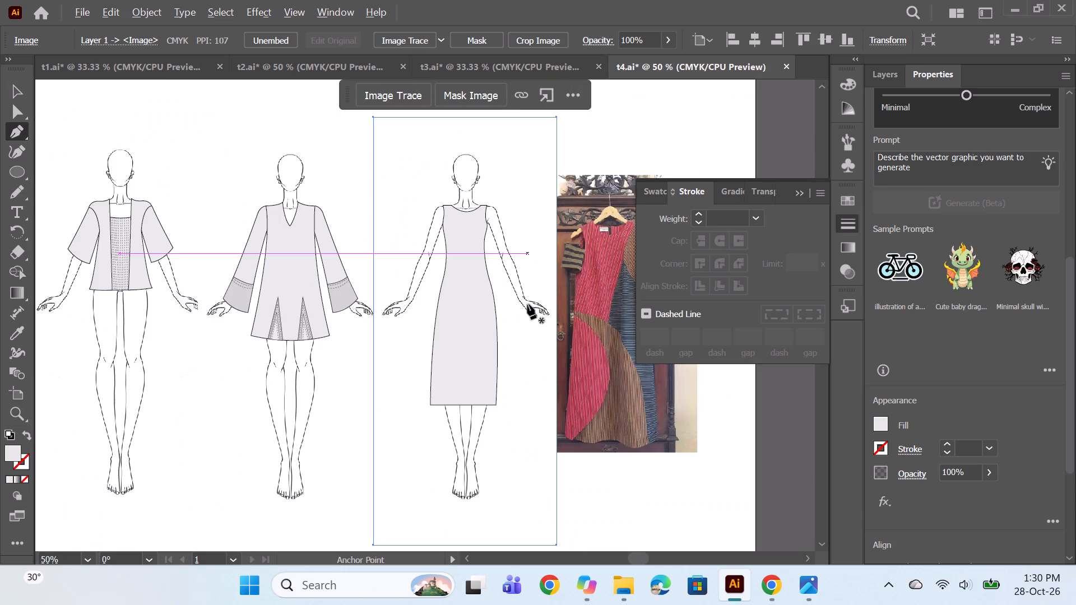
pyautogui.keyDown('alt'); pyautogui.scroll(1, 491, 312); pyautogui.keyUp('alt')
pyautogui.press('space')
pyautogui.moveTo(530, 435); pyautogui.dragTo(412, 487)
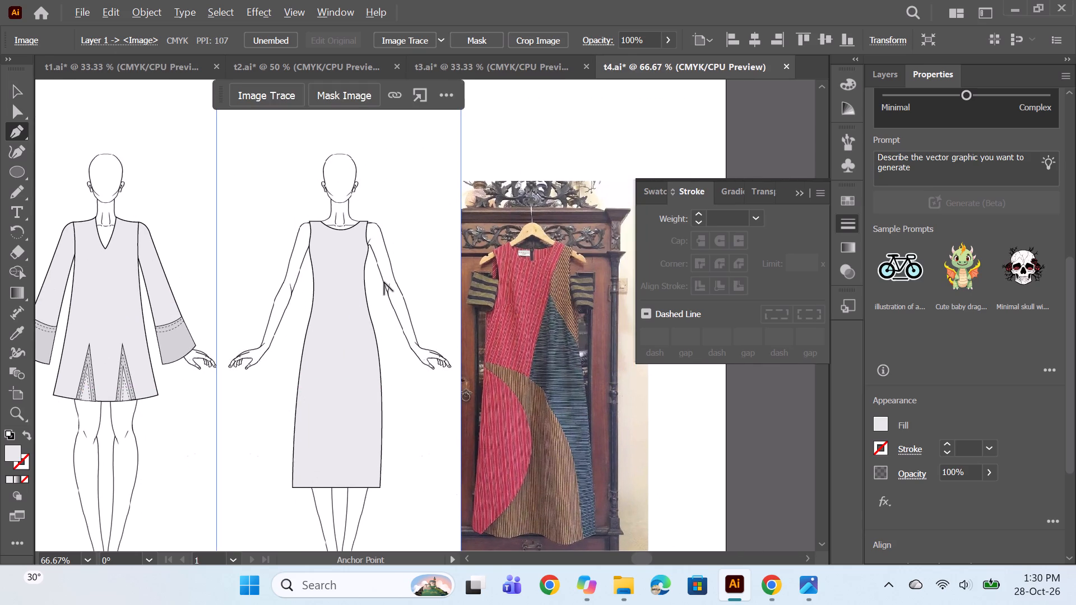
pyautogui.keyDown('alt'); pyautogui.scroll(2, 384, 282); pyautogui.keyUp('alt')
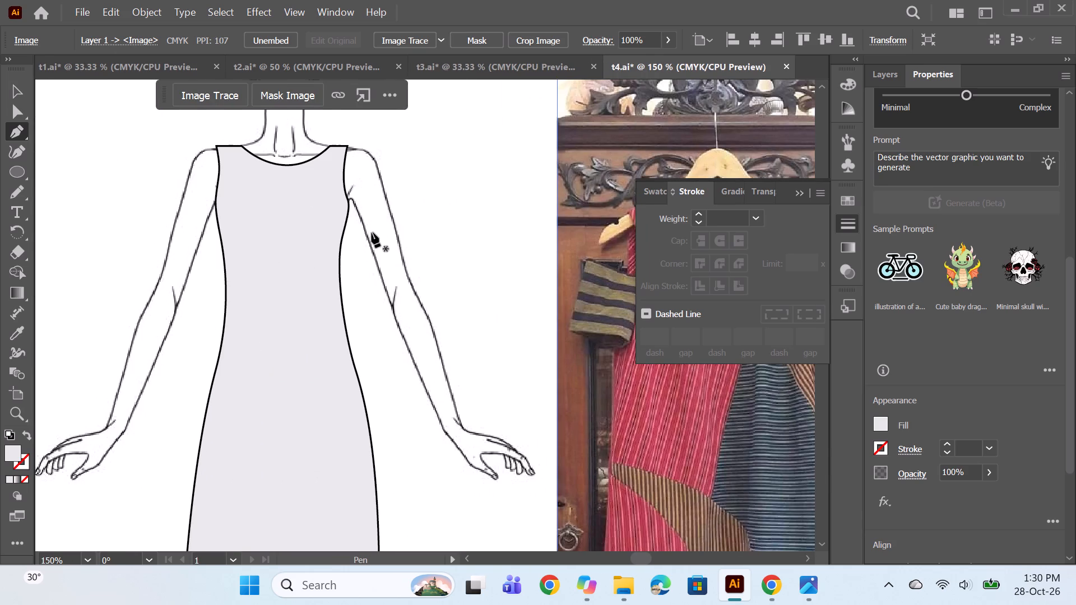
pyautogui.keyDown('alt'); pyautogui.scroll(-1, 372, 232); pyautogui.keyUp('alt')
pyautogui.scroll(1, 378, 352)
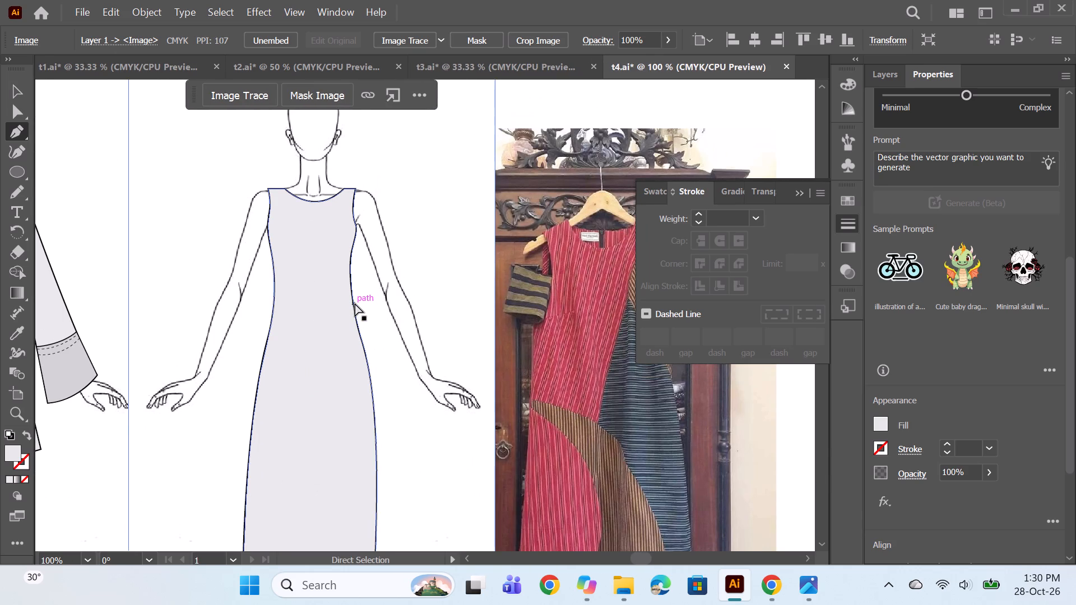
pyautogui.keyDown('ctrl'); pyautogui.click(355, 303); pyautogui.keyUp('ctrl')
pyautogui.keyDown('alt'); pyautogui.scroll(1, 374, 301); pyautogui.keyUp('alt')
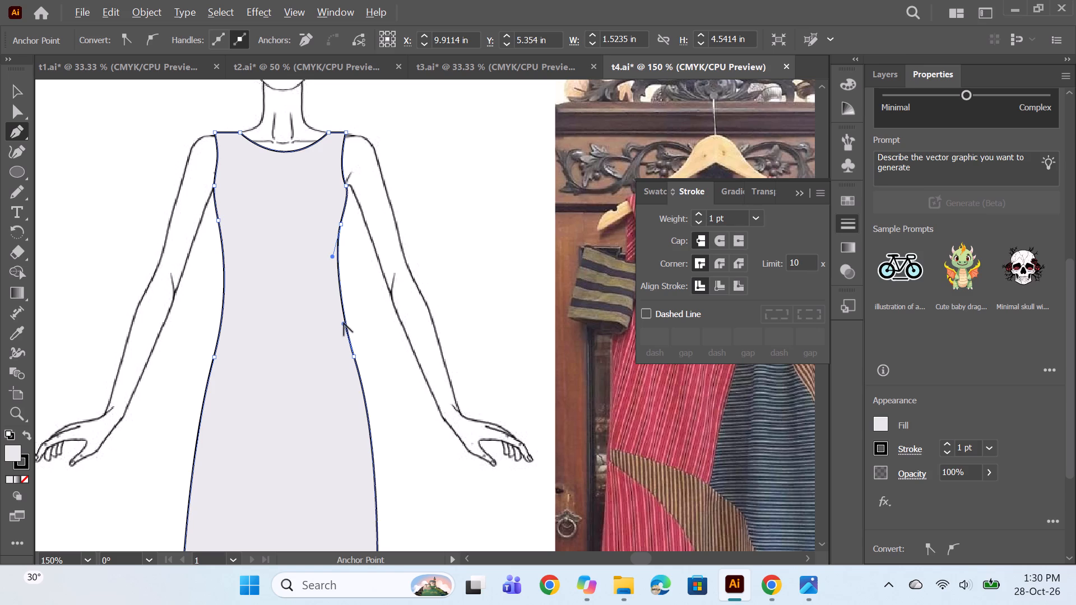
pyautogui.keyDown('alt'); pyautogui.click(344, 323); pyautogui.keyUp('alt')
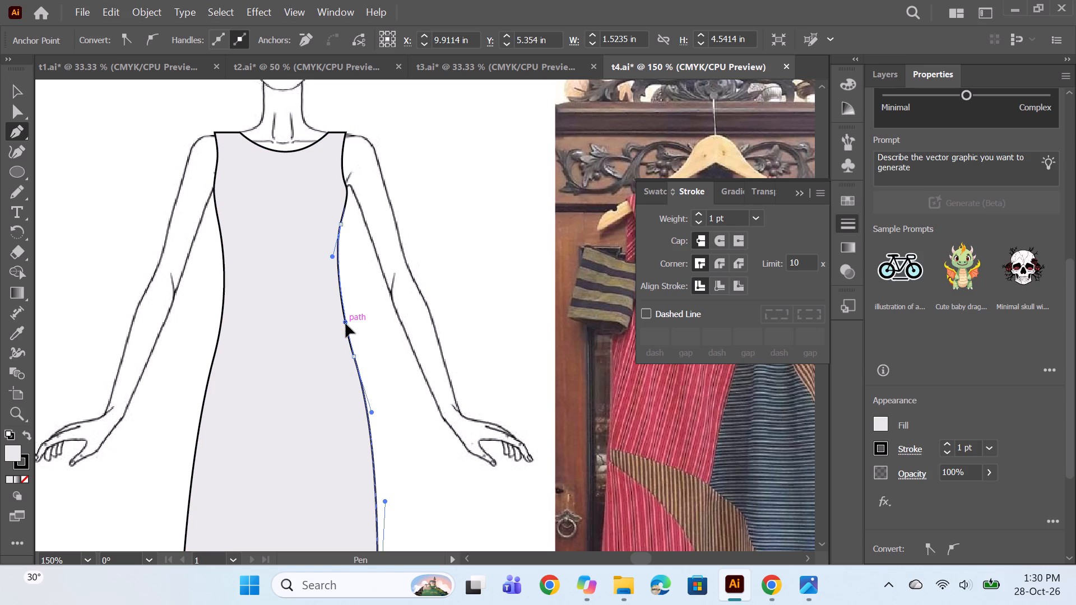
pyautogui.keyDown('alt'); pyautogui.moveTo(333, 257); pyautogui.dragTo(336, 262); pyautogui.keyUp('alt')
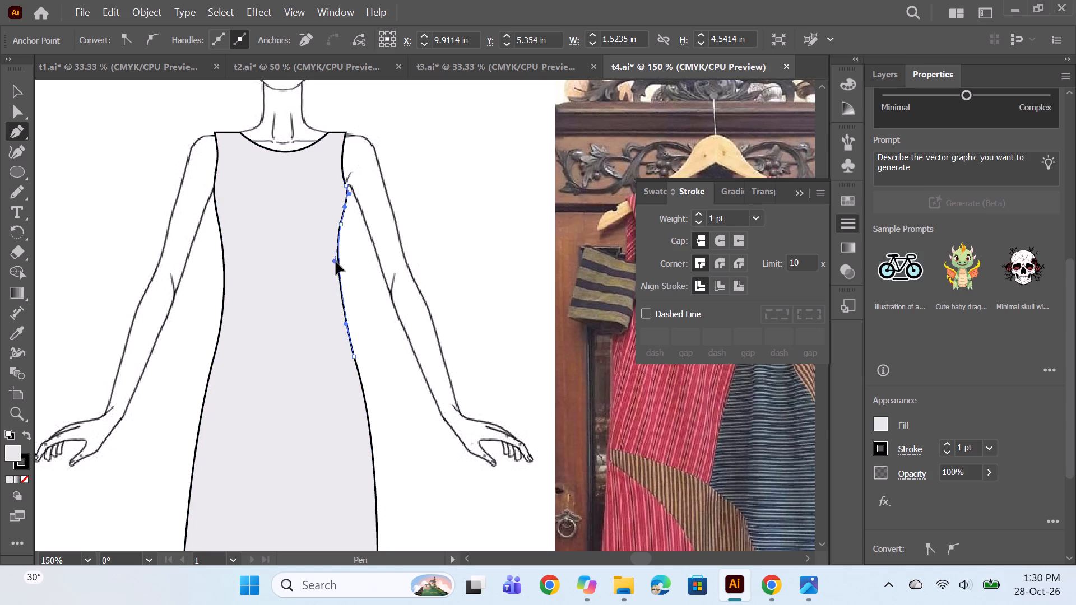
pyautogui.keyDown('alt'); pyautogui.moveTo(336, 262); pyautogui.dragTo(337, 263); pyautogui.keyUp('alt')
pyautogui.keyDown('ctrl'); pyautogui.click(469, 255); pyautogui.keyUp('ctrl')
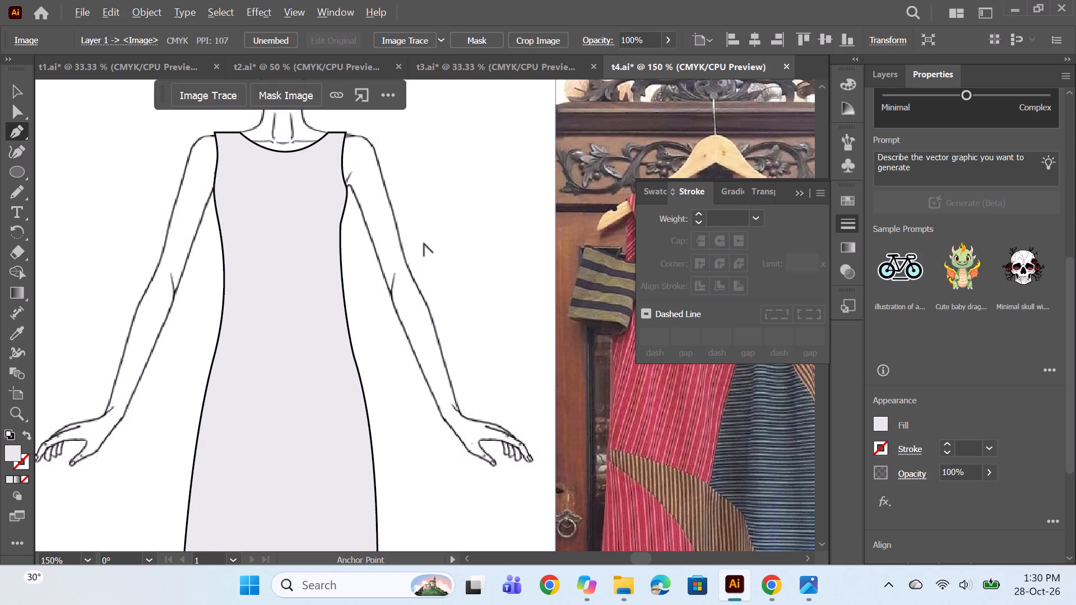
# Adjust the direction handles between the hip and hem on the photo-side seam to slim the skirt's outer curve.
pyautogui.keyDown('alt'); pyautogui.scroll(-2, 424, 243); pyautogui.keyUp('alt')
pyautogui.keyDown('alt'); pyautogui.moveTo(443, 427); pyautogui.dragTo(360, 438); pyautogui.keyUp('alt')
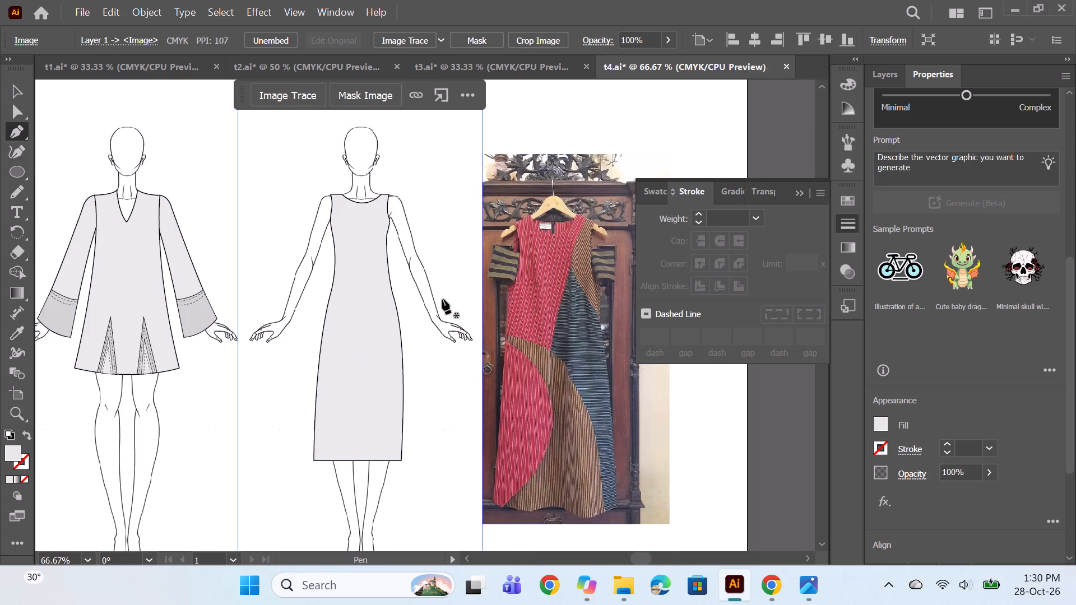
pyautogui.keyDown('alt'); pyautogui.scroll(1, 430, 308); pyautogui.keyUp('alt')
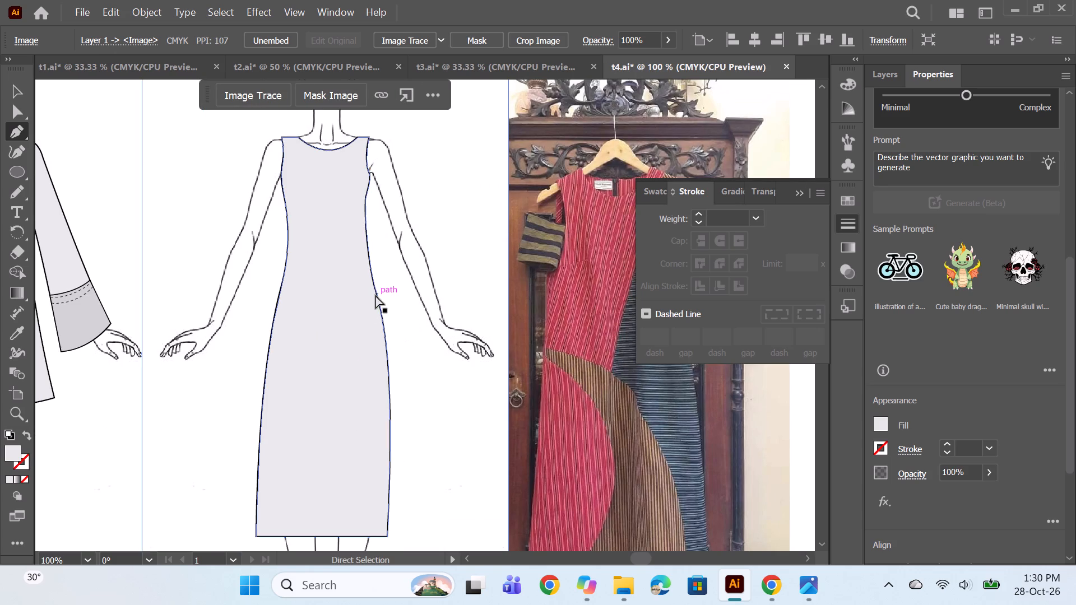
pyautogui.keyDown('ctrl'); pyautogui.click(375, 295); pyautogui.keyUp('ctrl')
pyautogui.press('space')
pyautogui.moveTo(423, 371); pyautogui.dragTo(394, 380)
pyautogui.keyDown('alt'); pyautogui.click(358, 333); pyautogui.keyUp('alt')
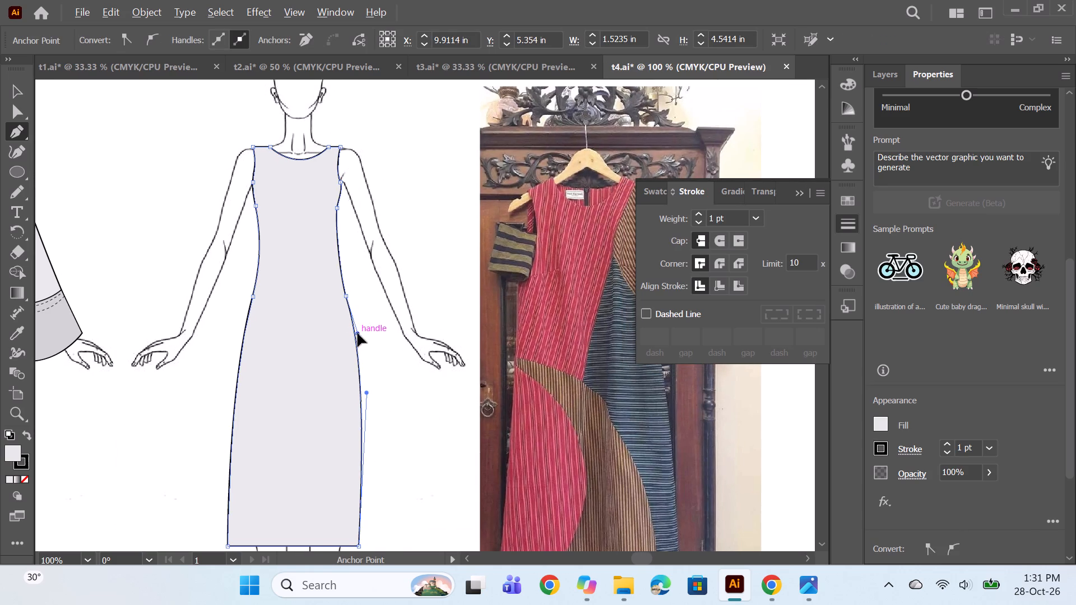
pyautogui.keyDown('alt'); pyautogui.click(368, 390); pyautogui.keyUp('alt')
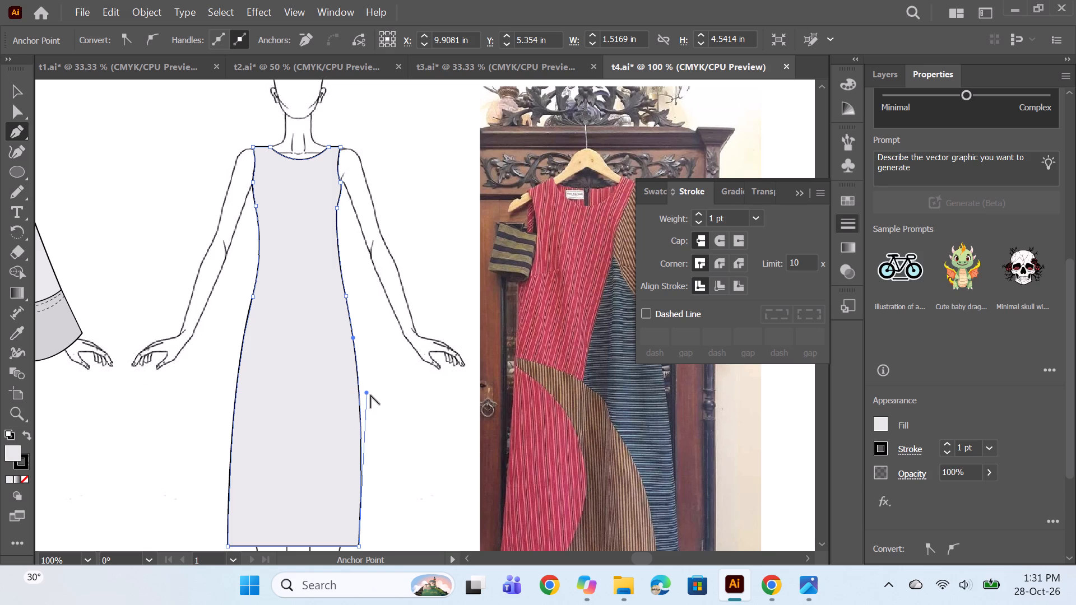
pyautogui.keyDown('alt'); pyautogui.click(367, 393); pyautogui.keyUp('alt')
pyautogui.keyDown('ctrl'); pyautogui.click(429, 300); pyautogui.keyUp('ctrl')
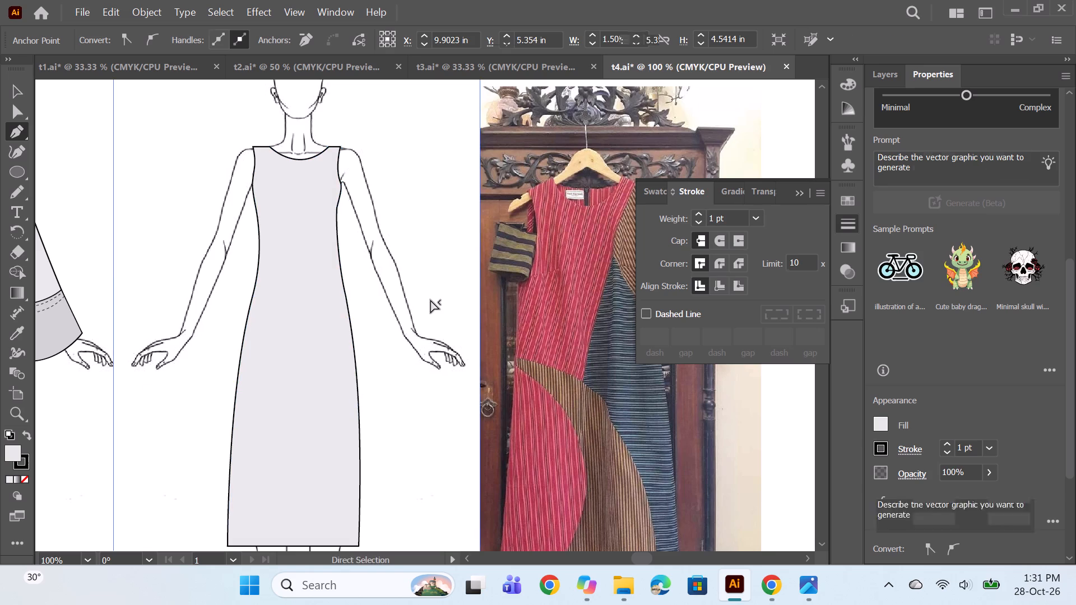
# Retract the upper direction handle of the anchor below the photo-side underarm to reshape the short bodice segment.
pyautogui.keyDown('alt'); pyautogui.scroll(-1, 313, 331); pyautogui.keyUp('alt')
pyautogui.press('space')
pyautogui.moveTo(379, 420); pyautogui.dragTo(327, 427)
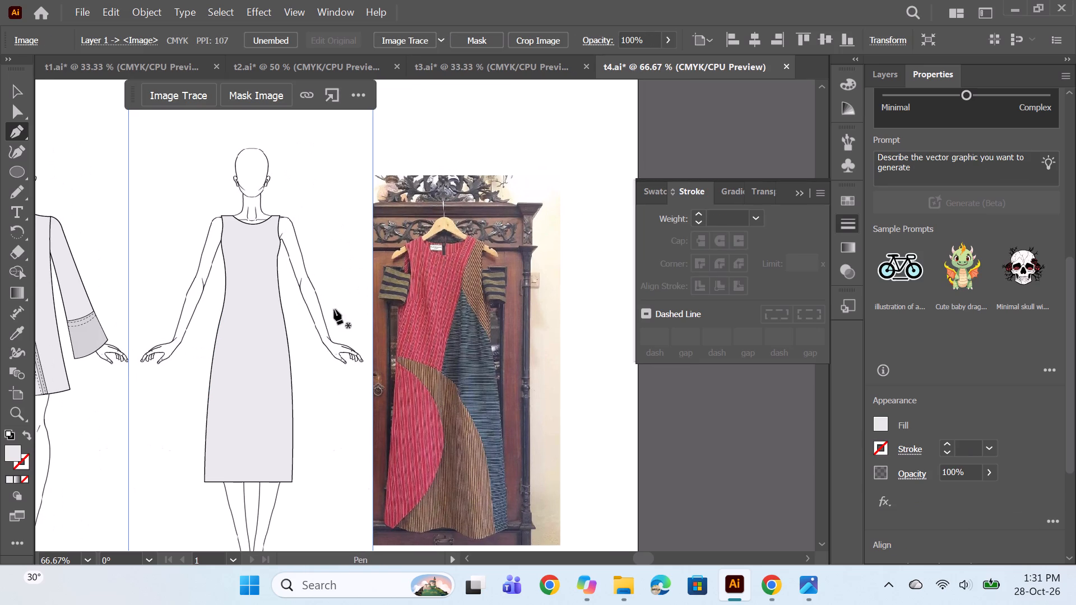
pyautogui.keyDown('alt'); pyautogui.scroll(1, 310, 264); pyautogui.keyUp('alt')
pyautogui.keyDown('alt'); pyautogui.scroll(-2, 316, 267); pyautogui.keyUp('alt')
pyautogui.press('space')
pyautogui.moveTo(336, 285); pyautogui.dragTo(418, 281)
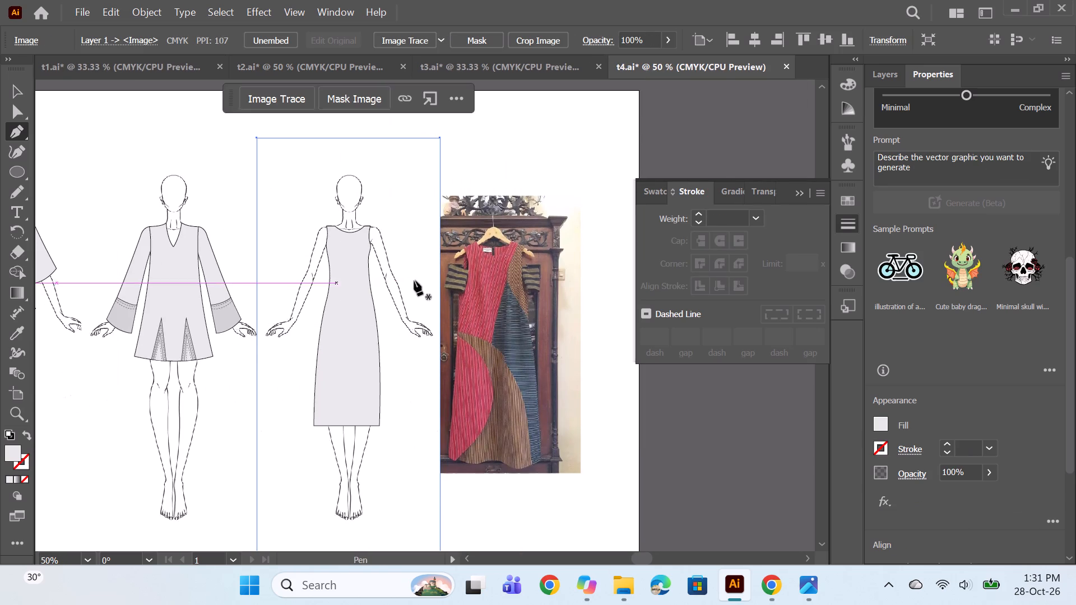
pyautogui.keyDown('alt'); pyautogui.scroll(3, 377, 253); pyautogui.keyUp('alt')
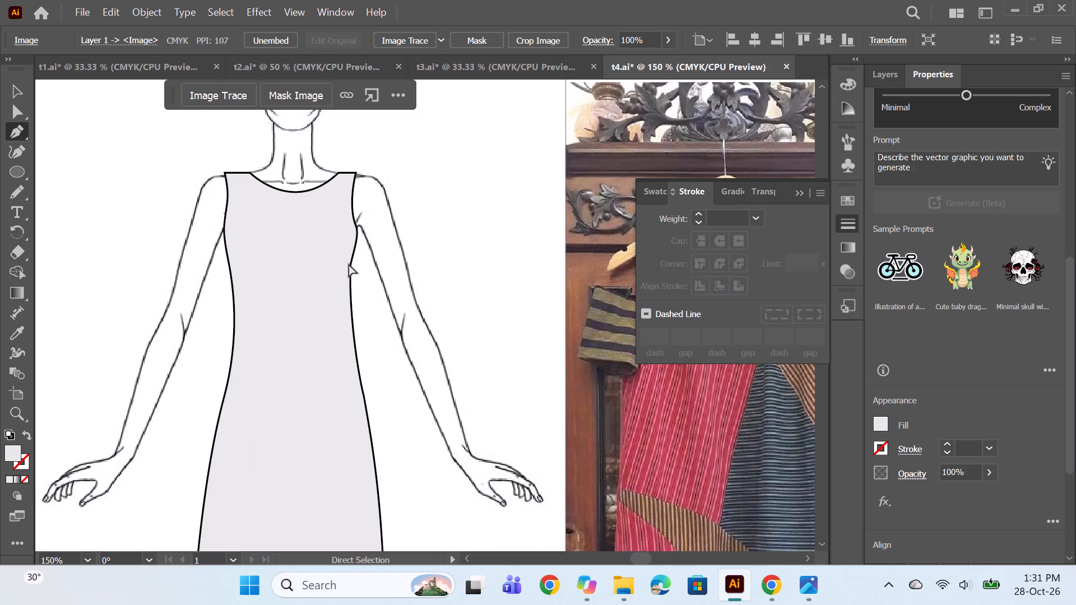
pyautogui.keyDown('ctrl'); pyautogui.click(349, 264); pyautogui.keyUp('ctrl')
pyautogui.keyDown('alt'); pyautogui.scroll(2, 372, 267); pyautogui.keyUp('alt')
pyautogui.keyDown('alt'); pyautogui.scroll(-1, 372, 267); pyautogui.keyUp('alt')
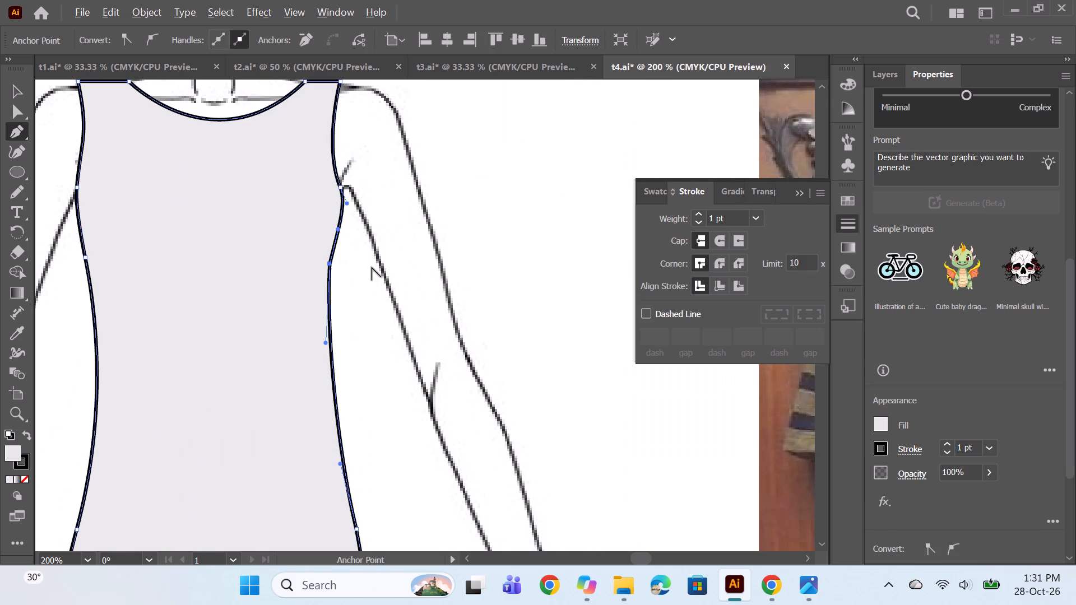
pyautogui.keyDown('alt'); pyautogui.scroll(1, 377, 241); pyautogui.keyUp('alt')
pyautogui.keyDown('alt'); pyautogui.scroll(-1, 374, 224); pyautogui.keyUp('alt')
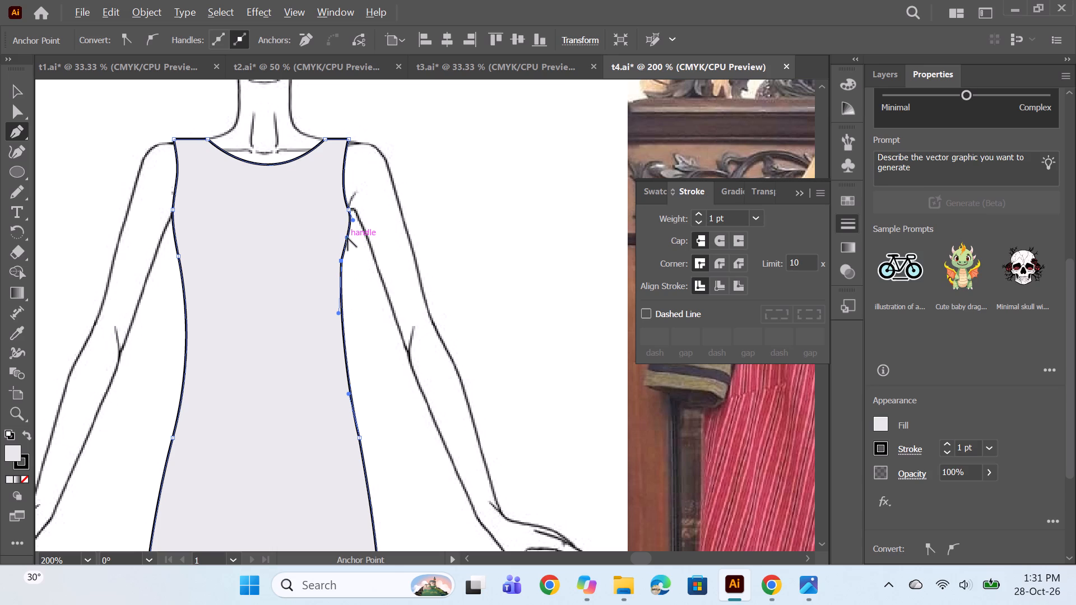
pyautogui.keyDown('alt'); pyautogui.moveTo(348, 239); pyautogui.dragTo(341, 257); pyautogui.keyUp('alt')
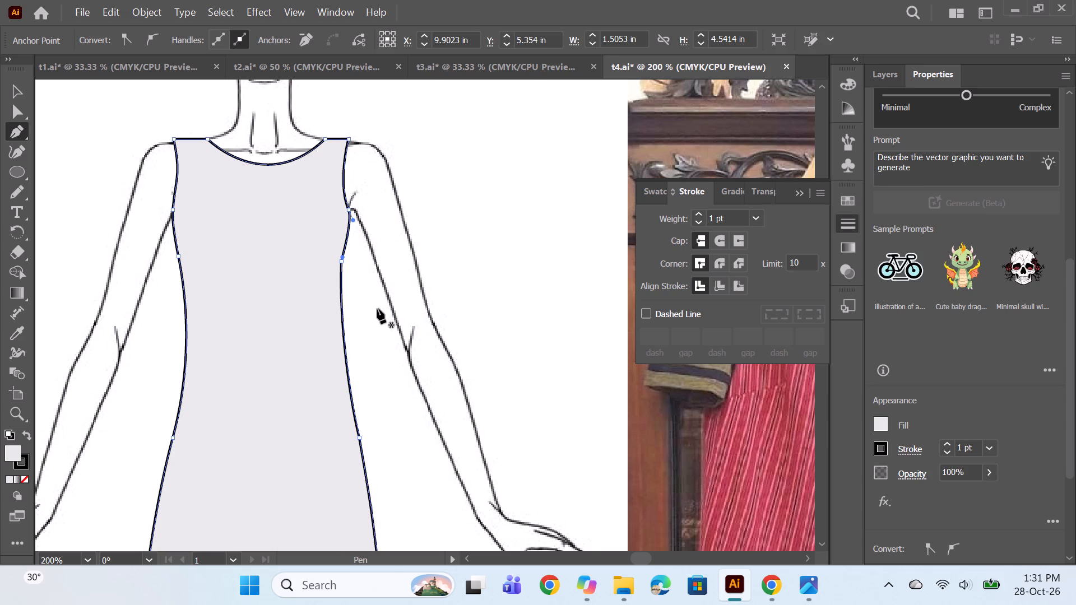
# Reshape the photo-side waist segment into a deeper inward curve by extending its upper handle and shifting its lower handle inward.
pyautogui.scroll(-5, 377, 309)
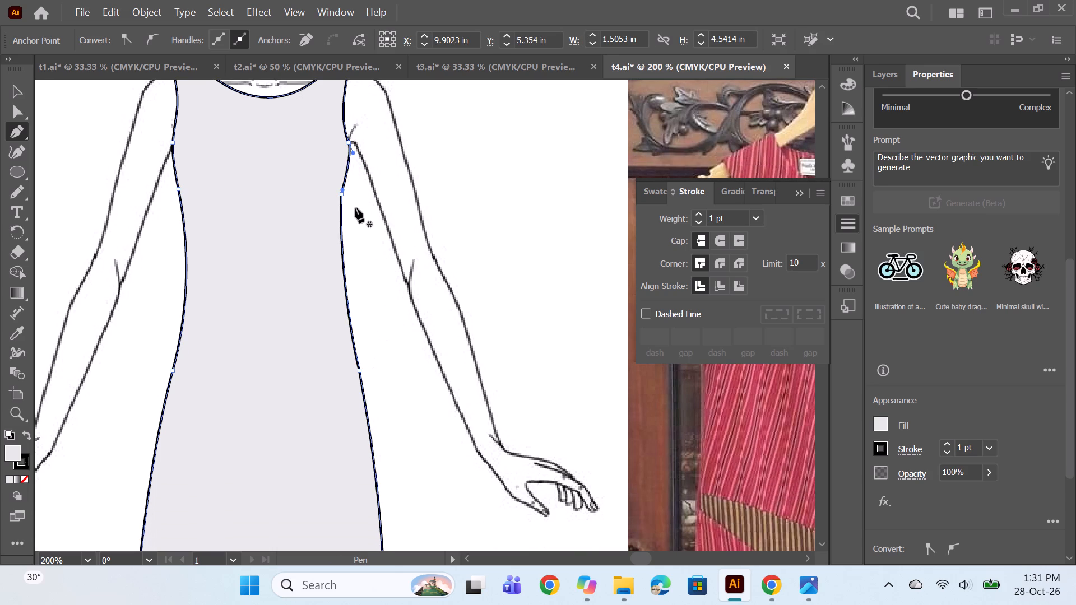
pyautogui.keyDown('ctrl'); pyautogui.click(343, 196); pyautogui.keyUp('ctrl')
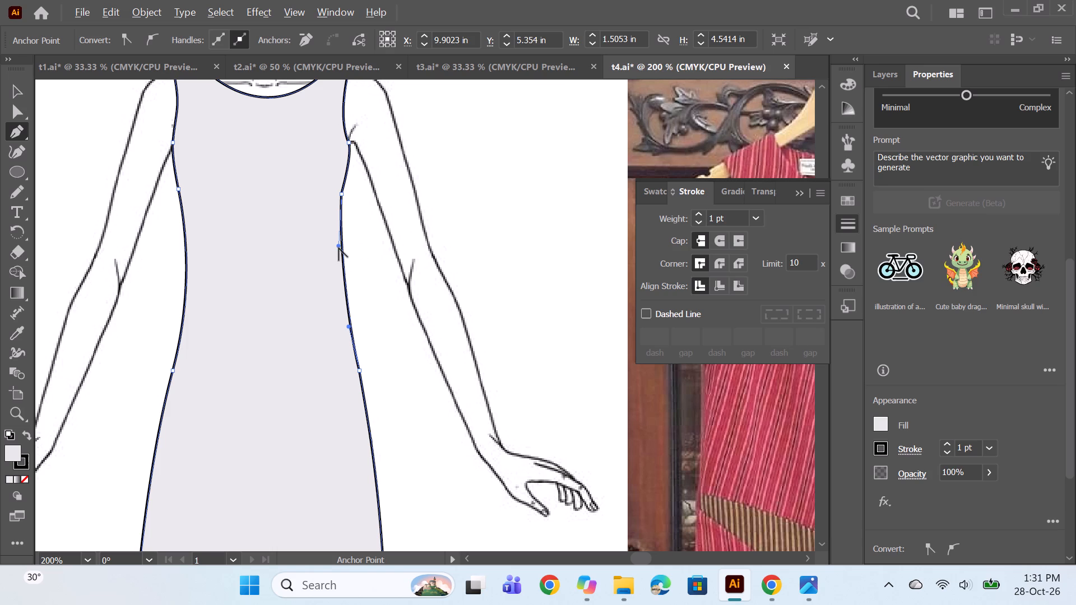
pyautogui.keyDown('alt'); pyautogui.moveTo(338, 248); pyautogui.dragTo(331, 268); pyautogui.keyUp('alt')
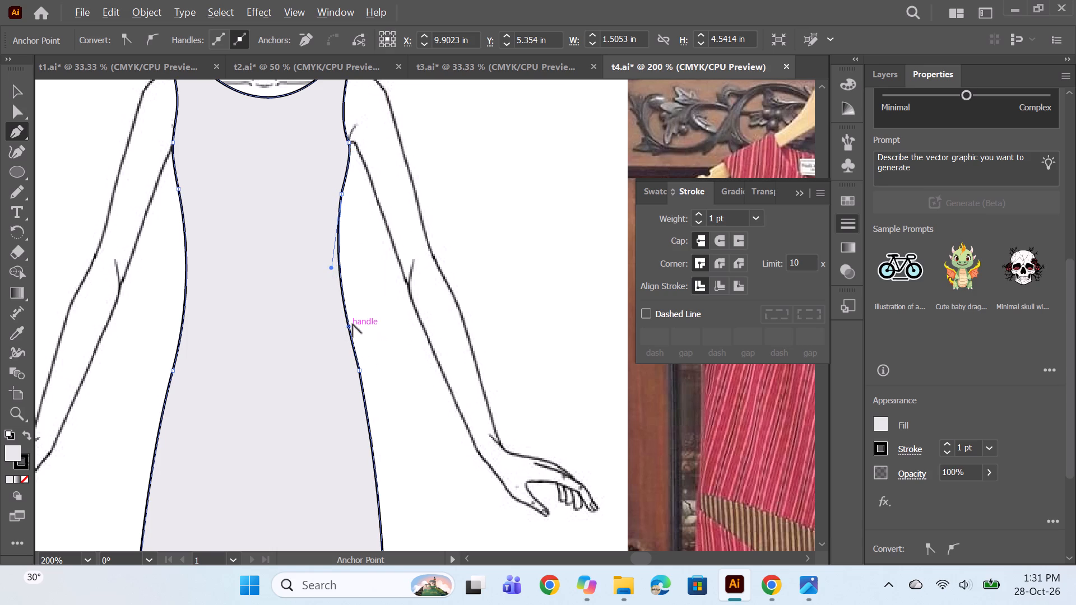
pyautogui.keyDown('alt'); pyautogui.click(352, 324); pyautogui.keyUp('alt')
pyautogui.keyDown('alt'); pyautogui.click(348, 324); pyautogui.keyUp('alt')
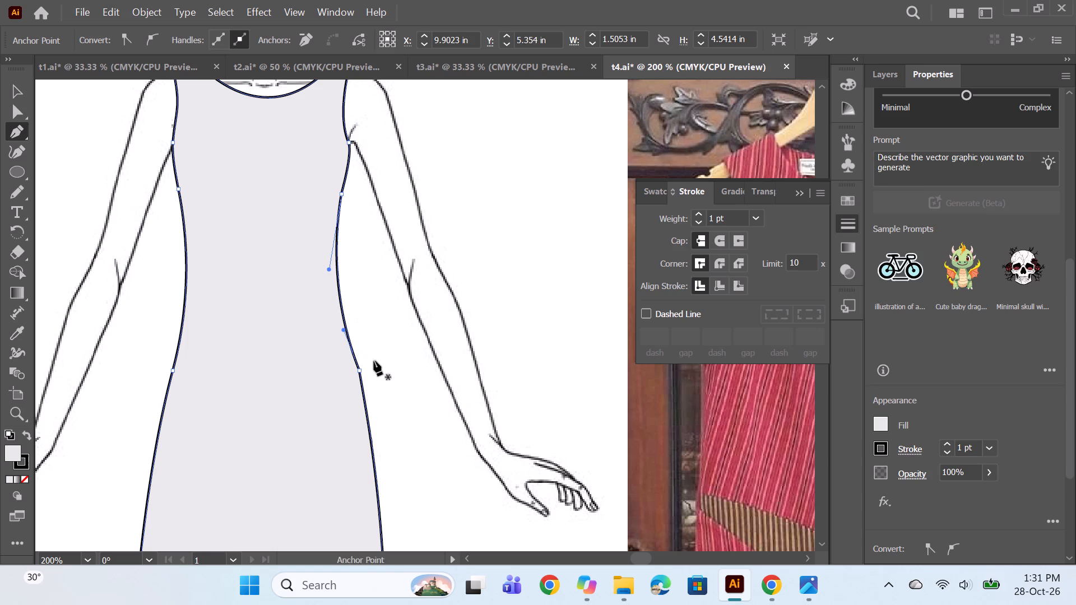
# Reshape the photo-side hip of the dress by moving its anchor slightly upward and adjusting its handles for a smoother curve.
pyautogui.keyDown('ctrl'); pyautogui.click(526, 309); pyautogui.keyUp('ctrl')
pyautogui.keyDown('alt'); pyautogui.scroll(-3, 526, 309); pyautogui.keyUp('alt')
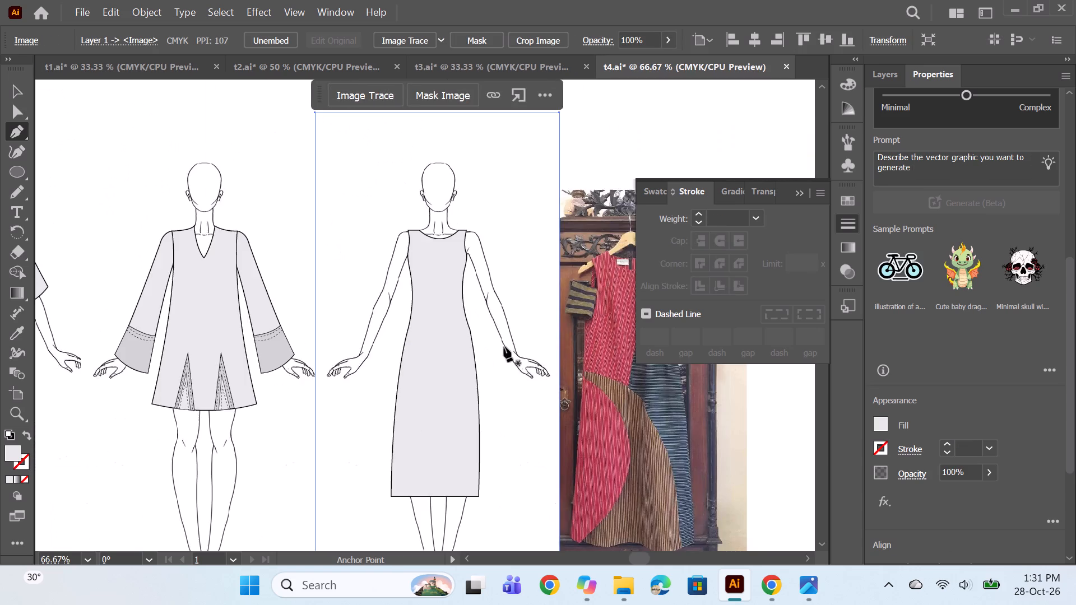
pyautogui.keyDown('alt'); pyautogui.scroll(2, 507, 335); pyautogui.keyUp('alt')
pyautogui.keyDown('ctrl'); pyautogui.click(421, 320); pyautogui.keyUp('ctrl')
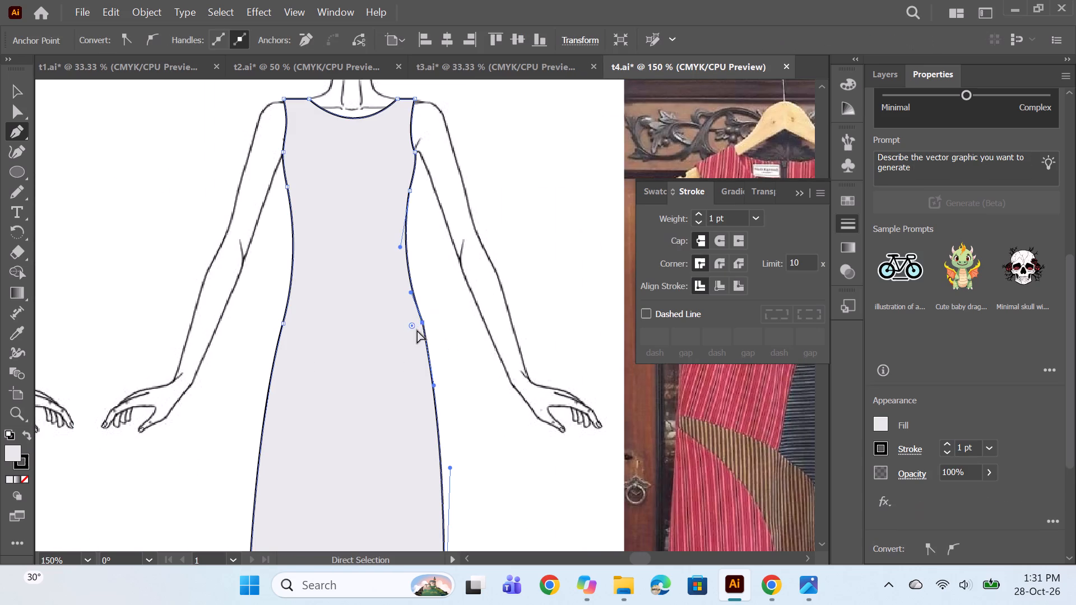
pyautogui.keyDown('ctrl'); pyautogui.moveTo(413, 324); pyautogui.dragTo(204, 471); pyautogui.keyUp('ctrl')
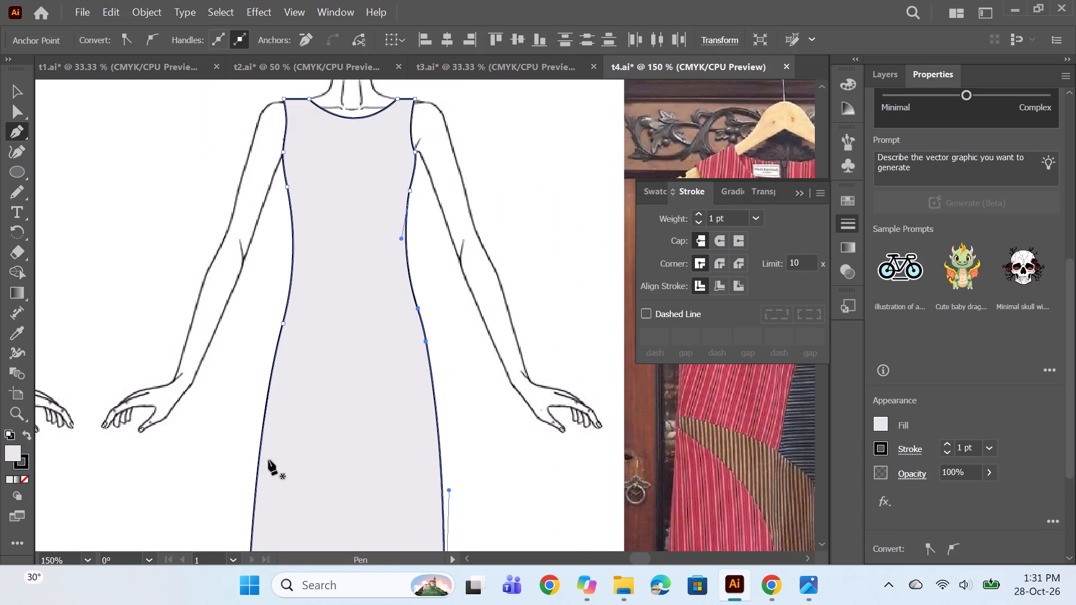
pyautogui.keyDown('ctrl'); pyautogui.click(595, 287); pyautogui.keyUp('ctrl')
# Draw the front panel's diagonal edge from the photo-side shoulder, curving down to a corner near centre front at hip level.
pyautogui.keyDown('alt'); pyautogui.scroll(-2, 458, 301); pyautogui.keyUp('alt')
pyautogui.press('space')
pyautogui.moveTo(504, 403); pyautogui.dragTo(338, 404)
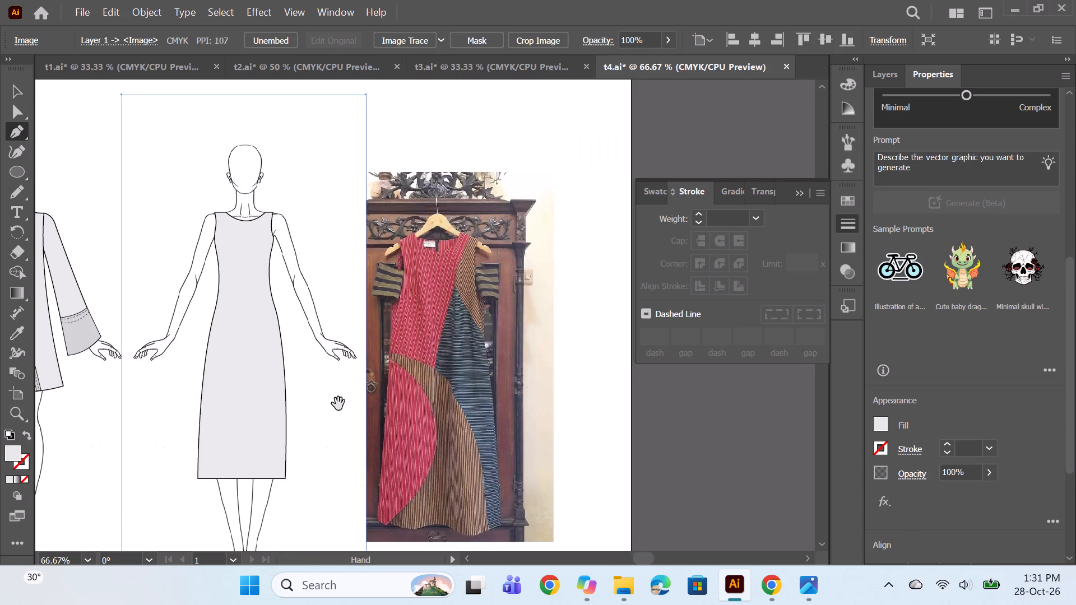
pyautogui.keyDown('alt'); pyautogui.scroll(1, 245, 277); pyautogui.keyUp('alt')
pyautogui.keyDown('alt'); pyautogui.scroll(-1, 275, 302); pyautogui.keyUp('alt')
pyautogui.keyDown('alt'); pyautogui.scroll(1, 271, 274); pyautogui.keyUp('alt')
pyautogui.keyDown('alt'); pyautogui.scroll(1, 295, 192); pyautogui.keyUp('alt')
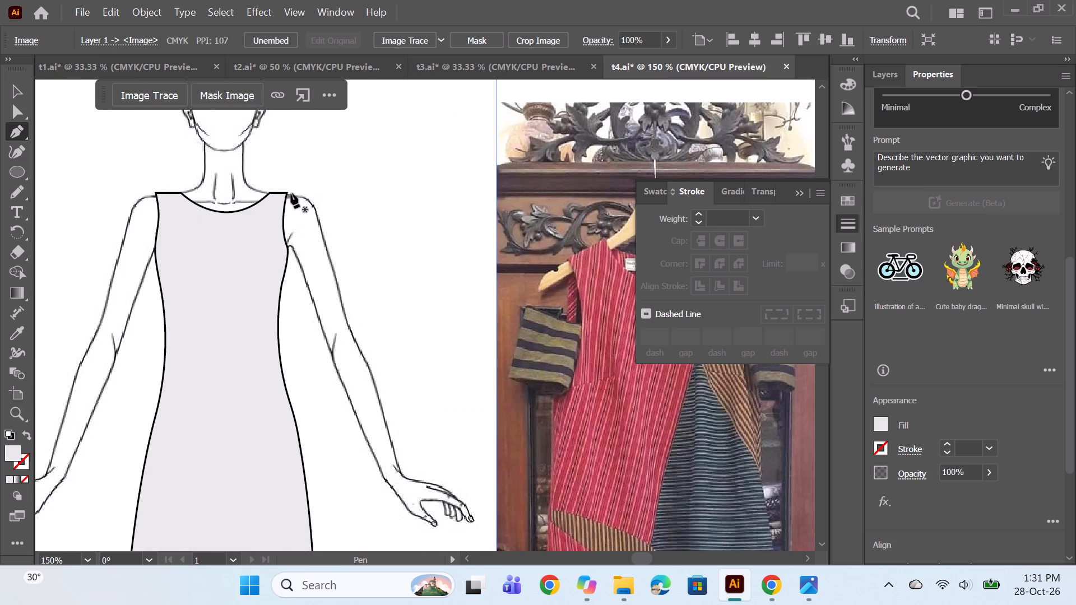
pyautogui.click(280, 192)
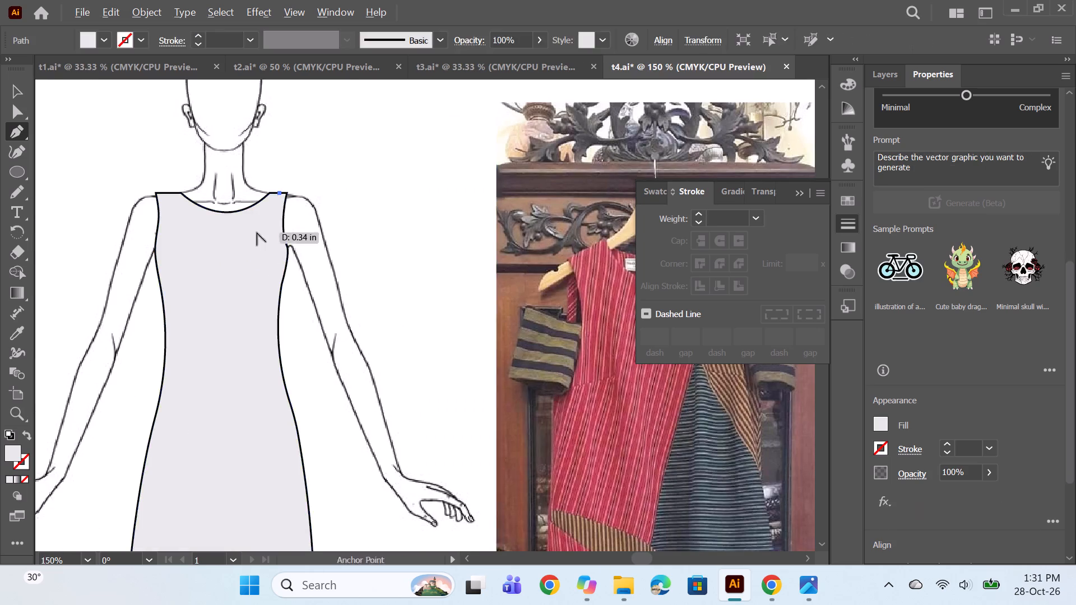
pyautogui.keyDown('alt'); pyautogui.scroll(-1, 257, 232); pyautogui.keyUp('alt')
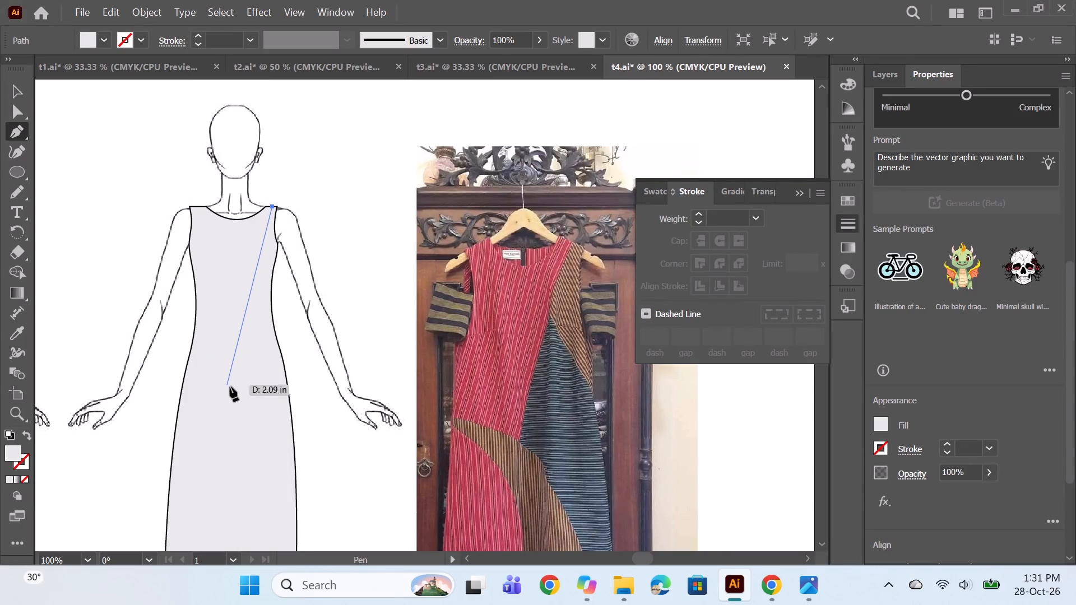
pyautogui.moveTo(237, 387); pyautogui.dragTo(253, 442)
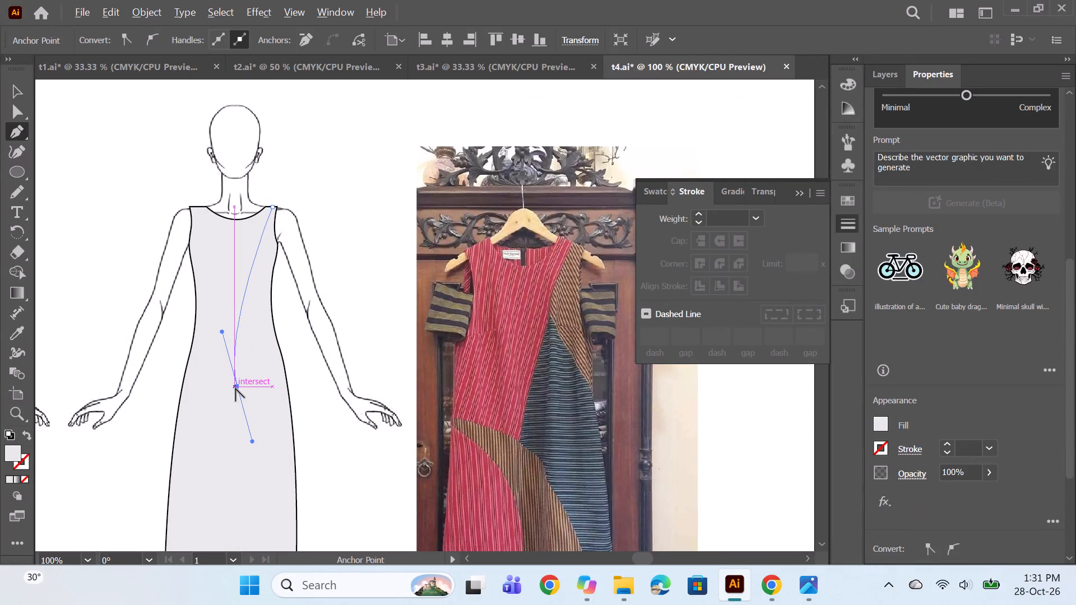
pyautogui.keyDown('alt'); pyautogui.click(236, 388); pyautogui.keyUp('alt')
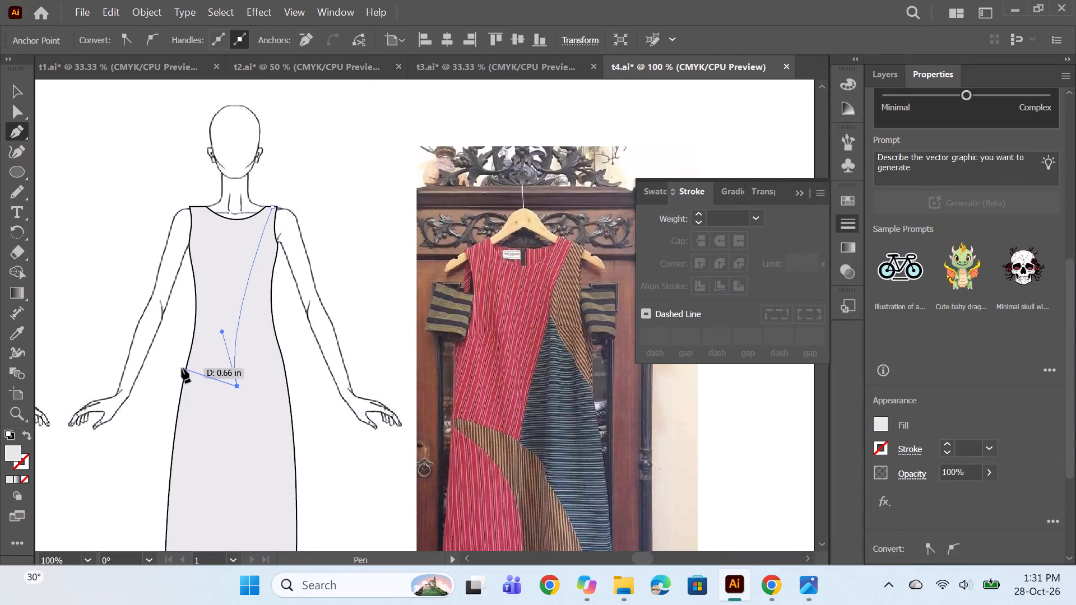
# Continue the panel with a curved lower edge to the opposite hip and up that side seam to just below the underarm.
pyautogui.moveTo(184, 371); pyautogui.dragTo(157, 370)
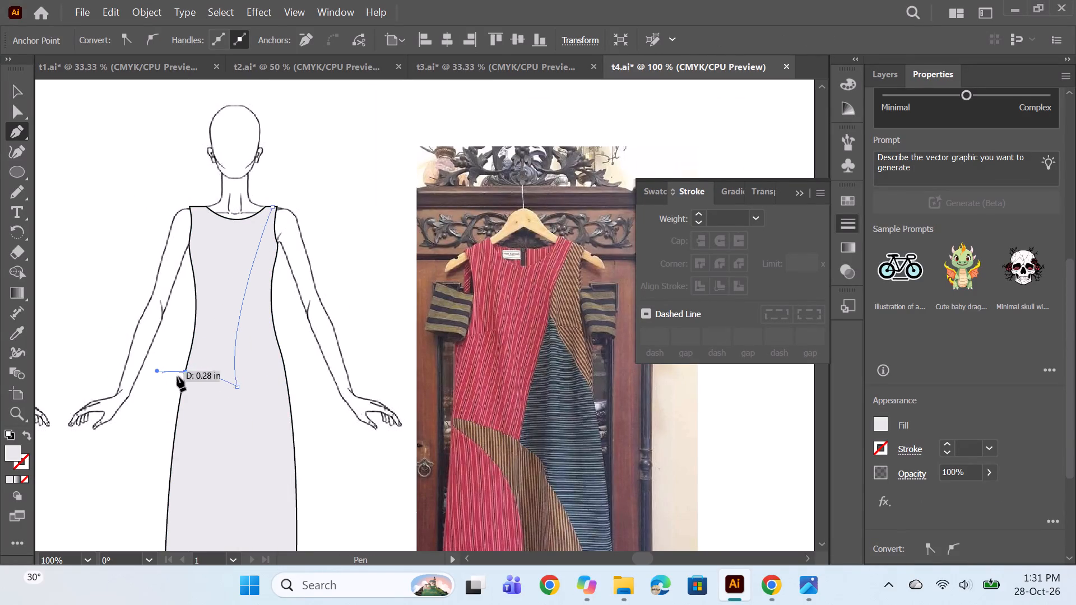
pyautogui.keyDown('alt'); pyautogui.click(184, 371); pyautogui.keyUp('alt')
pyautogui.keyDown('alt'); pyautogui.scroll(1, 201, 297); pyautogui.keyUp('alt')
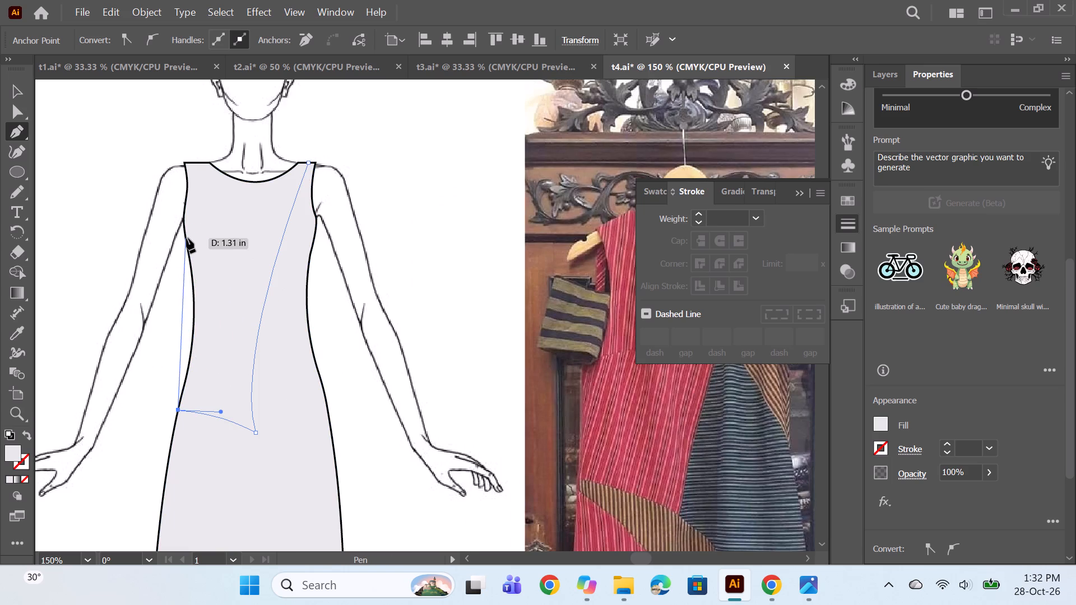
pyautogui.moveTo(187, 238); pyautogui.dragTo(162, 181)
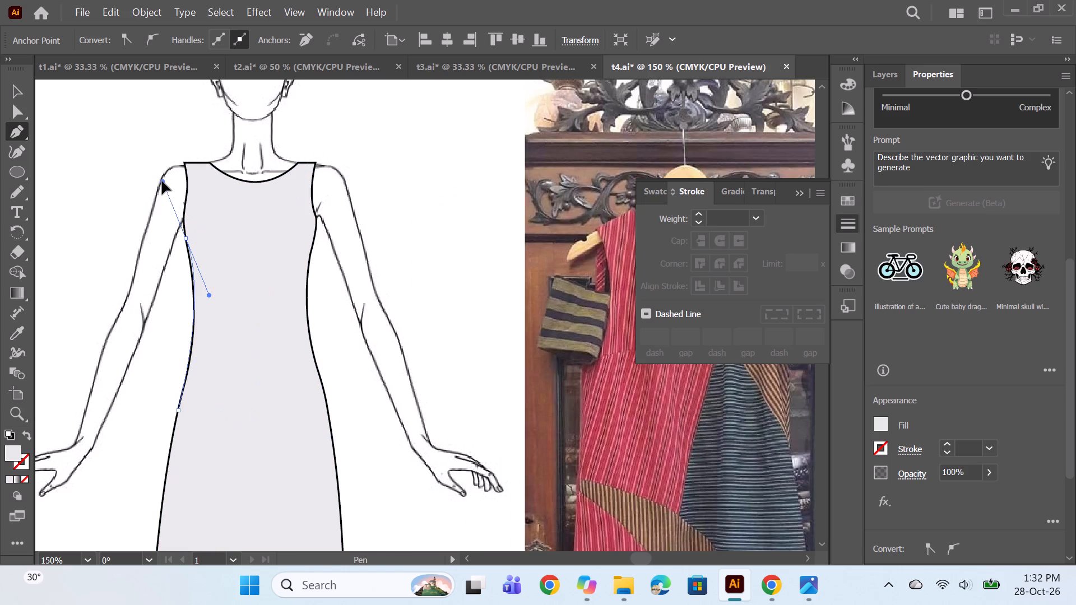
pyautogui.moveTo(162, 181); pyautogui.dragTo(175, 157)
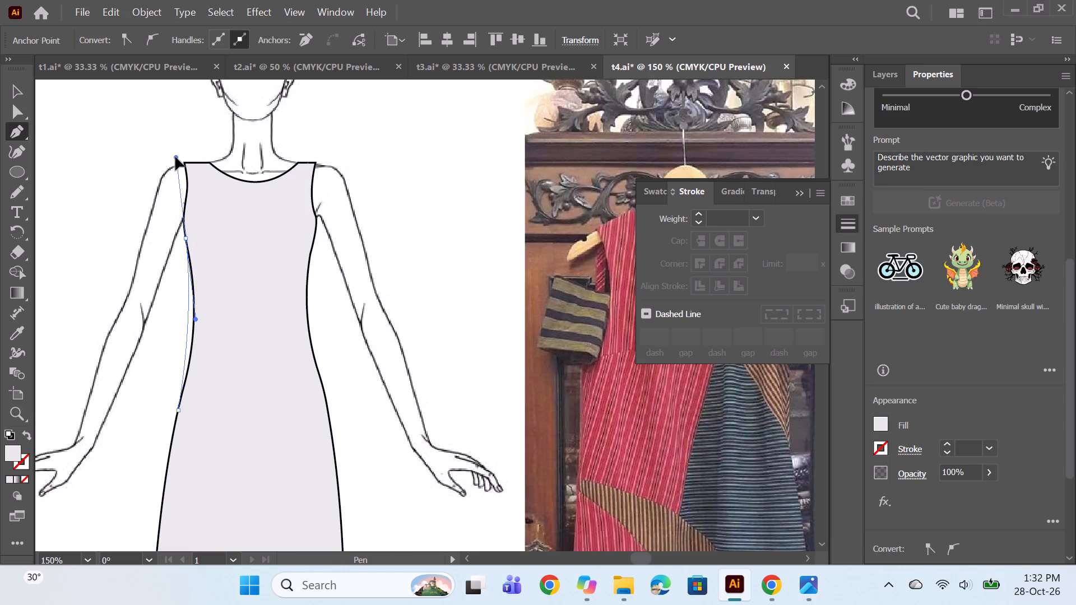
pyautogui.moveTo(175, 157); pyautogui.dragTo(163, 146)
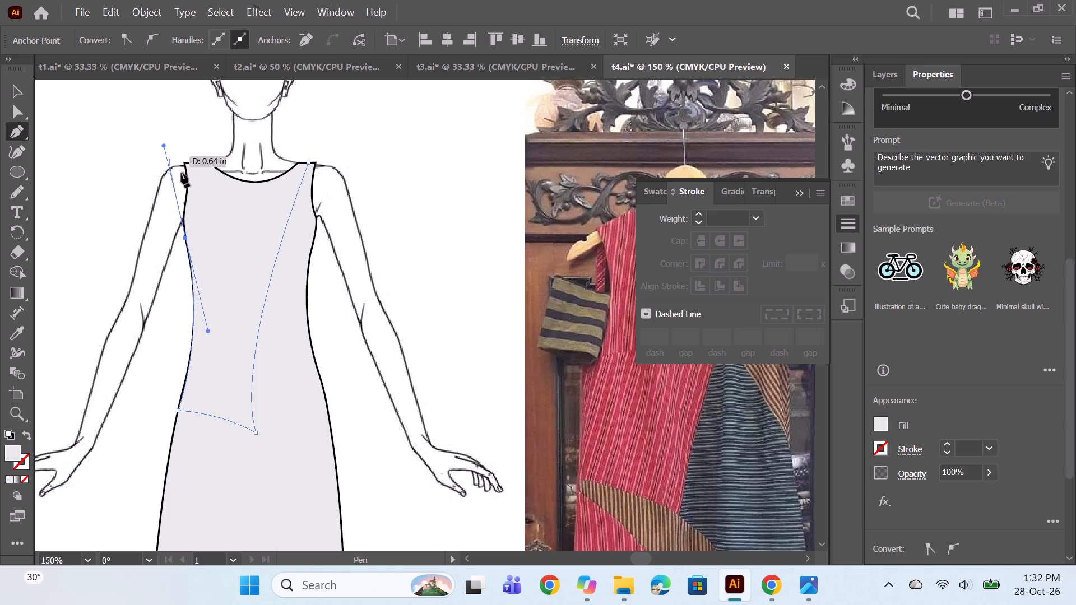
pyautogui.keyDown('alt'); pyautogui.click(187, 235); pyautogui.keyUp('alt')
# Continue the panel outline from below the underarm, following the armhole curve up to the shoulder tip opposite the photo.
pyautogui.keyDown('alt'); pyautogui.scroll(2, 191, 194); pyautogui.keyUp('alt')
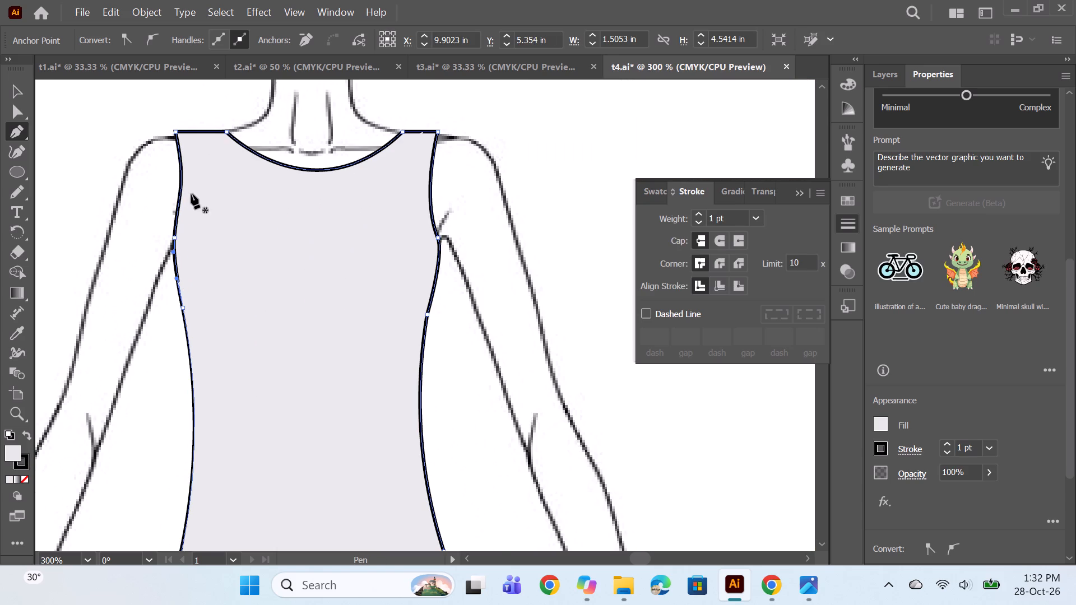
pyautogui.click(180, 309)
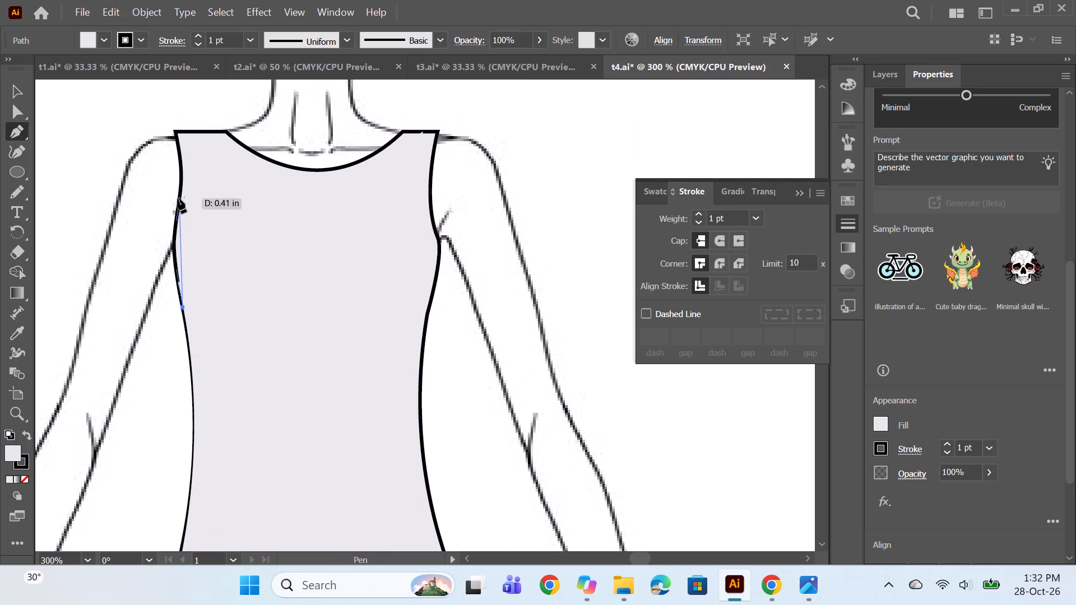
pyautogui.moveTo(178, 198); pyautogui.dragTo(194, 173)
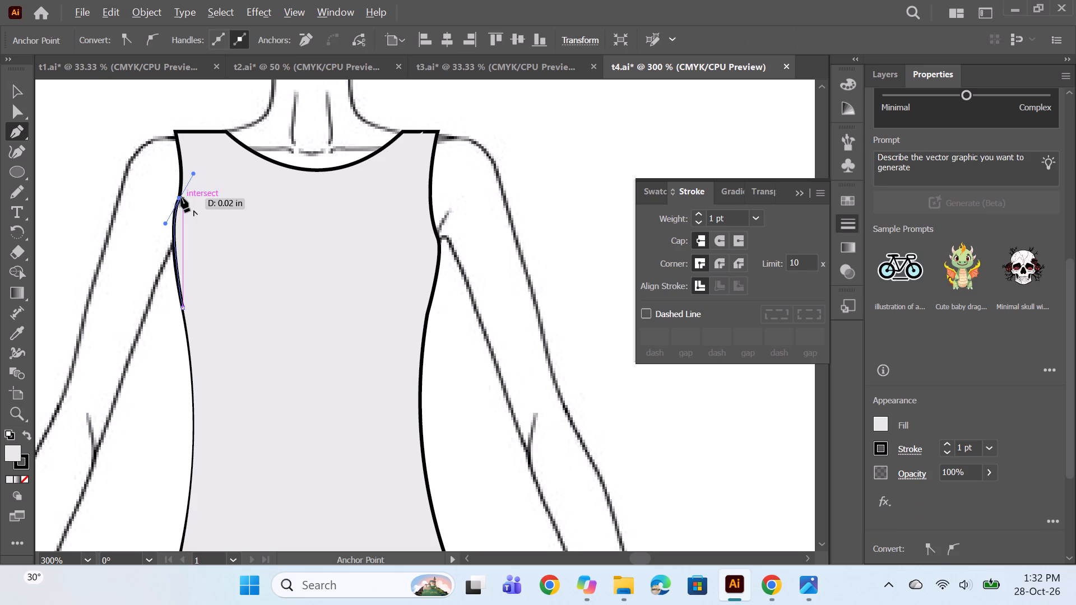
pyautogui.keyDown('alt'); pyautogui.click(181, 197); pyautogui.keyUp('alt')
pyautogui.moveTo(174, 134); pyautogui.dragTo(173, 109)
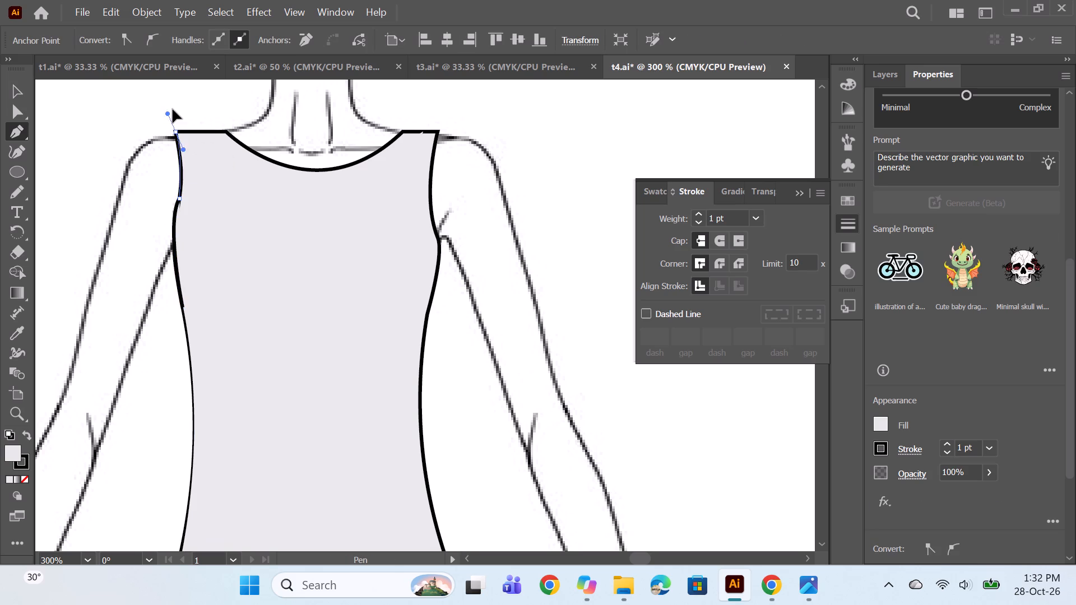
pyautogui.moveTo(173, 109); pyautogui.dragTo(164, 97)
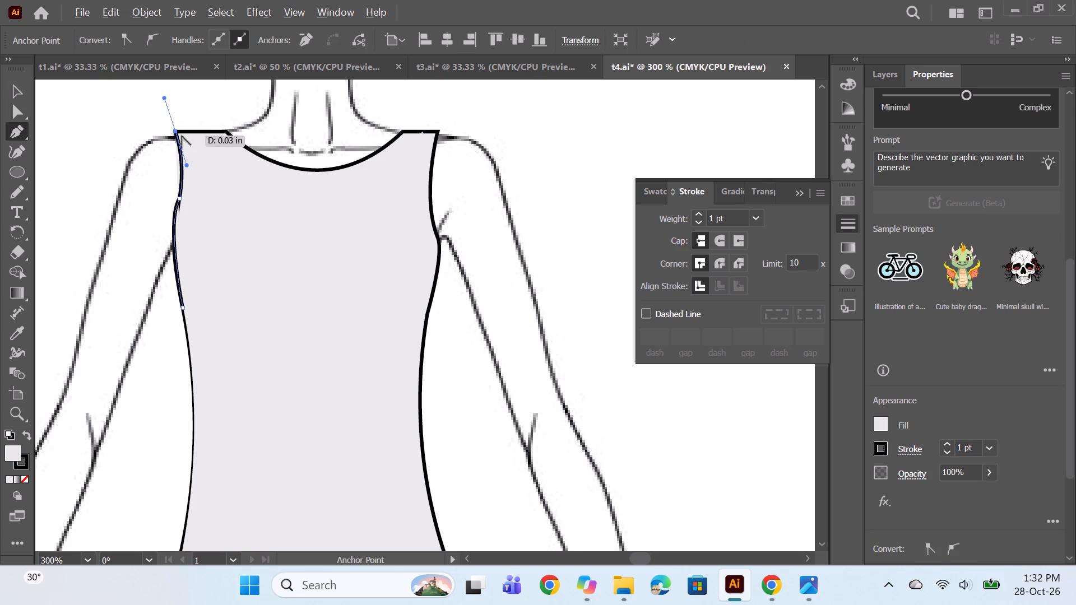
pyautogui.keyDown('alt'); pyautogui.click(177, 132); pyautogui.keyUp('alt')
# Trace the shoulder and the curved neckline, and close the front panel at its starting point on the photo-side shoulder.
pyautogui.keyDown('alt'); pyautogui.scroll(-3, 230, 201); pyautogui.keyUp('alt')
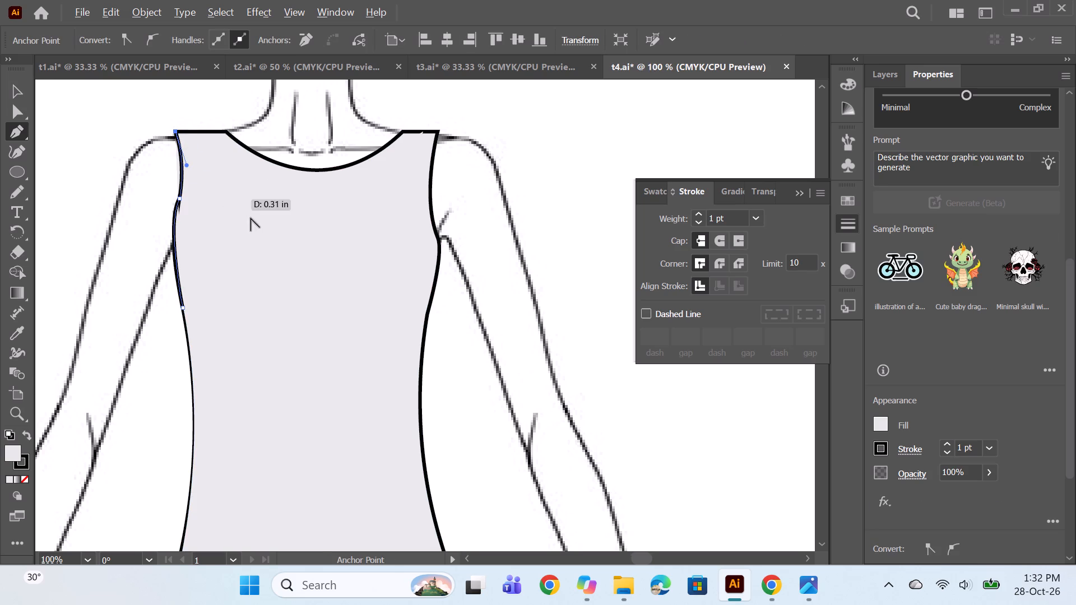
pyautogui.keyDown('alt'); pyautogui.scroll(-2, 251, 218); pyautogui.keyUp('alt')
pyautogui.keyDown('alt'); pyautogui.scroll(4, 249, 173); pyautogui.keyUp('alt')
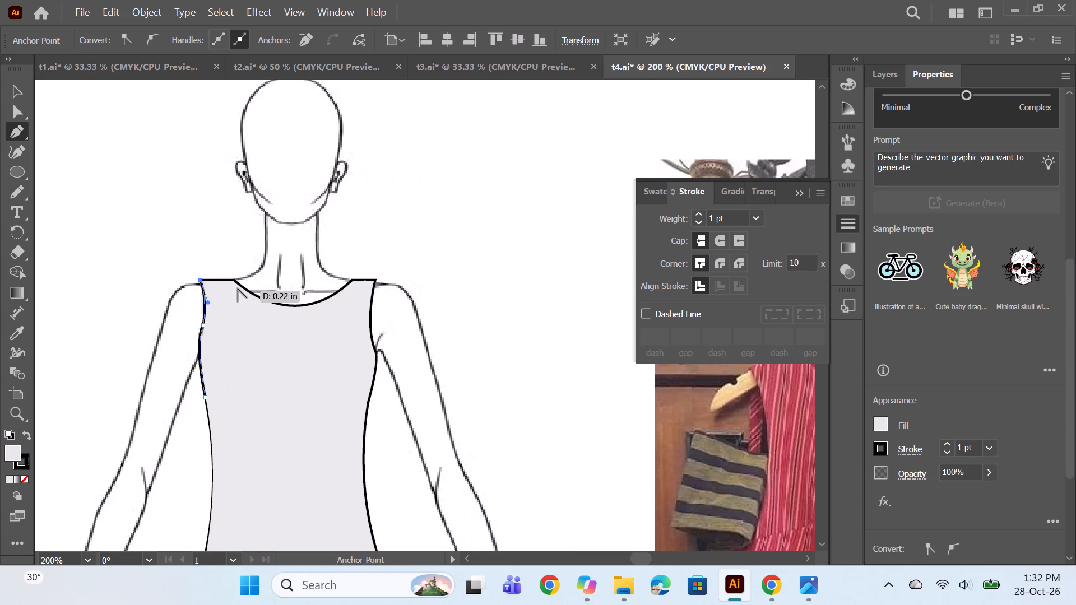
pyautogui.keyDown('alt'); pyautogui.scroll(1, 238, 288); pyautogui.keyUp('alt')
pyautogui.click(230, 276)
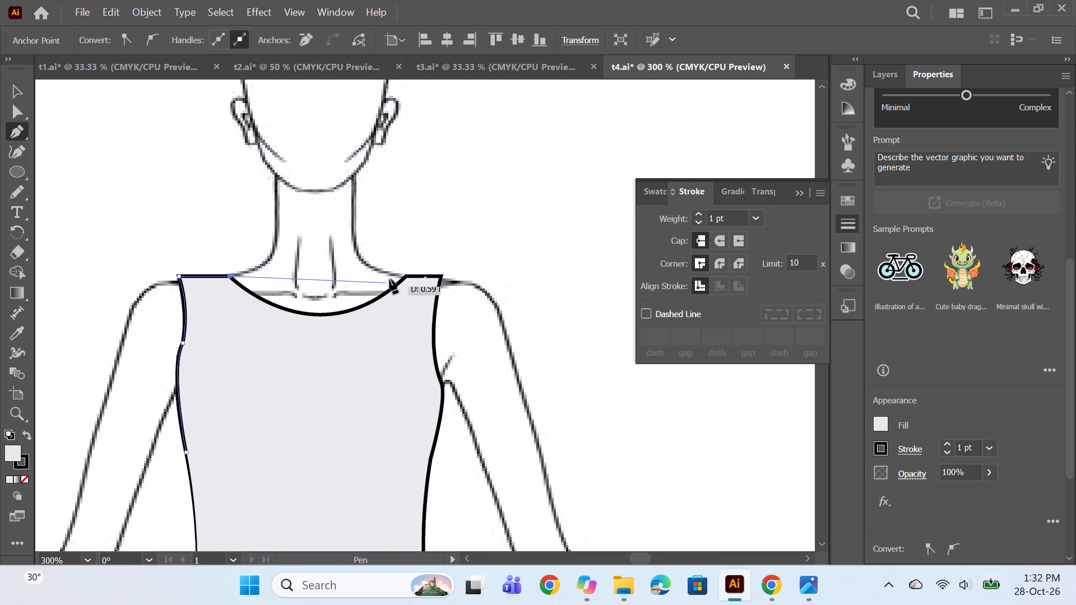
pyautogui.moveTo(405, 276); pyautogui.dragTo(490, 184)
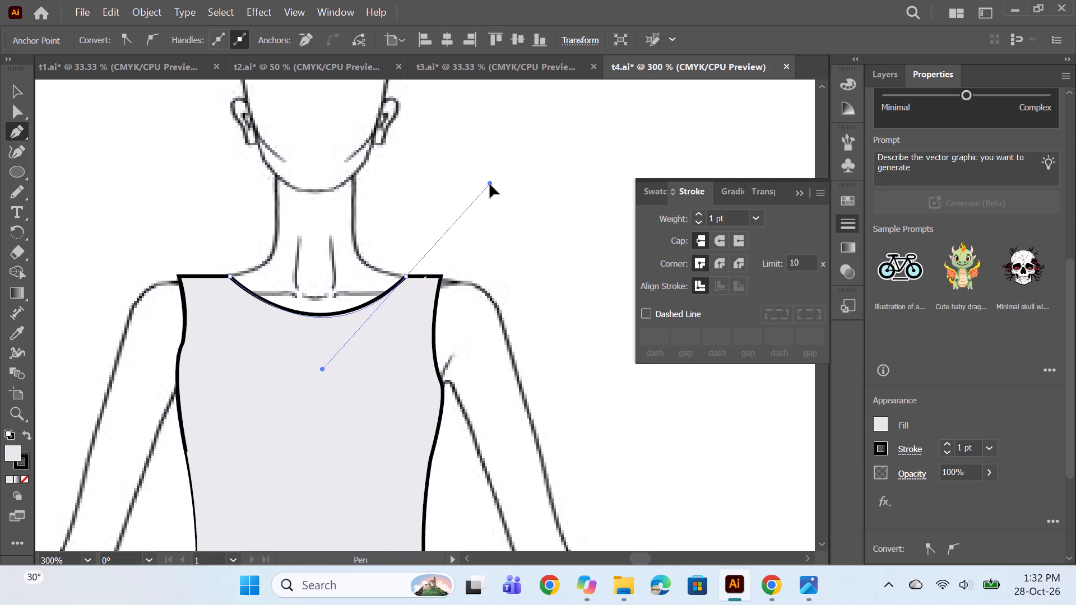
pyautogui.moveTo(490, 184); pyautogui.dragTo(495, 194)
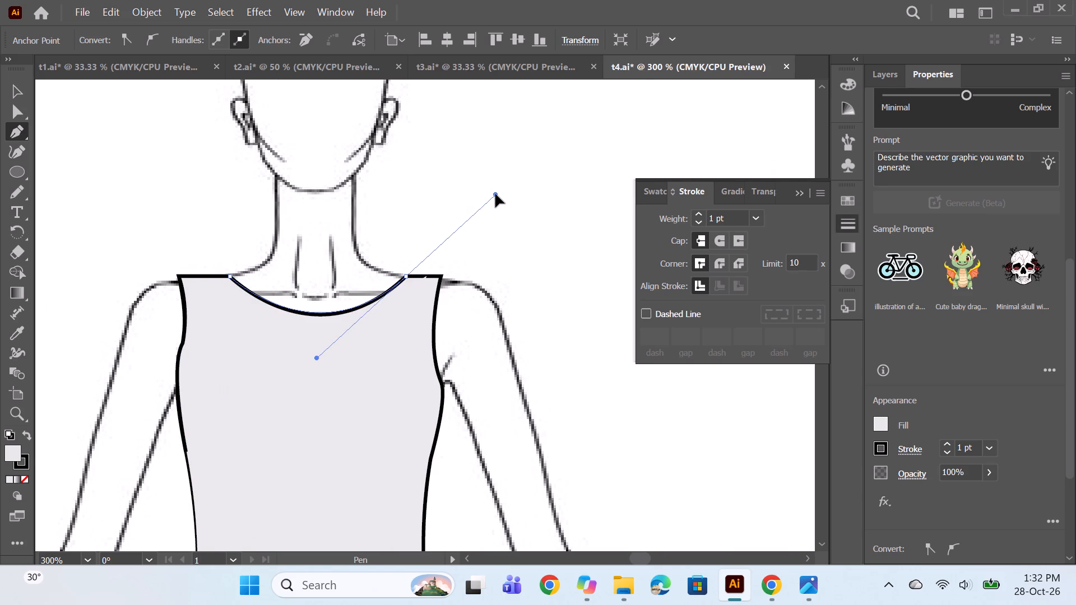
pyautogui.moveTo(495, 194); pyautogui.dragTo(495, 191)
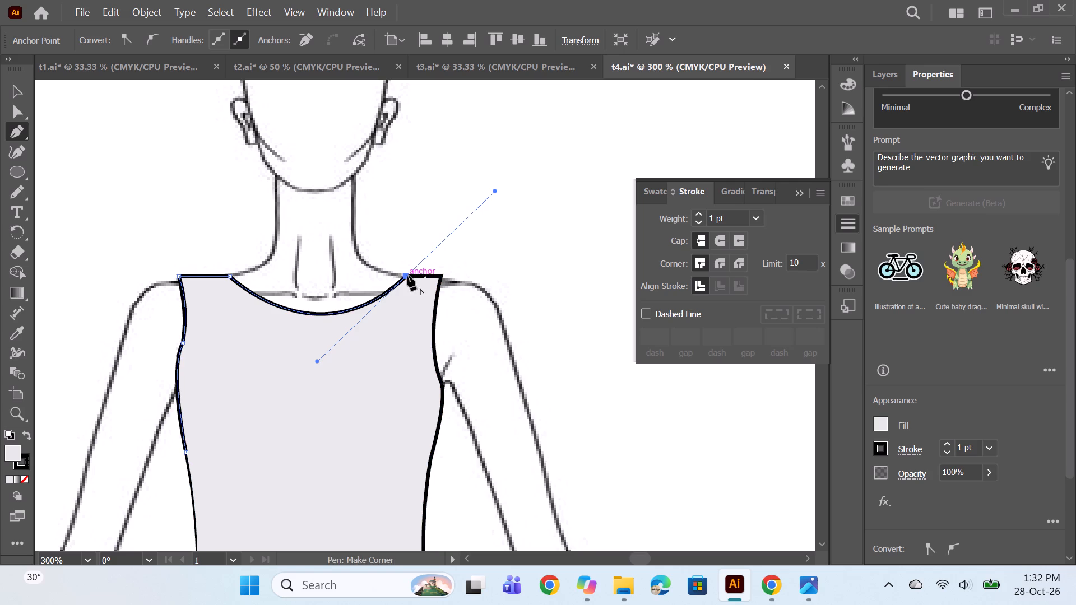
pyautogui.keyDown('alt'); pyautogui.click(407, 276); pyautogui.keyUp('alt')
pyautogui.click(426, 276)
# Give the front panel a 1 pt black stroke and a darker grey fill than the dress.
pyautogui.keyDown('alt'); pyautogui.scroll(-3, 460, 297); pyautogui.keyUp('alt')
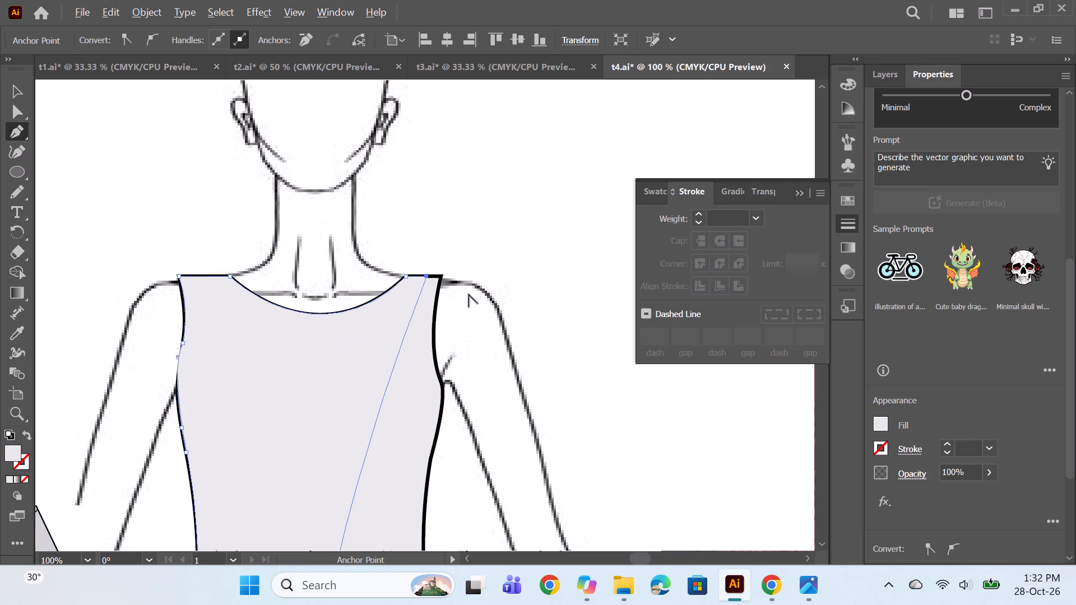
pyautogui.doubleClick(947, 443)
pyautogui.click(947, 443)
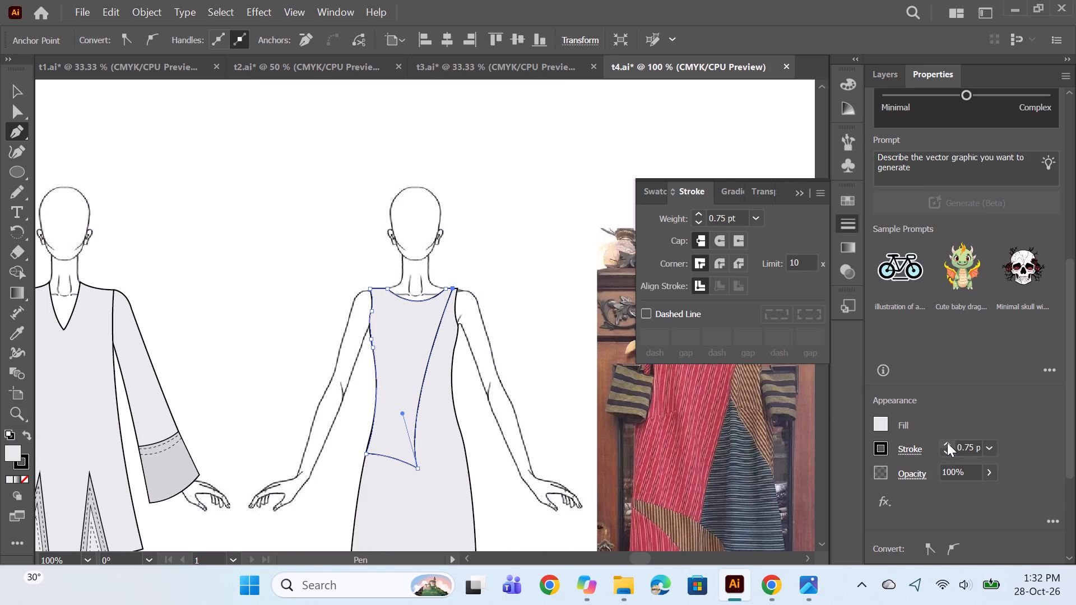
pyautogui.click(947, 443)
pyautogui.click(885, 428)
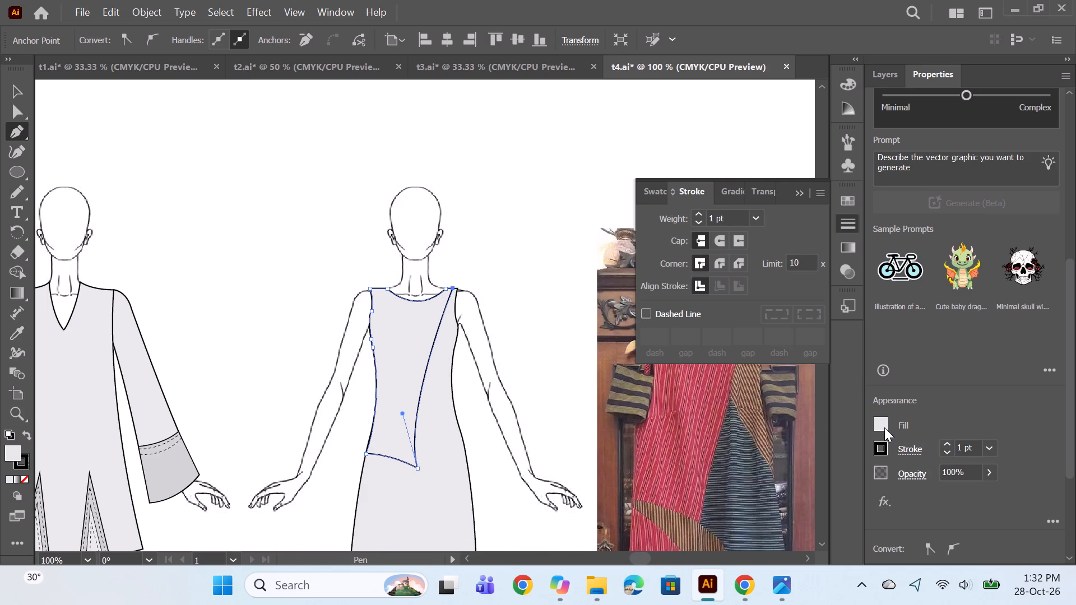
pyautogui.click(806, 315)
pyautogui.keyDown('alt'); pyautogui.click(512, 241); pyautogui.keyUp('alt')
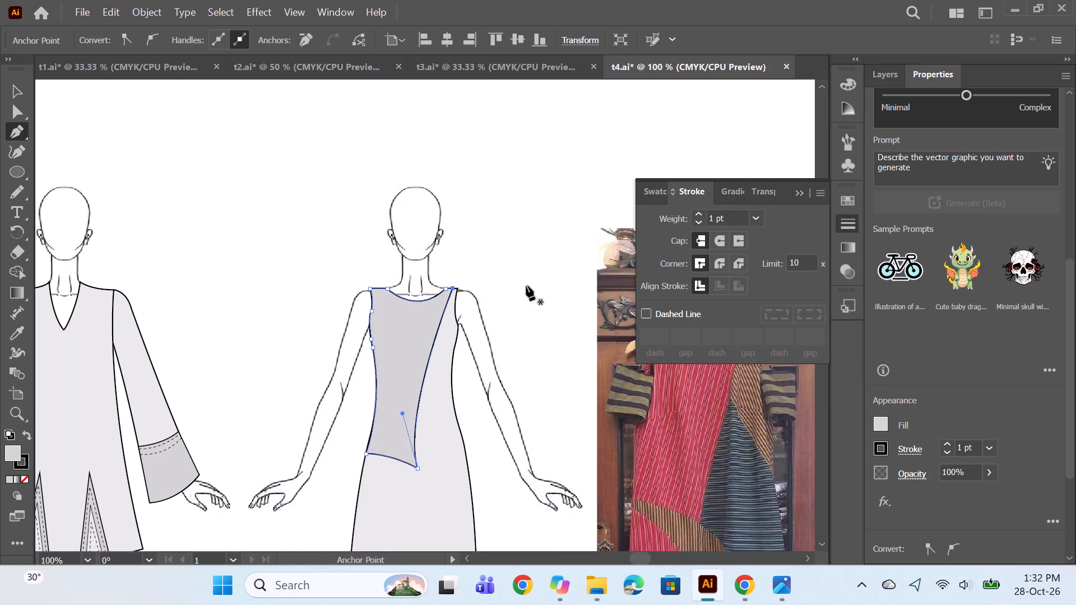
pyautogui.press('space')
pyautogui.moveTo(540, 357); pyautogui.dragTo(326, 258)
pyautogui.keyDown('ctrl'); pyautogui.click(309, 219); pyautogui.keyUp('ctrl')
# Start the side panel at the photo-side shoulder tip, tracing along the shoulder and partway down the front panel's diagonal edge.
pyautogui.scroll(-1, 236, 237)
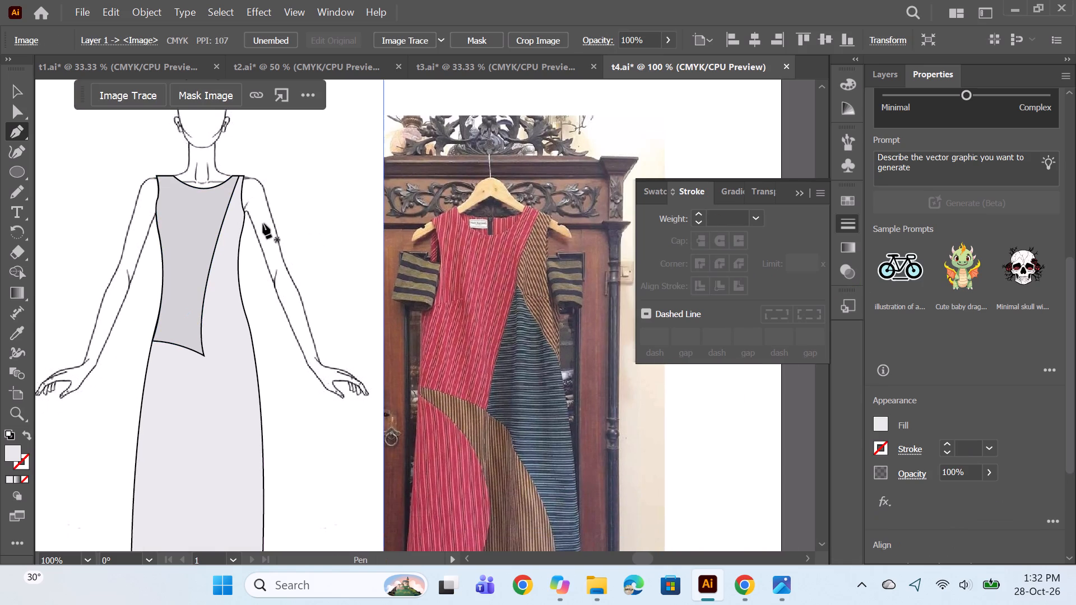
pyautogui.keyDown('alt'); pyautogui.scroll(2, 263, 224); pyautogui.keyUp('alt')
pyautogui.scroll(10, 192, 185)
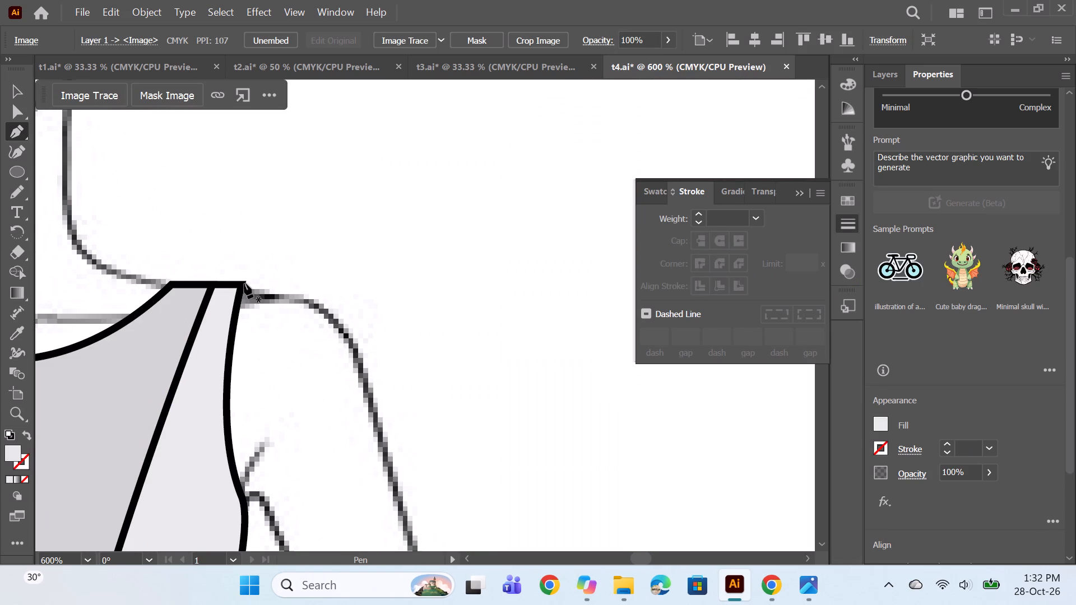
pyautogui.click(240, 285)
pyautogui.click(214, 283)
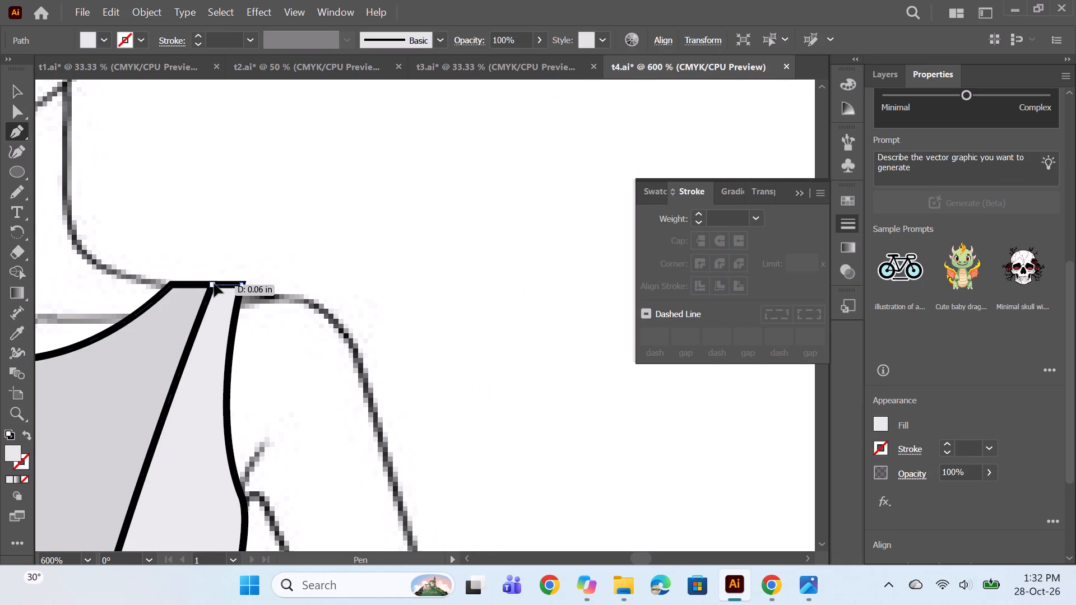
pyautogui.keyDown('alt'); pyautogui.scroll(-5, 218, 300); pyautogui.keyUp('alt')
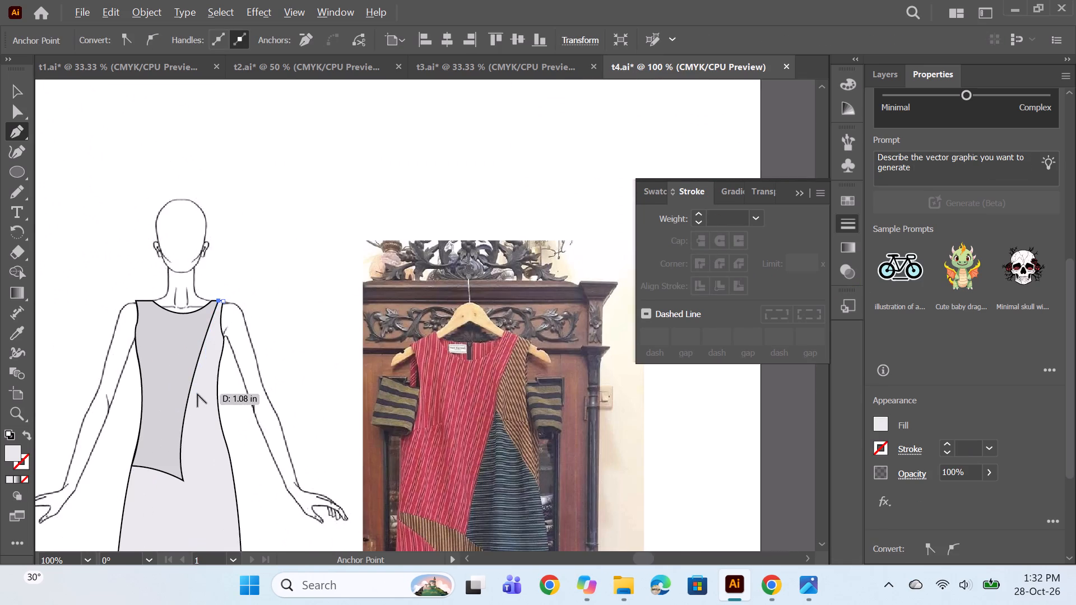
pyautogui.keyDown('alt'); pyautogui.scroll(1, 197, 394); pyautogui.keyUp('alt')
pyautogui.moveTo(197, 341); pyautogui.dragTo(197, 342)
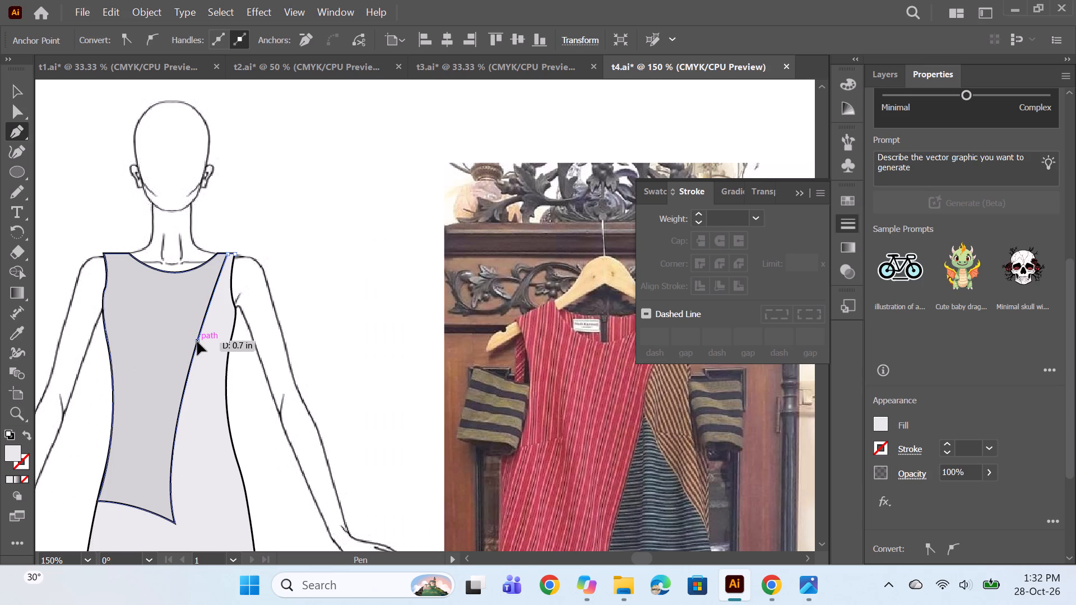
pyautogui.moveTo(197, 342); pyautogui.dragTo(187, 384)
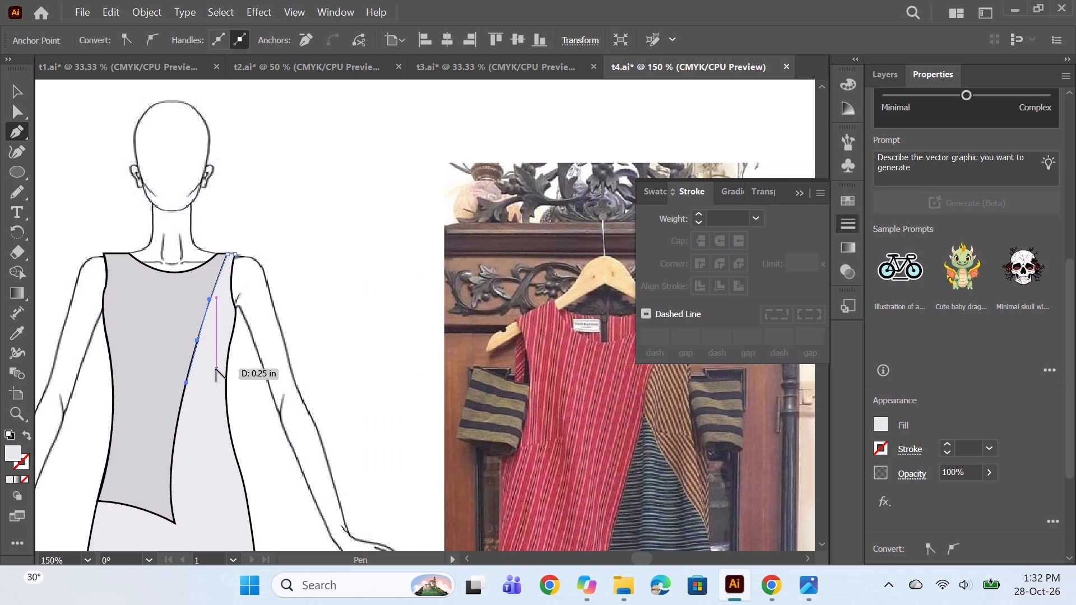
pyautogui.press('space')
pyautogui.moveTo(215, 395); pyautogui.dragTo(156, 400)
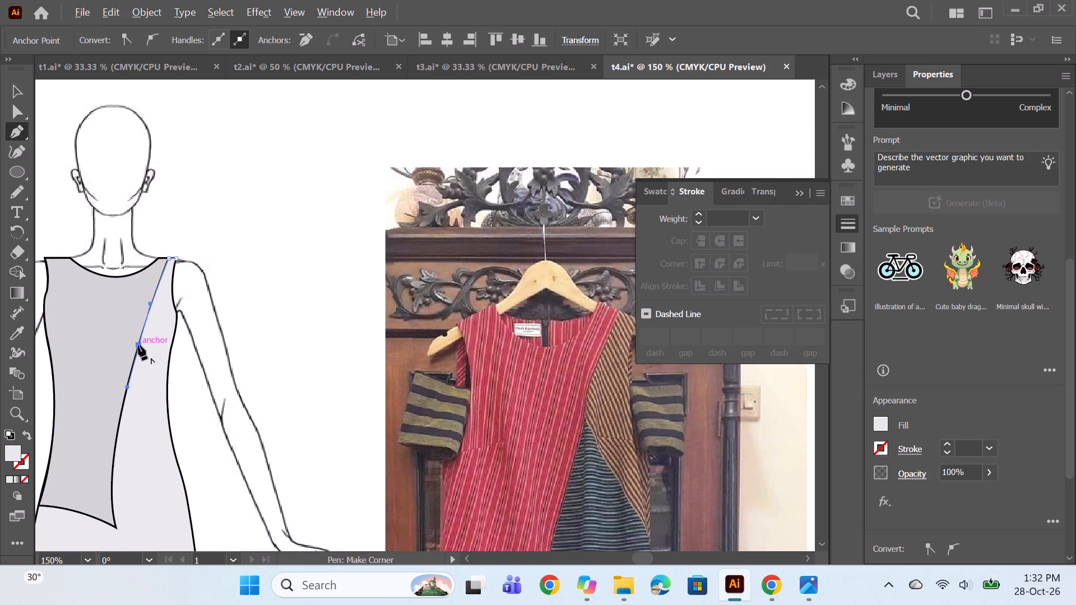
pyautogui.keyDown('alt'); pyautogui.click(138, 345); pyautogui.keyUp('alt')
# Curve the side panel's lower edge from the diagonal seam down to the photo-side side seam below the waist.
pyautogui.keyDown('alt'); pyautogui.scroll(-1, 141, 426); pyautogui.keyUp('alt')
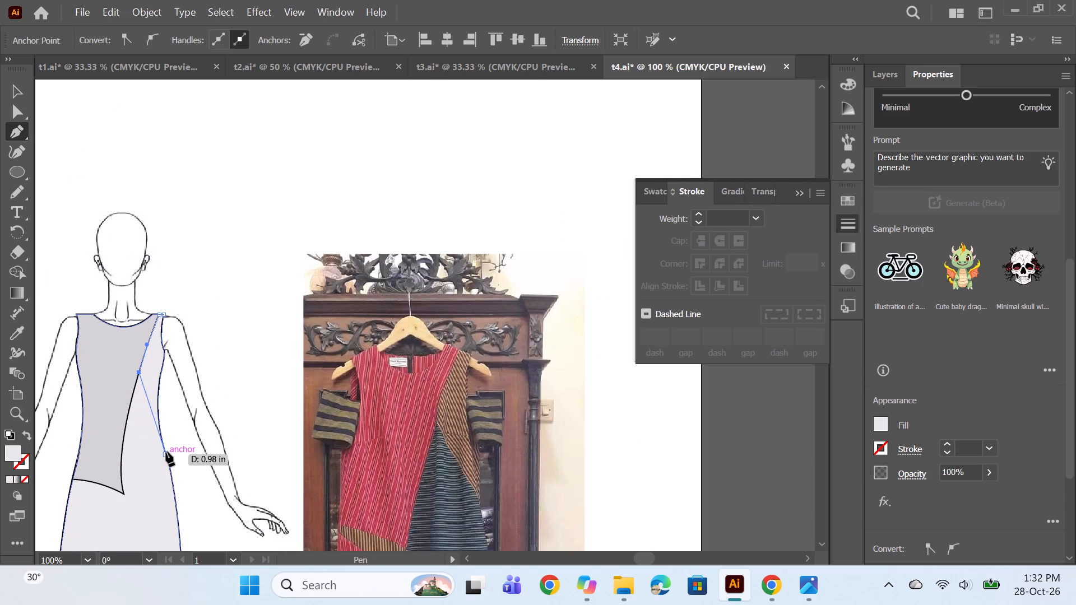
pyautogui.moveTo(166, 451); pyautogui.dragTo(187, 478)
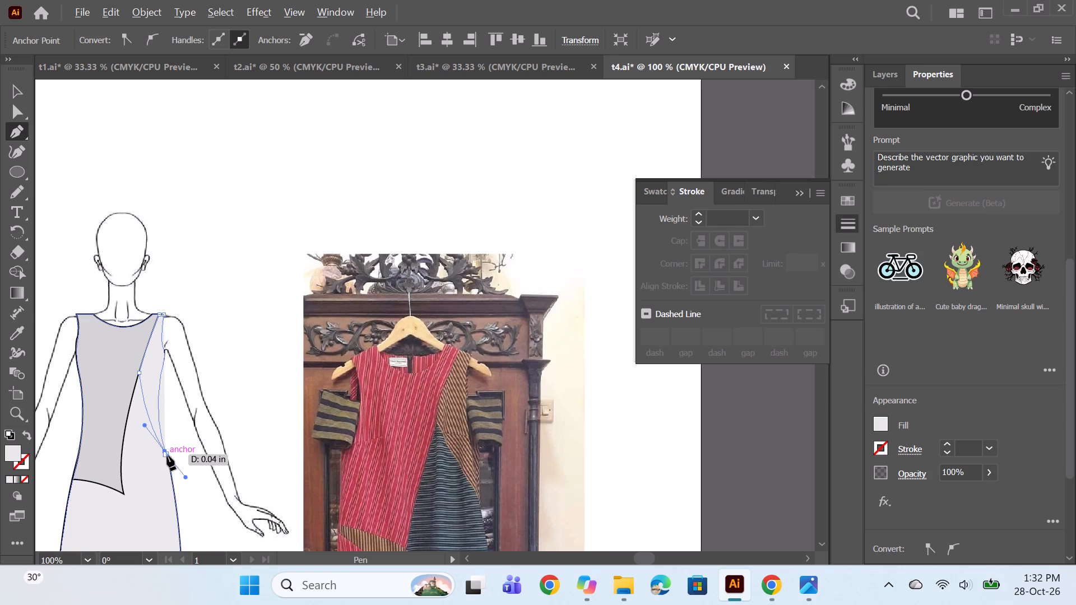
pyautogui.keyDown('alt'); pyautogui.click(164, 450); pyautogui.keyUp('alt')
# Set the side panel path's fill to none.
pyautogui.keyDown('alt'); pyautogui.scroll(2, 167, 374); pyautogui.keyUp('alt')
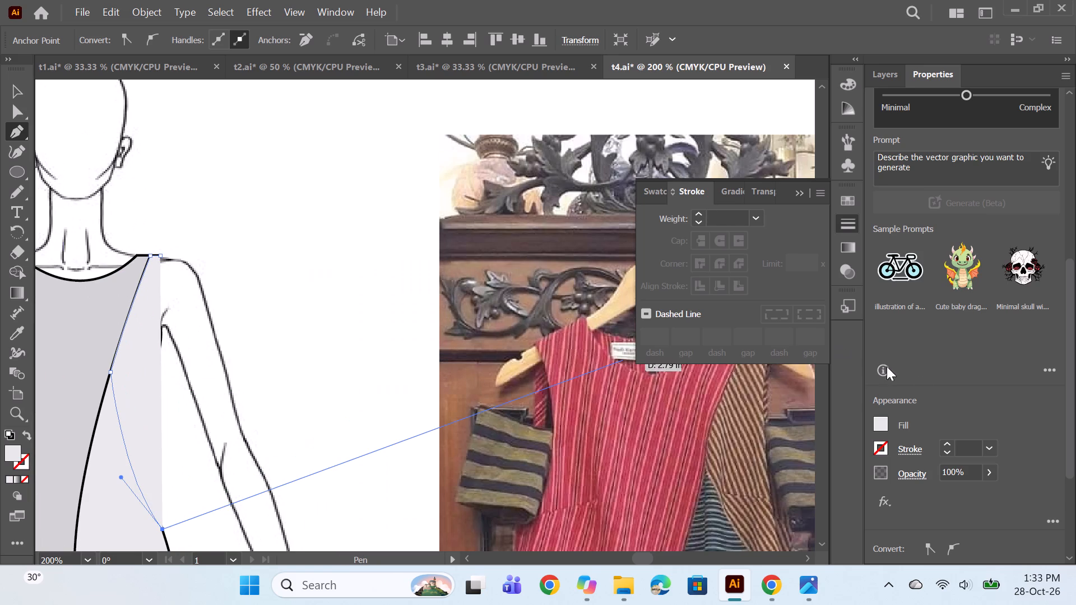
pyautogui.click(875, 426)
pyautogui.click(701, 273)
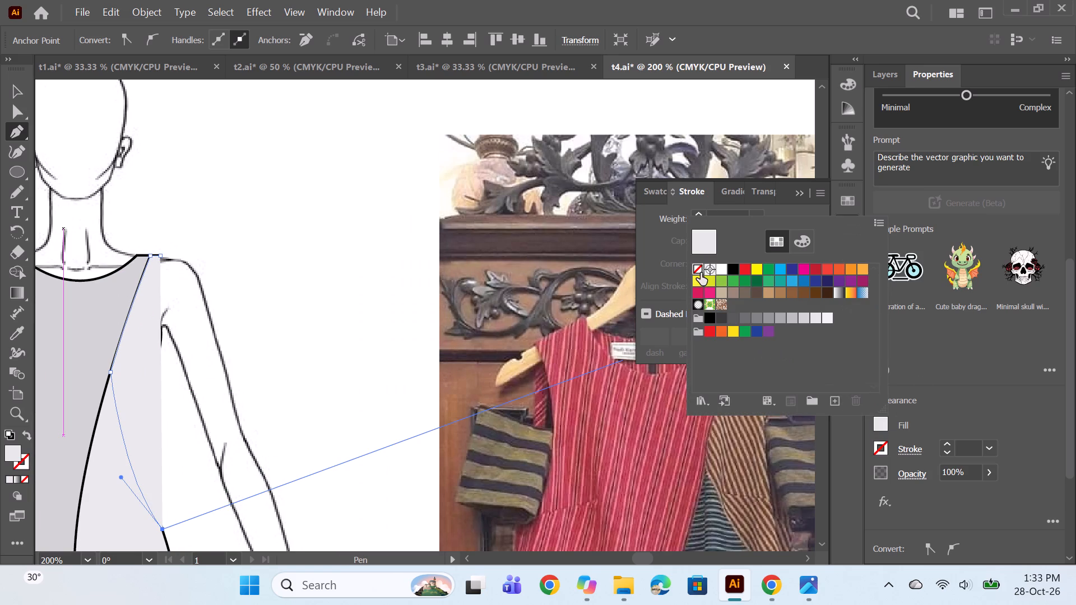
# Trace up the side seam to the underarm, follow the armhole curve, and close the side panel at the shoulder tip.
pyautogui.keyDown('alt'); pyautogui.click(163, 529); pyautogui.keyUp('alt')
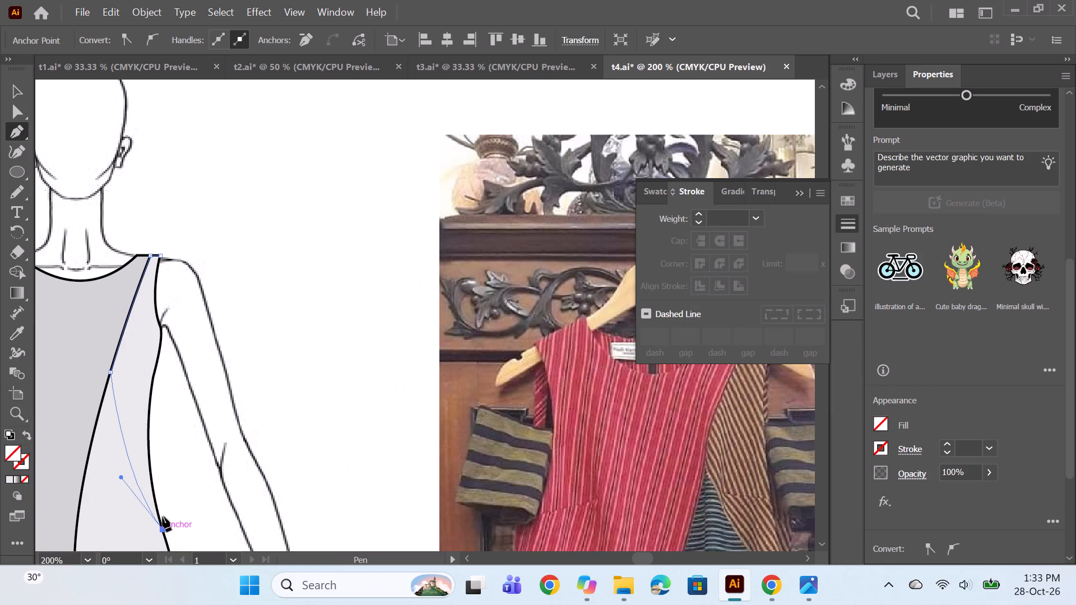
pyautogui.moveTo(154, 376); pyautogui.dragTo(163, 343)
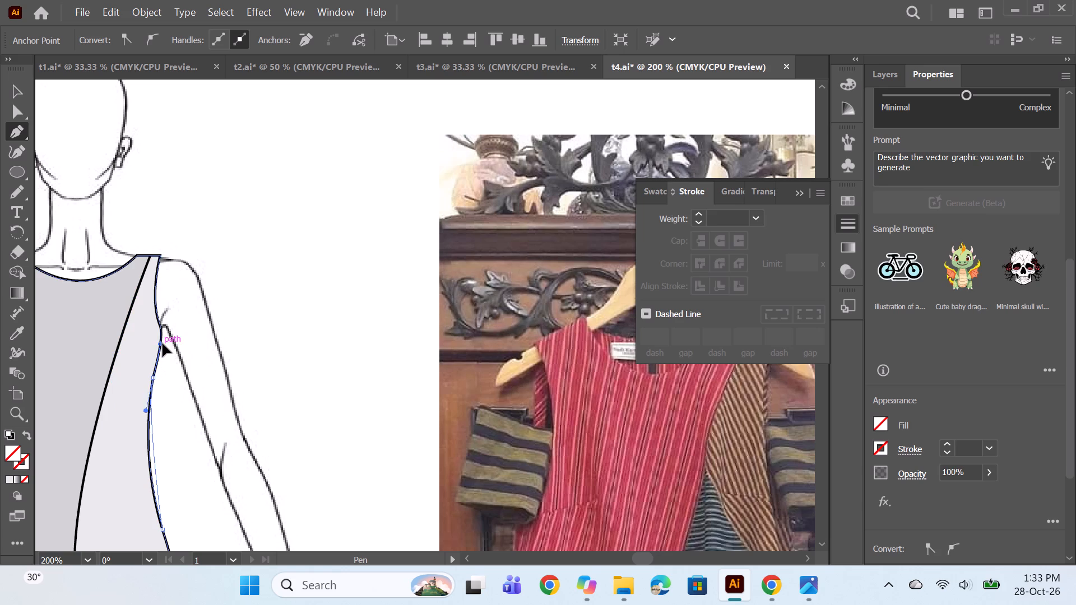
pyautogui.moveTo(163, 343); pyautogui.dragTo(169, 320)
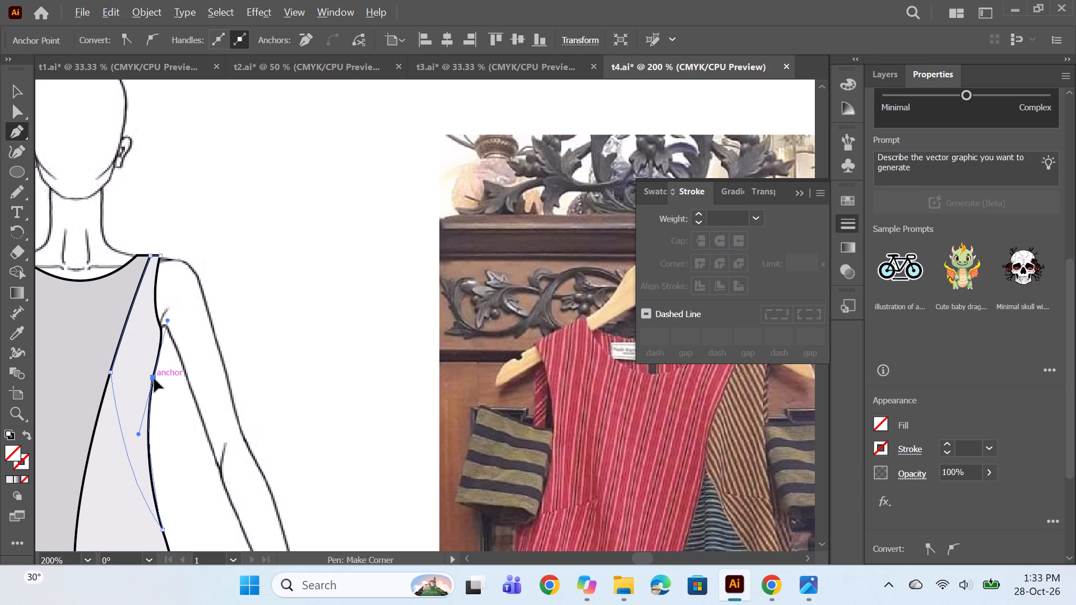
pyautogui.keyDown('alt'); pyautogui.click(154, 379); pyautogui.keyUp('alt')
pyautogui.keyDown('alt'); pyautogui.scroll(2, 163, 323); pyautogui.keyUp('alt')
pyautogui.moveTo(166, 328); pyautogui.dragTo(164, 307)
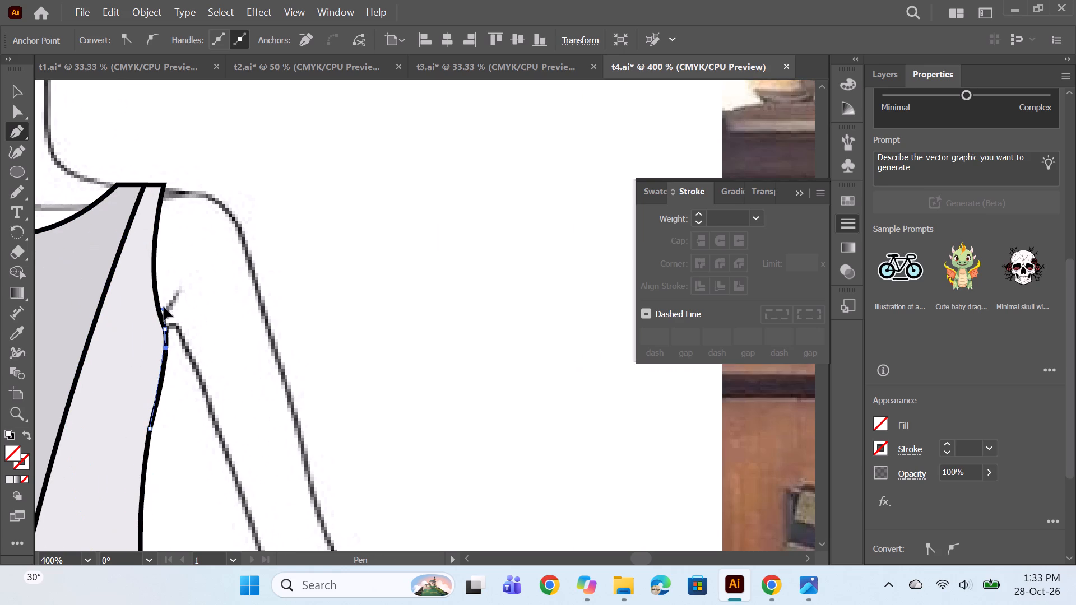
pyautogui.moveTo(164, 307); pyautogui.dragTo(161, 281)
pyautogui.keyDown('alt'); pyautogui.click(165, 329); pyautogui.keyUp('alt')
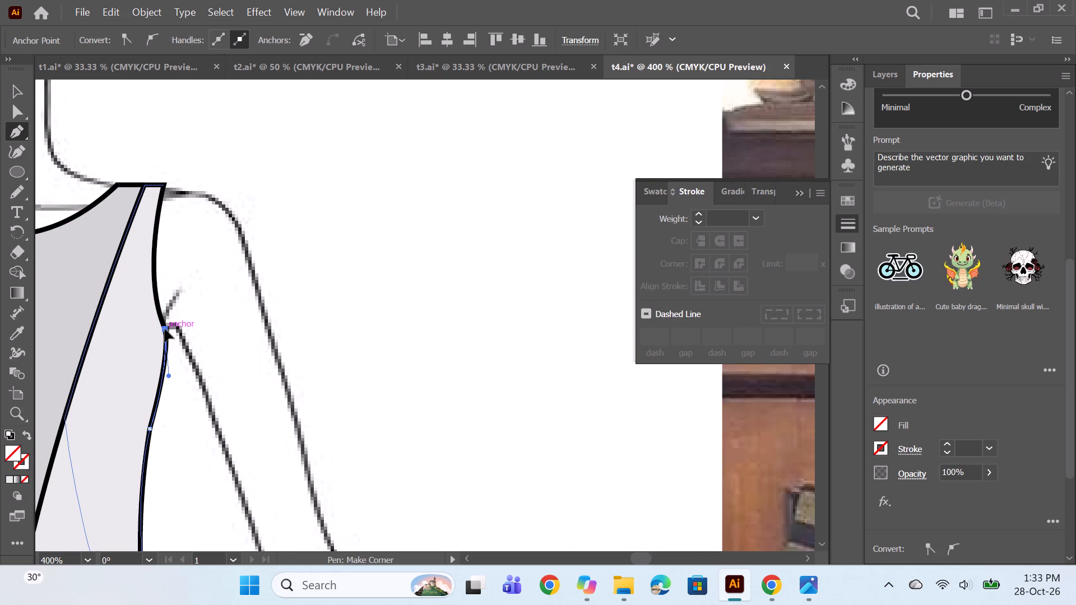
pyautogui.moveTo(163, 184); pyautogui.dragTo(191, 169)
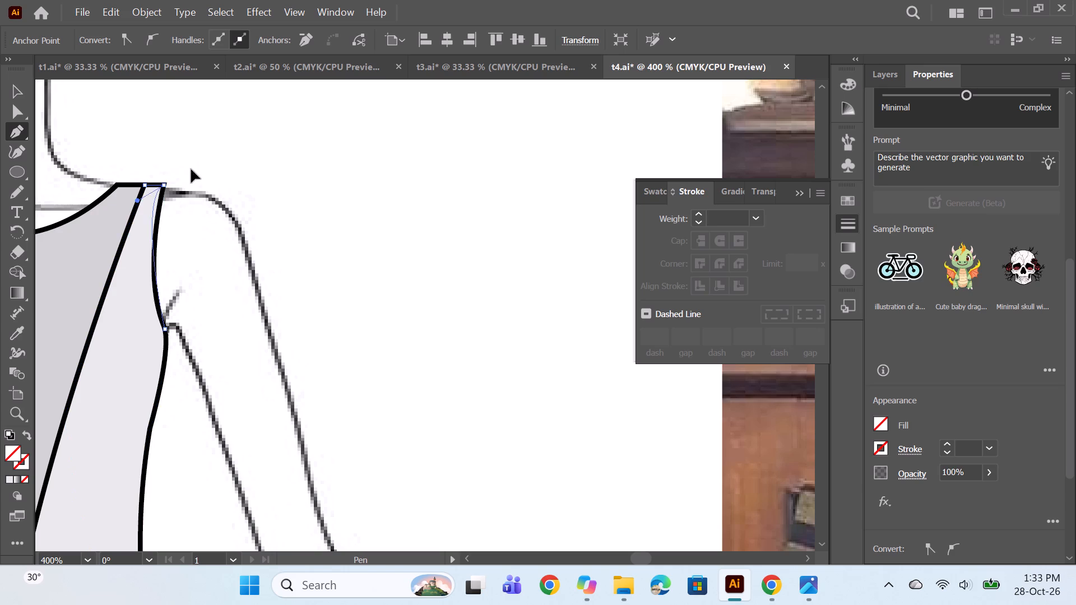
pyautogui.moveTo(191, 169); pyautogui.dragTo(185, 100)
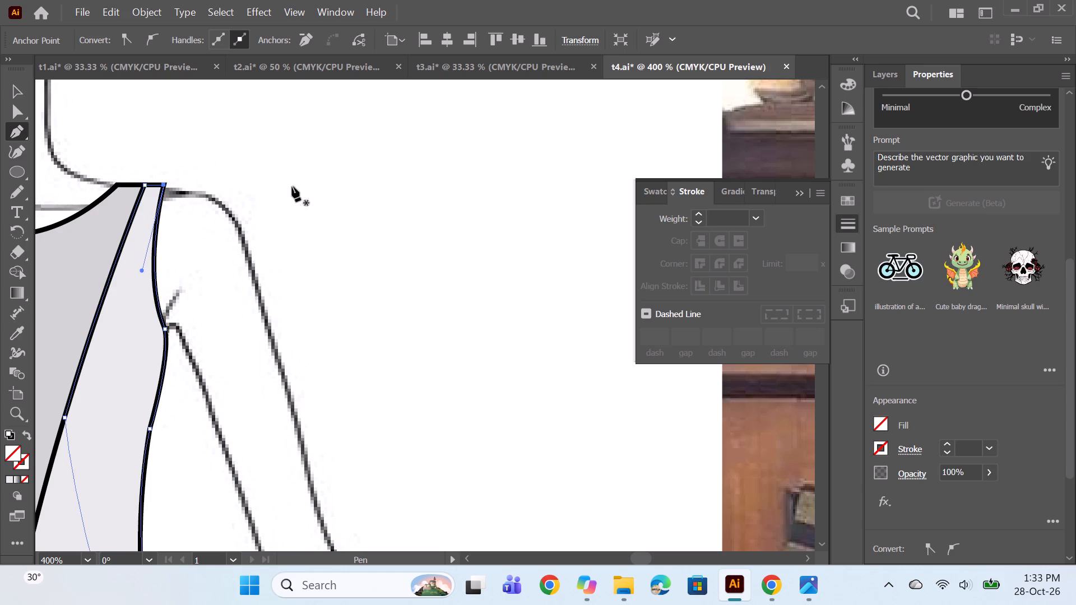
# Give the closed side panel a 0.75 pt black stroke and deselect it.
pyautogui.keyDown('alt'); pyautogui.scroll(-2, 355, 244); pyautogui.keyUp('alt')
pyautogui.keyDown('alt'); pyautogui.scroll(-2, 555, 309); pyautogui.keyUp('alt')
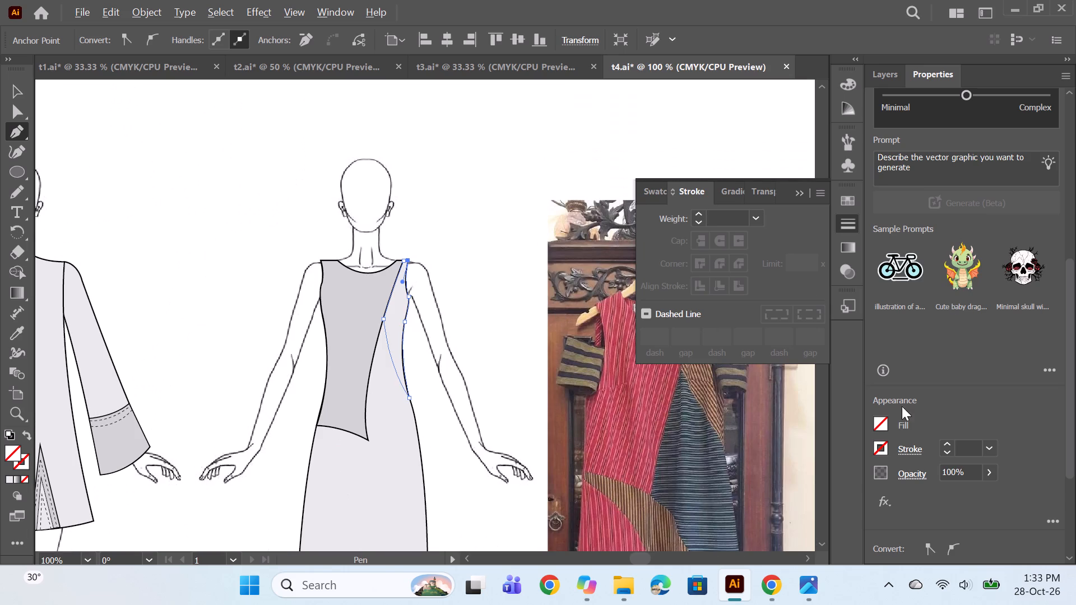
pyautogui.doubleClick(947, 446)
pyautogui.click(948, 446)
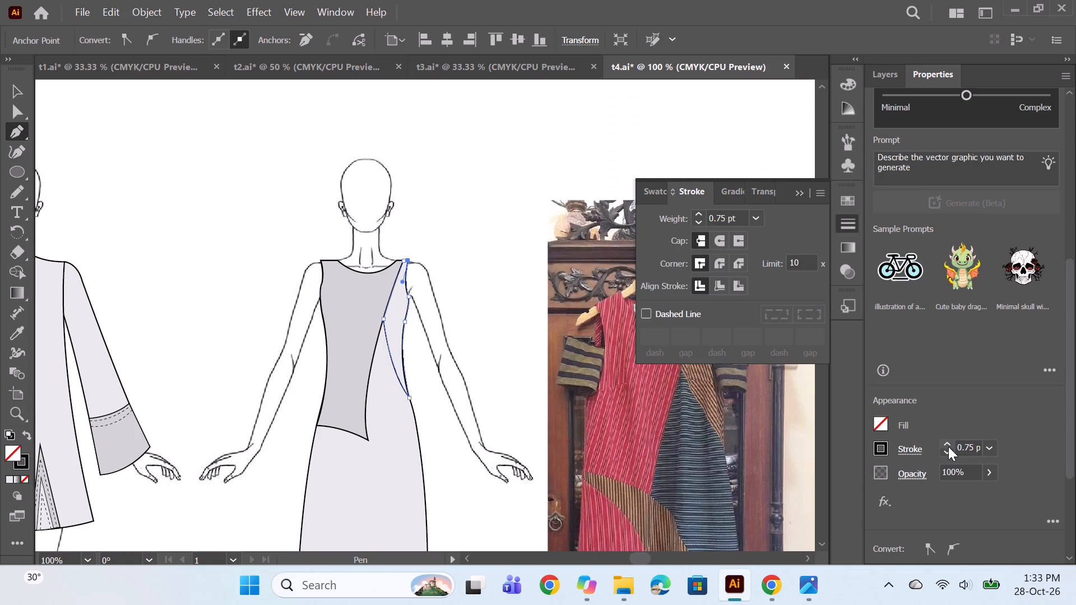
pyautogui.click(948, 446)
pyautogui.click(945, 450)
pyautogui.keyDown('ctrl'); pyautogui.click(535, 273); pyautogui.keyUp('ctrl')
# Start the lower side panel at the diagonal seam junction, following the upper side panel's curved edge to the side seam.
pyautogui.press('space')
pyautogui.press('space')
pyautogui.press('space')
pyautogui.press('space')
pyautogui.press('space')
pyautogui.press('space')
pyautogui.press('space')
pyautogui.press('space')
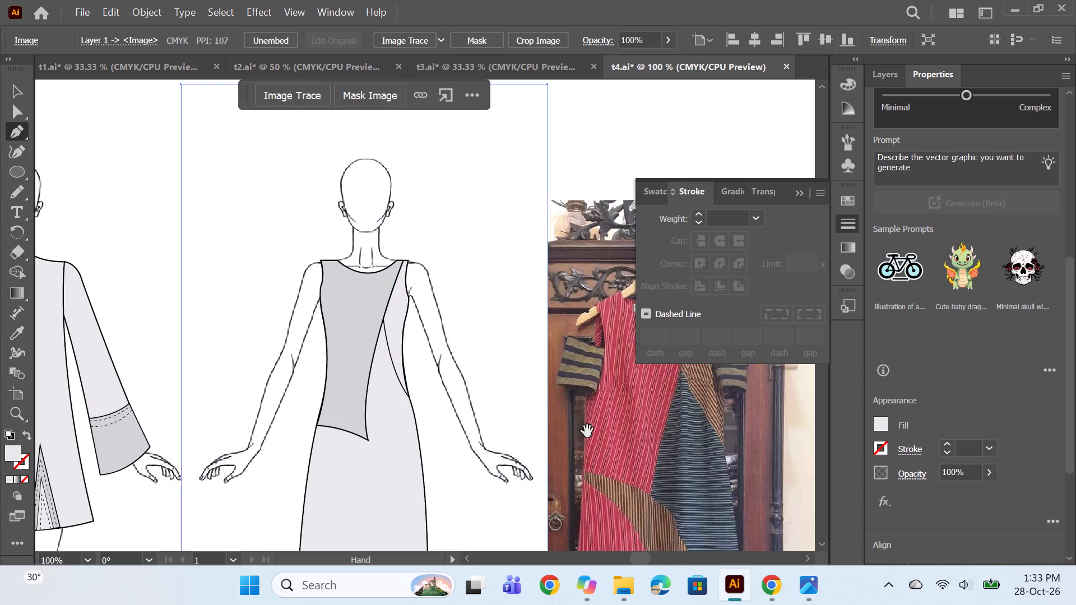
pyautogui.moveTo(590, 431); pyautogui.dragTo(428, 364)
pyautogui.scroll(-4, 305, 274)
pyautogui.keyDown('alt'); pyautogui.scroll(2, 217, 245); pyautogui.keyUp('alt')
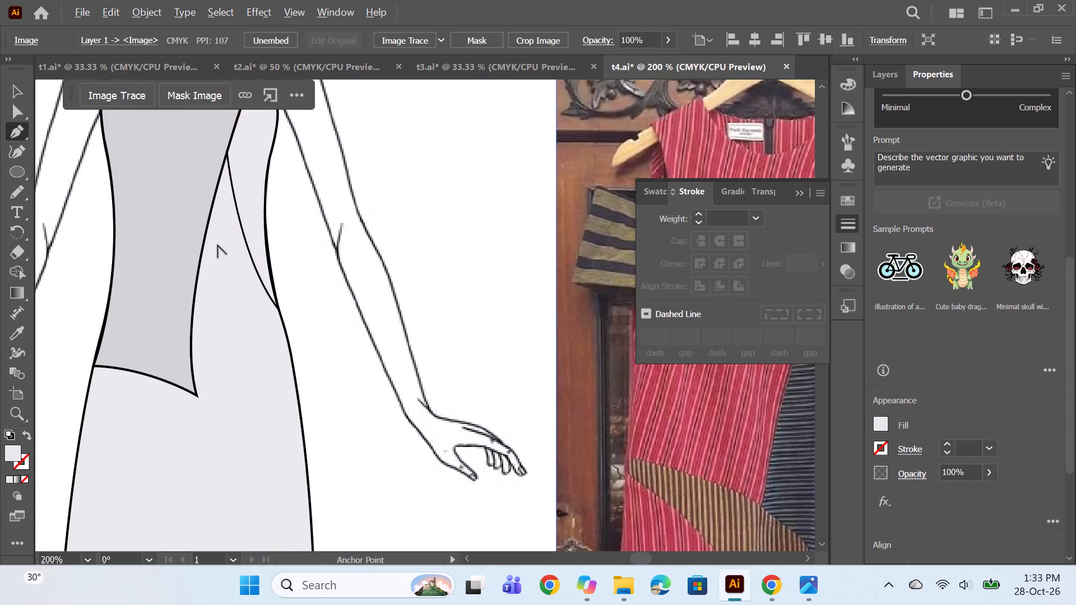
pyautogui.scroll(3, 217, 194)
pyautogui.keyDown('alt'); pyautogui.scroll(2, 231, 215); pyautogui.keyUp('alt')
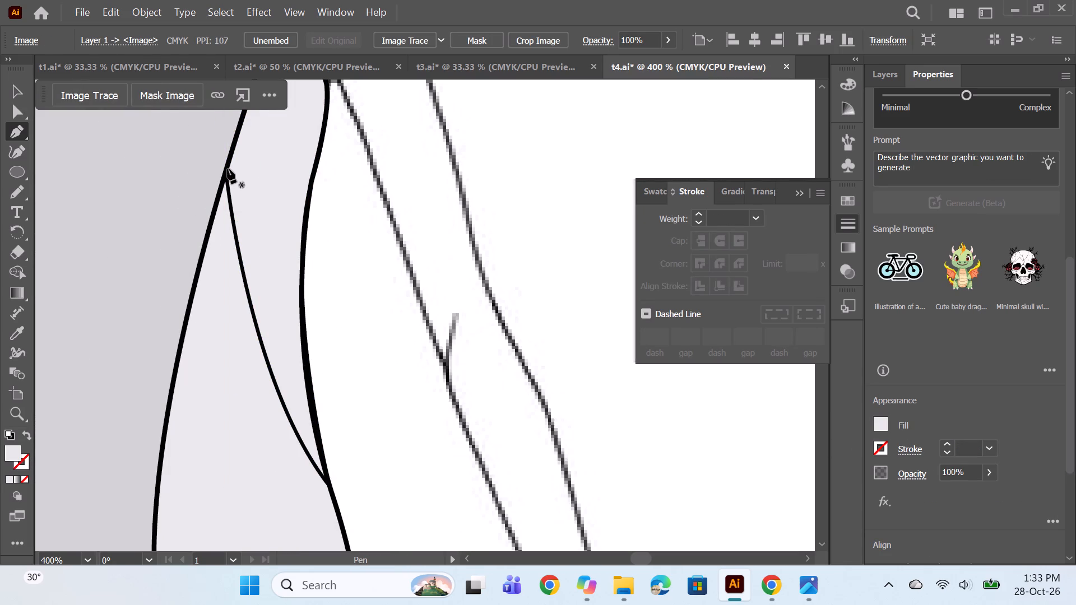
pyautogui.click(224, 170)
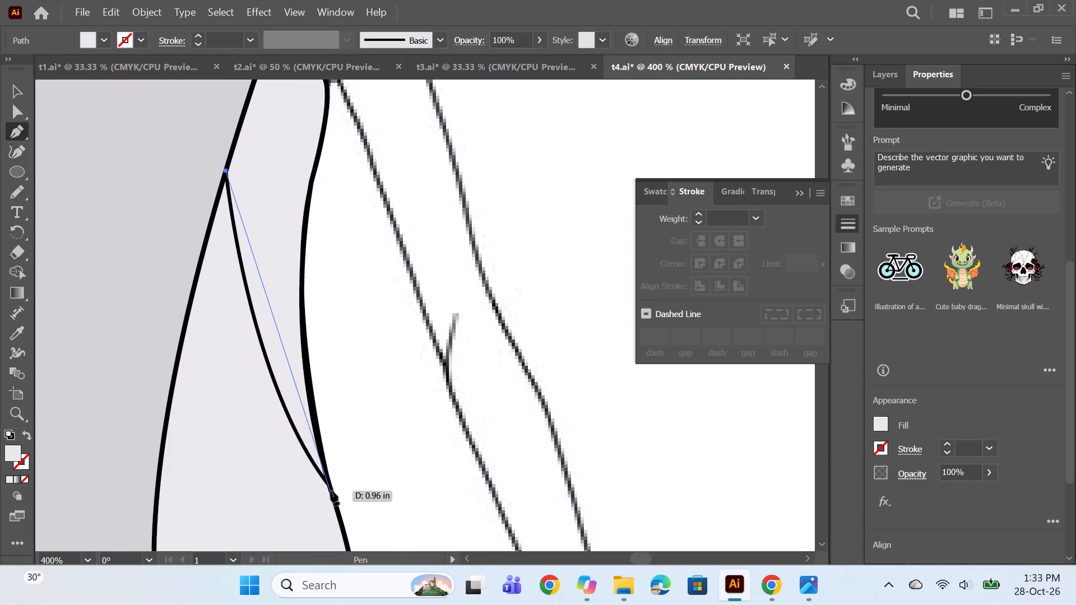
pyautogui.moveTo(331, 486); pyautogui.dragTo(425, 568)
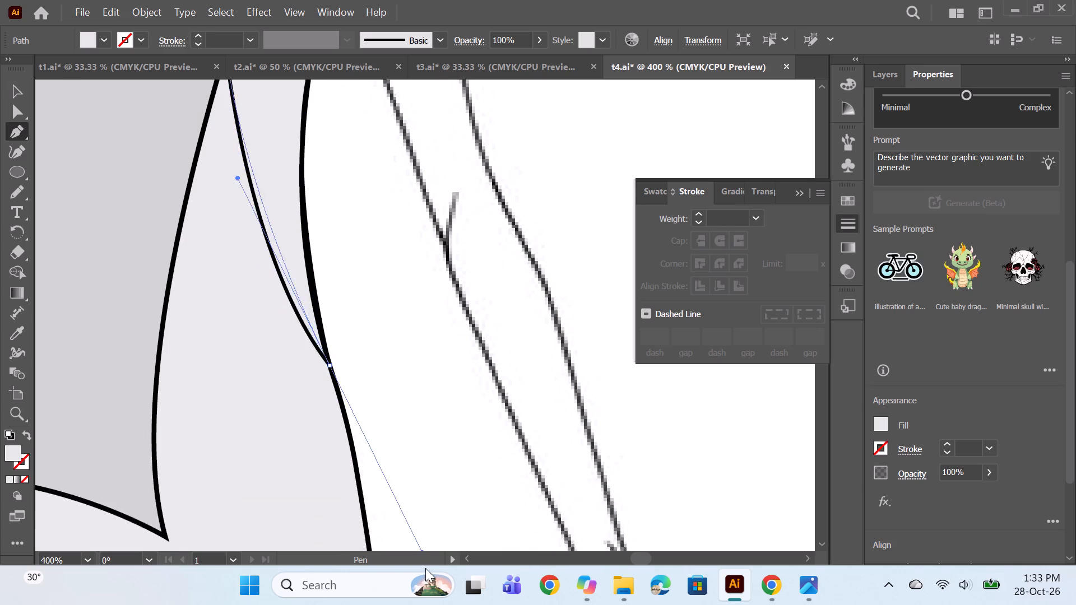
pyautogui.moveTo(425, 568); pyautogui.dragTo(417, 396)
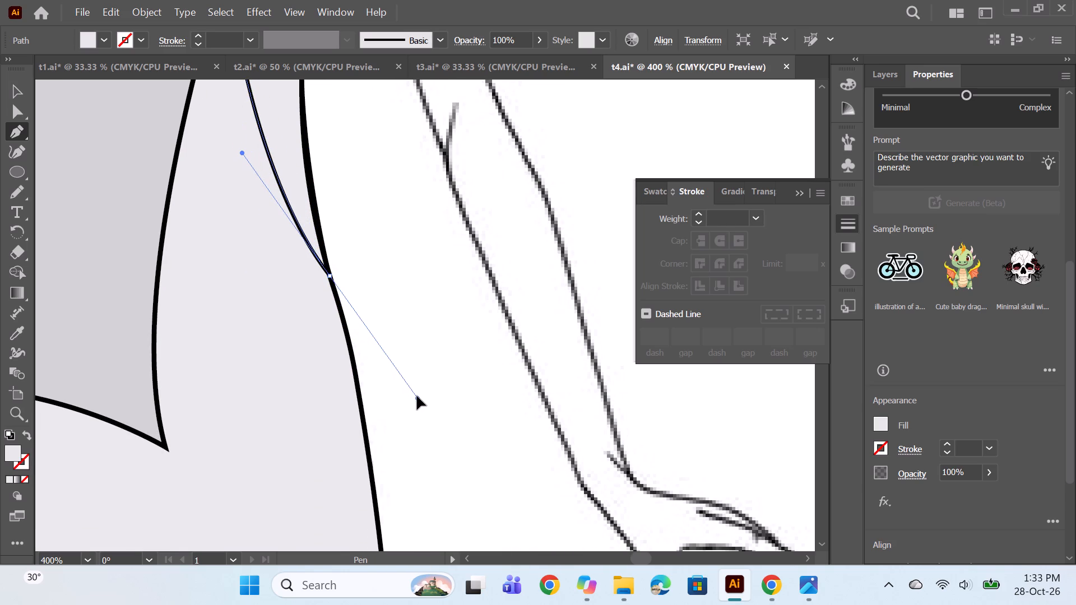
pyautogui.moveTo(417, 396); pyautogui.dragTo(417, 392)
pyautogui.keyDown('alt'); pyautogui.scroll(-1, 374, 241); pyautogui.keyUp('alt')
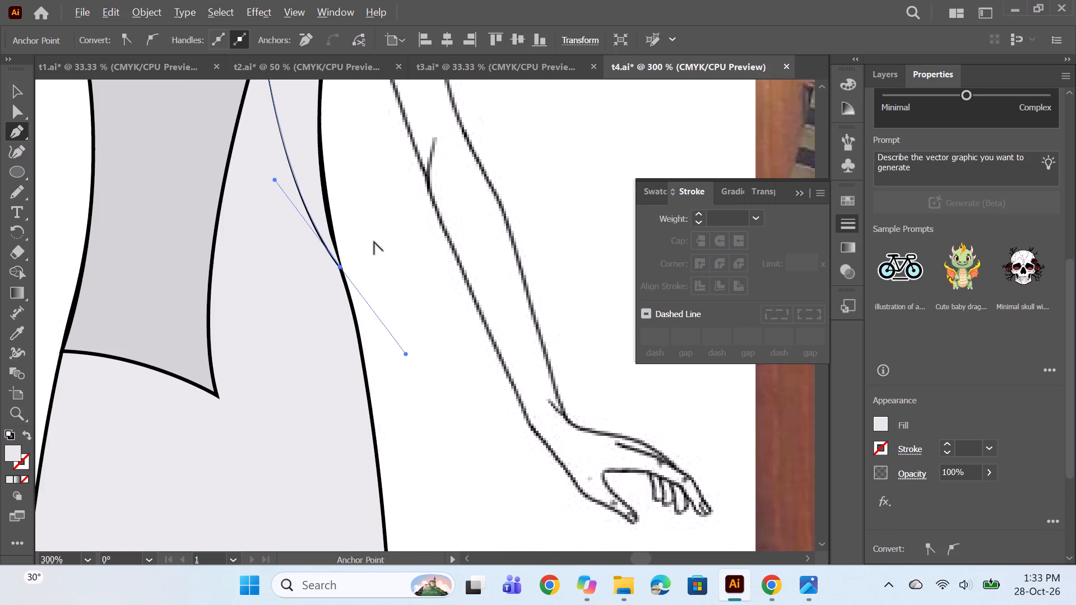
pyautogui.keyDown('alt'); pyautogui.click(341, 266); pyautogui.keyUp('alt')
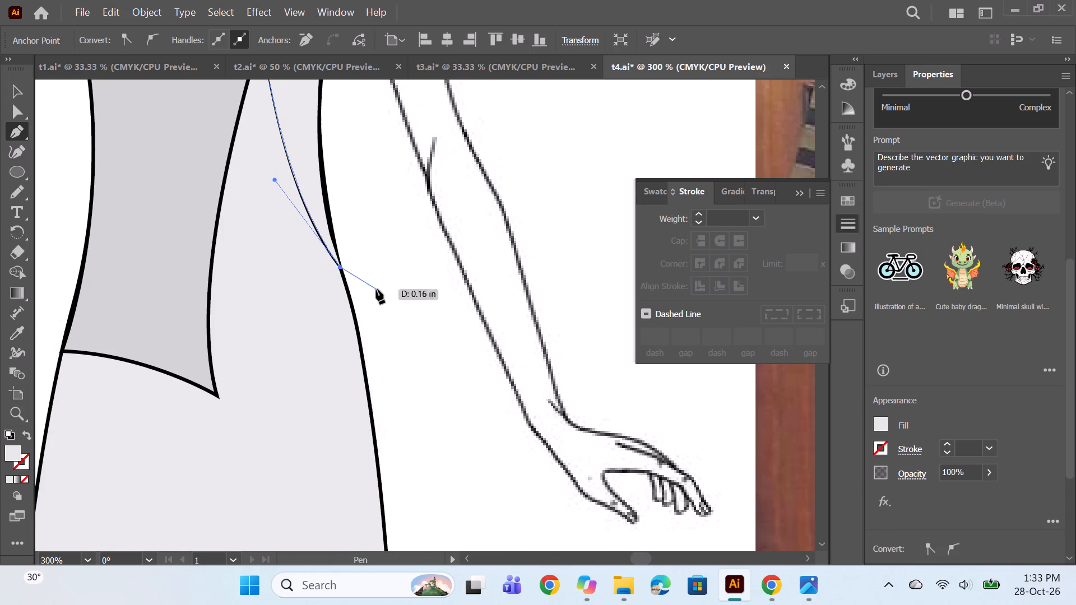
# Continue the lower side panel down the dress's curved side seam to the photo-side hem corner.
pyautogui.keyDown('alt'); pyautogui.scroll(-3, 372, 264); pyautogui.keyUp('alt')
pyautogui.press('space')
pyautogui.moveTo(403, 373); pyautogui.dragTo(317, 338)
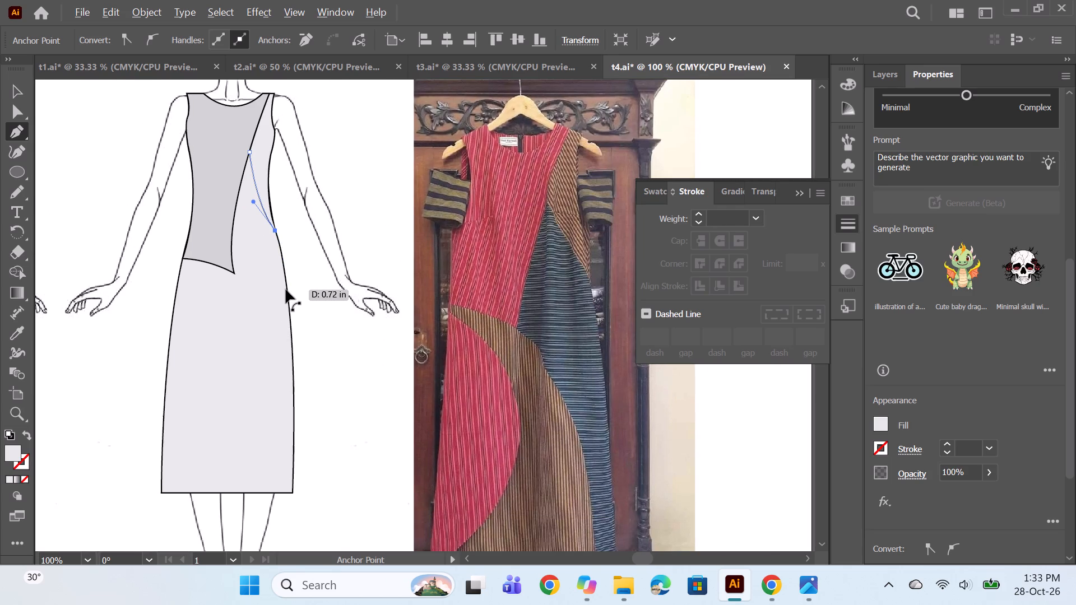
pyautogui.keyDown('alt'); pyautogui.scroll(-1, 286, 290); pyautogui.keyUp('alt')
pyautogui.keyDown('alt'); pyautogui.scroll(1, 287, 403); pyautogui.keyUp('alt')
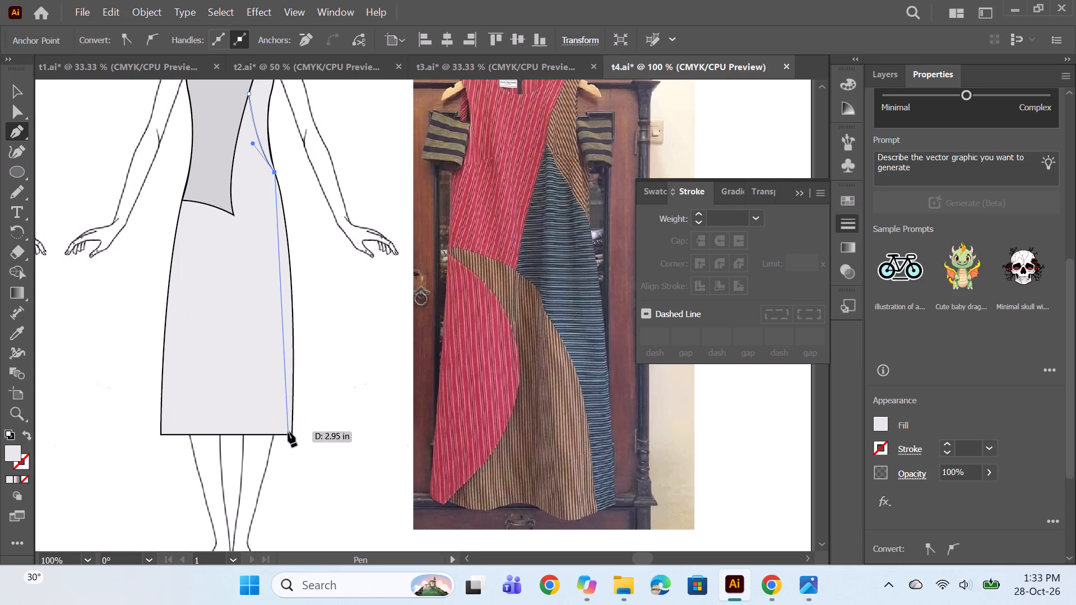
pyautogui.moveTo(292, 435); pyautogui.dragTo(282, 555)
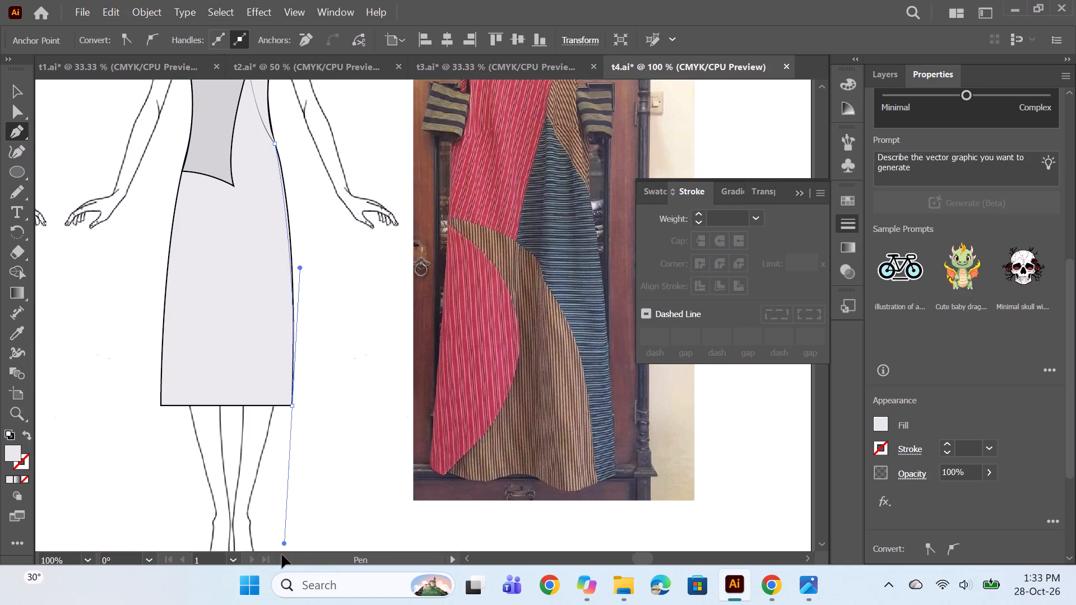
pyautogui.moveTo(282, 555); pyautogui.dragTo(281, 493)
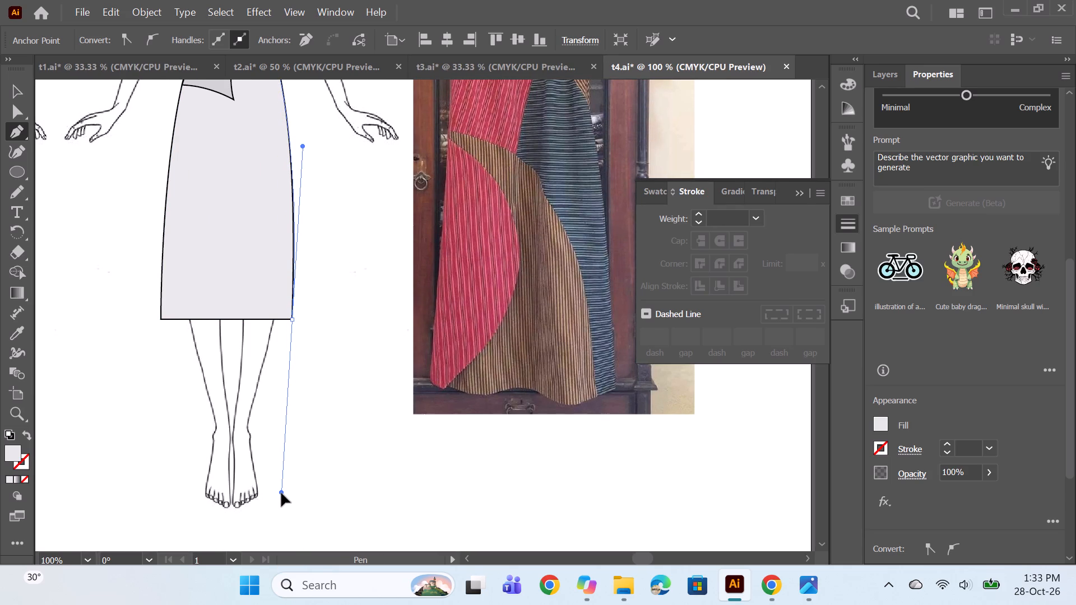
pyautogui.moveTo(281, 493); pyautogui.dragTo(281, 495)
pyautogui.scroll(5, 305, 295)
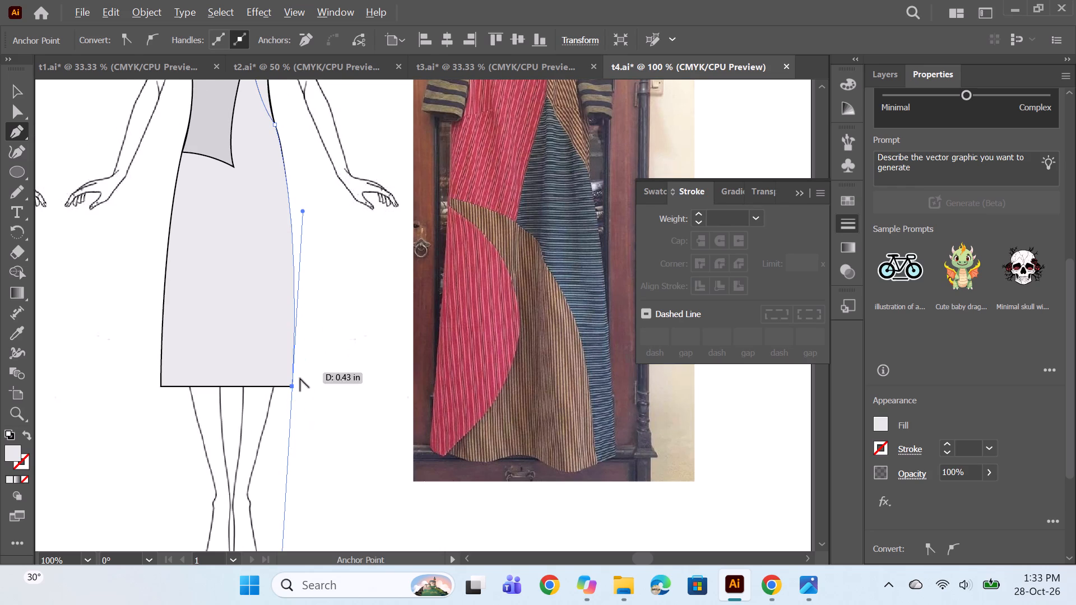
pyautogui.keyDown('alt'); pyautogui.click(291, 387); pyautogui.keyUp('alt')
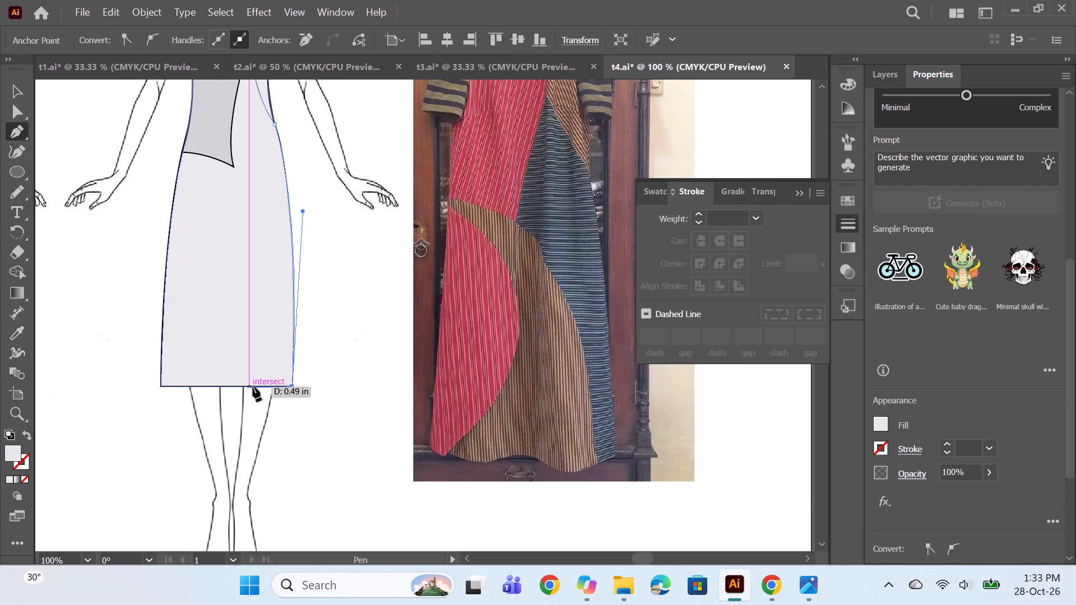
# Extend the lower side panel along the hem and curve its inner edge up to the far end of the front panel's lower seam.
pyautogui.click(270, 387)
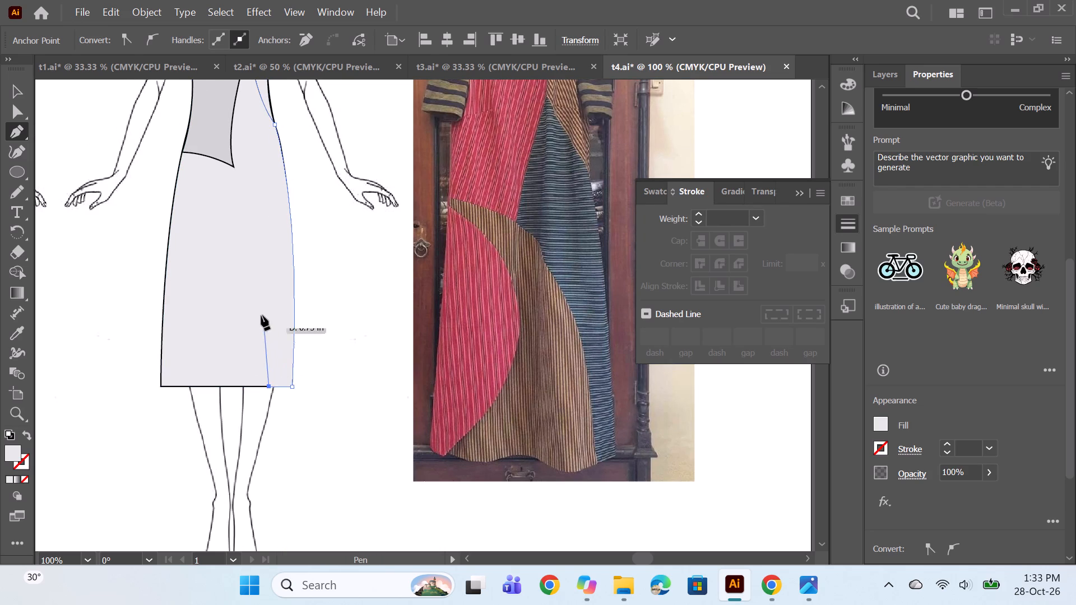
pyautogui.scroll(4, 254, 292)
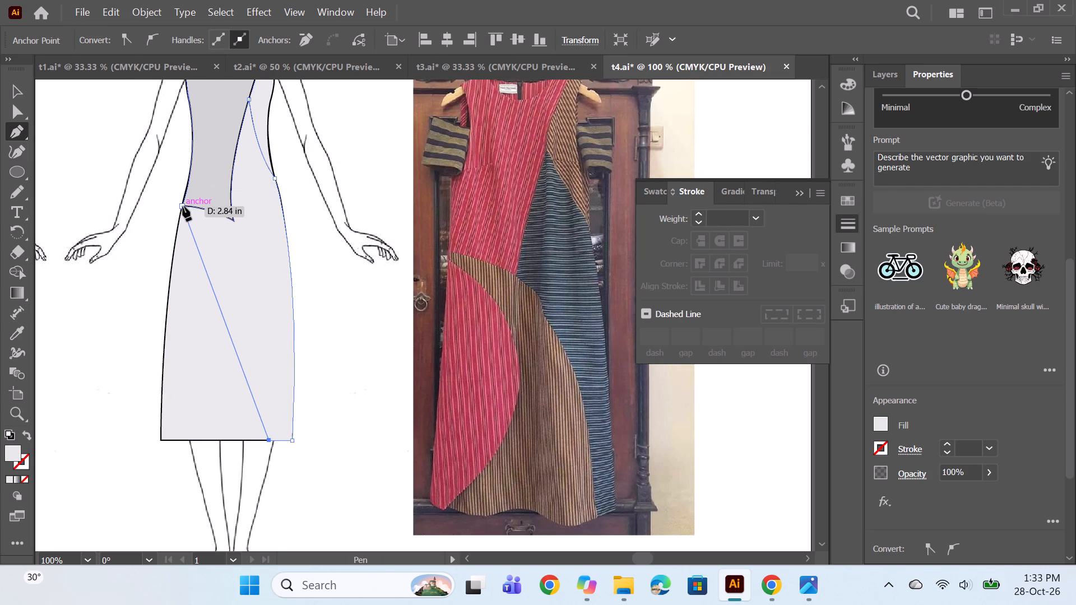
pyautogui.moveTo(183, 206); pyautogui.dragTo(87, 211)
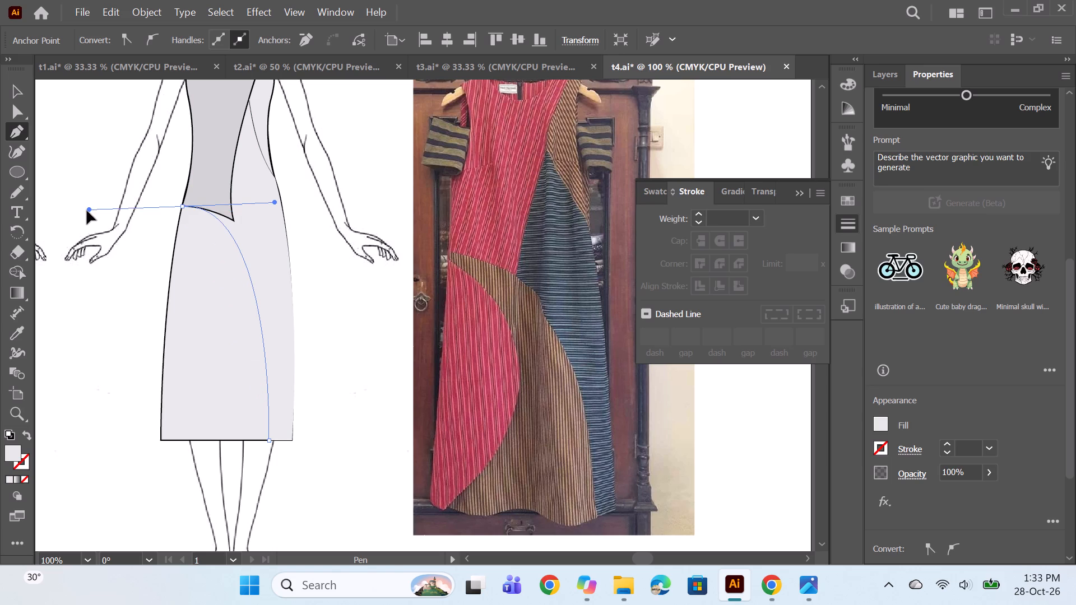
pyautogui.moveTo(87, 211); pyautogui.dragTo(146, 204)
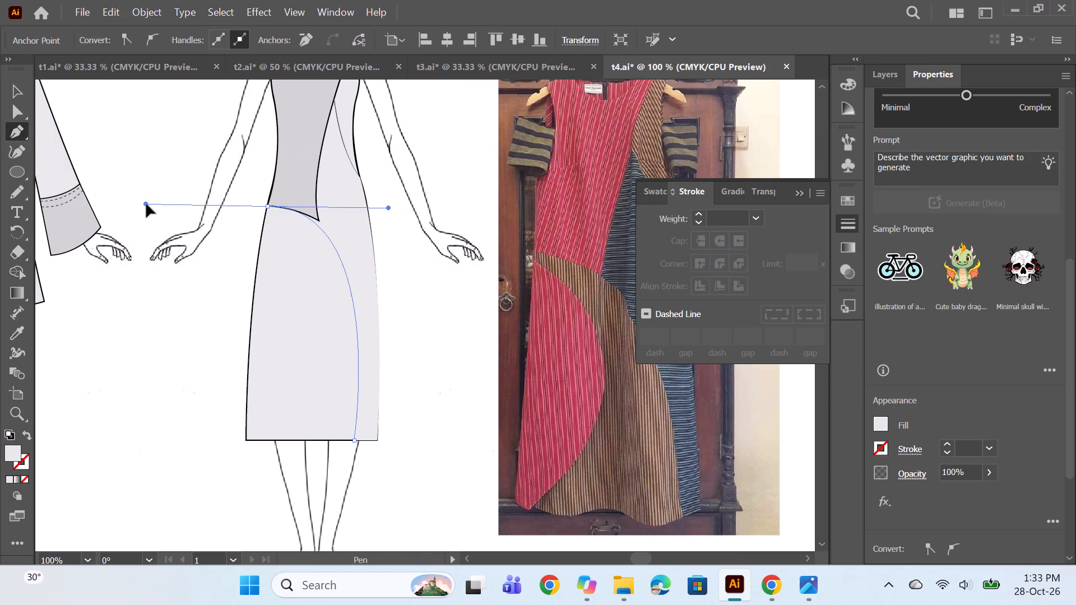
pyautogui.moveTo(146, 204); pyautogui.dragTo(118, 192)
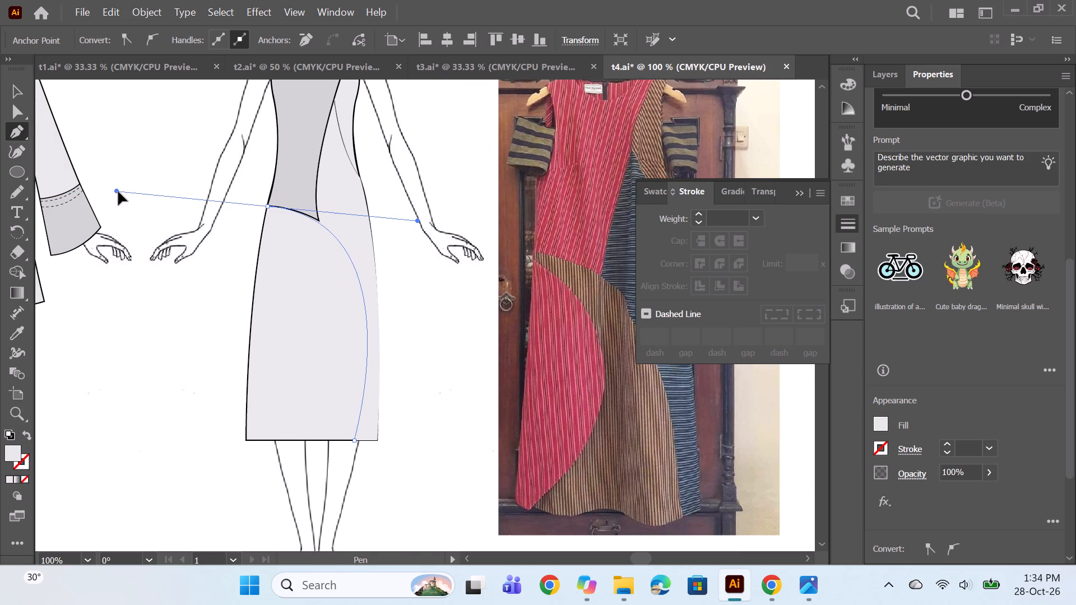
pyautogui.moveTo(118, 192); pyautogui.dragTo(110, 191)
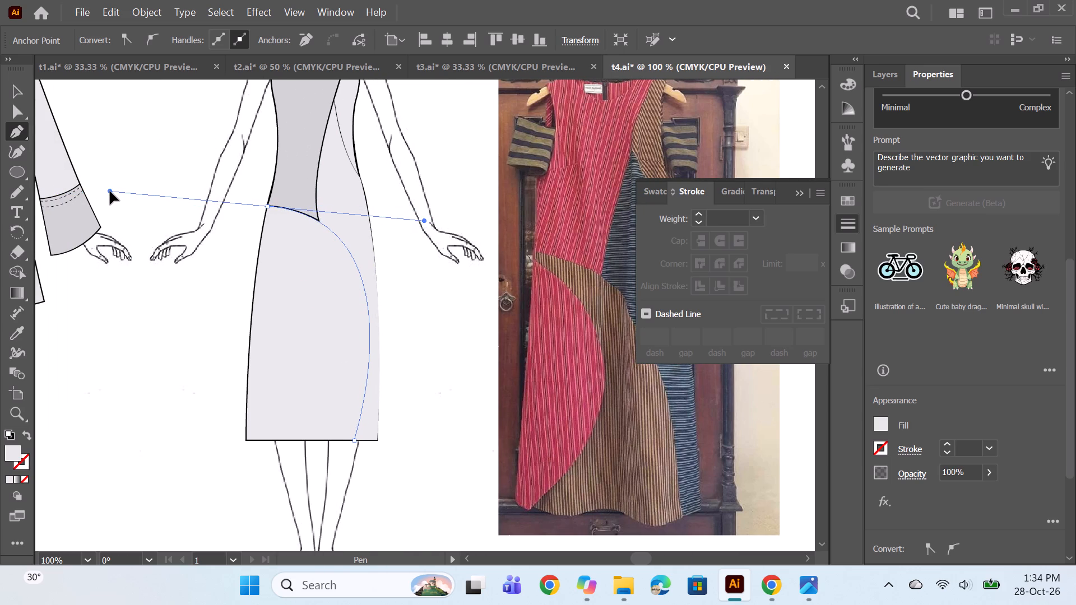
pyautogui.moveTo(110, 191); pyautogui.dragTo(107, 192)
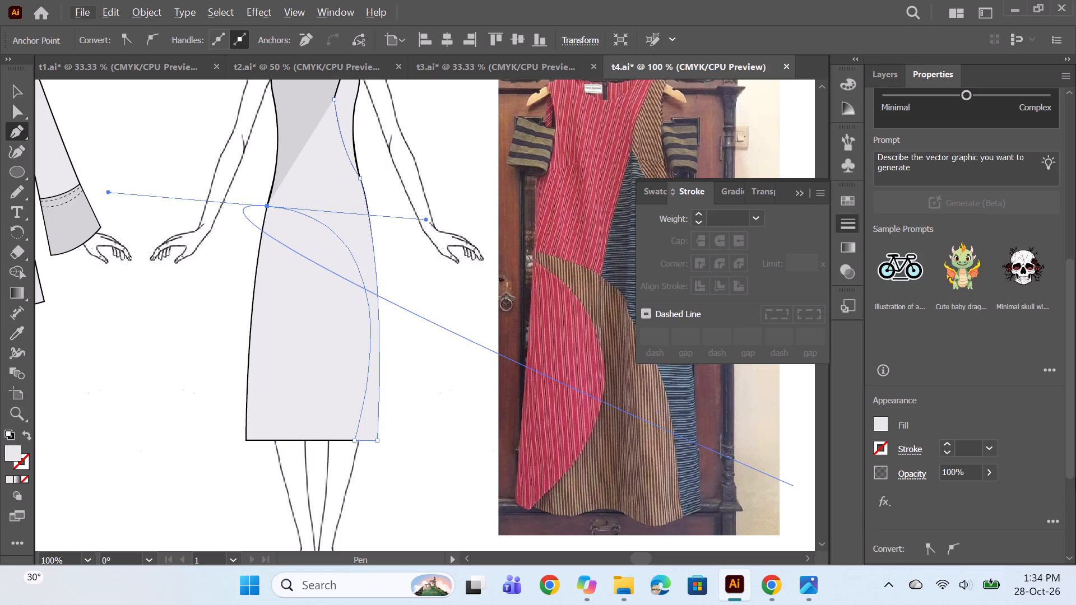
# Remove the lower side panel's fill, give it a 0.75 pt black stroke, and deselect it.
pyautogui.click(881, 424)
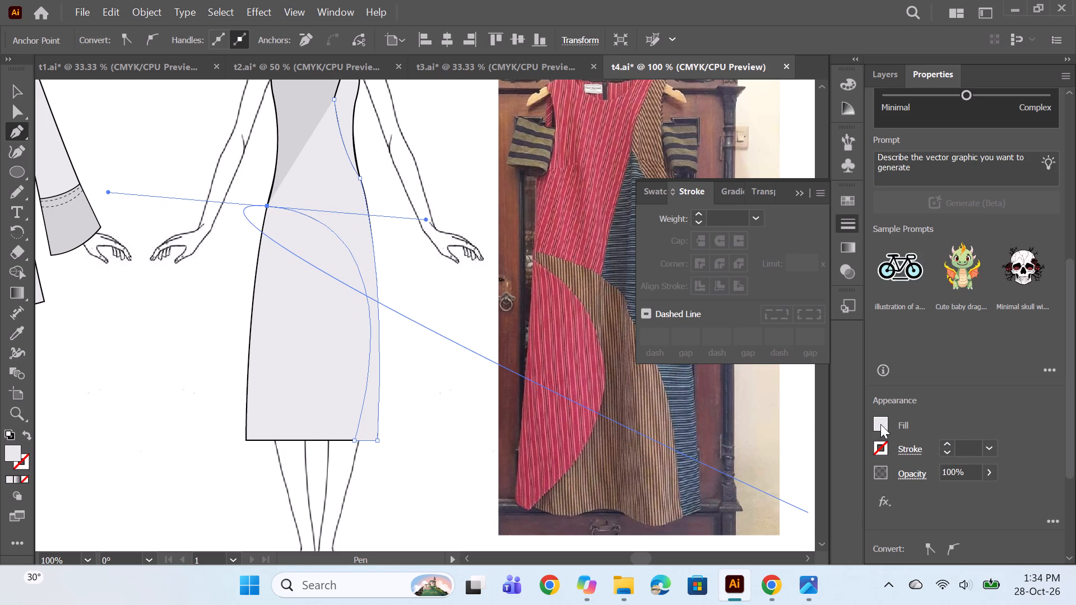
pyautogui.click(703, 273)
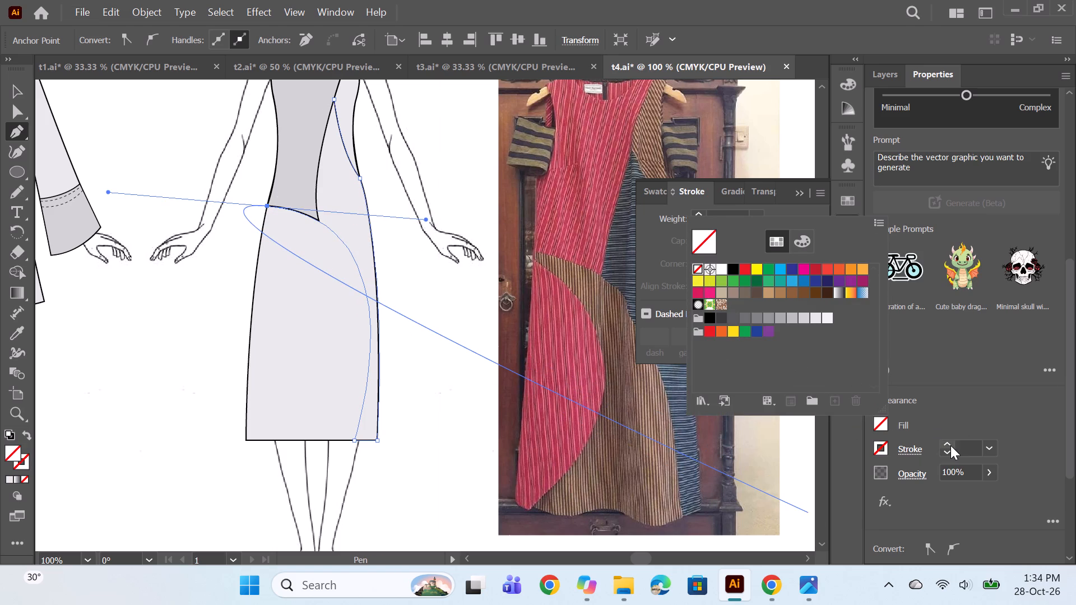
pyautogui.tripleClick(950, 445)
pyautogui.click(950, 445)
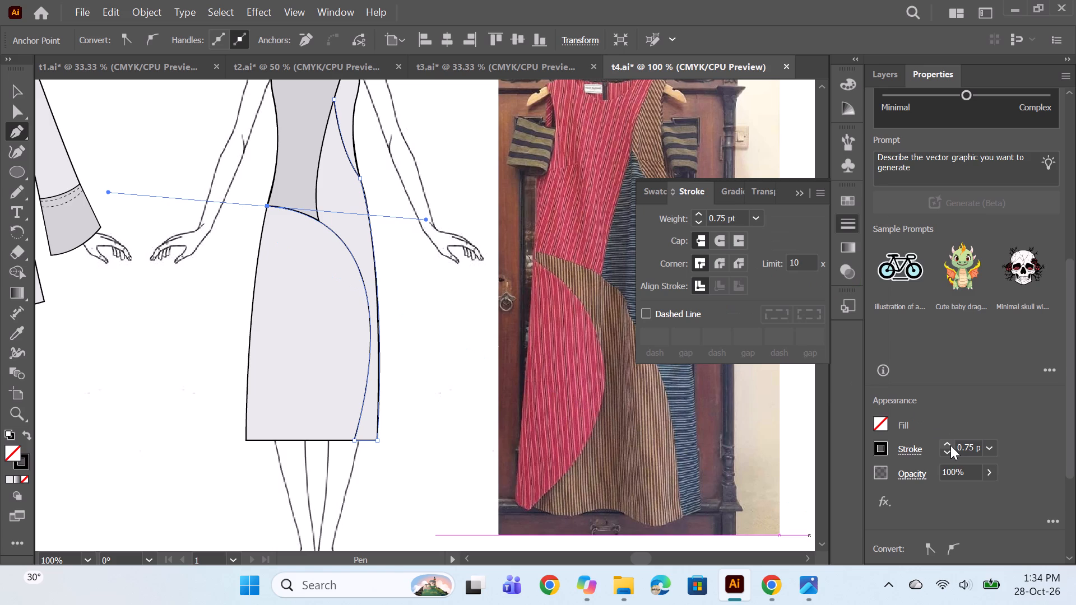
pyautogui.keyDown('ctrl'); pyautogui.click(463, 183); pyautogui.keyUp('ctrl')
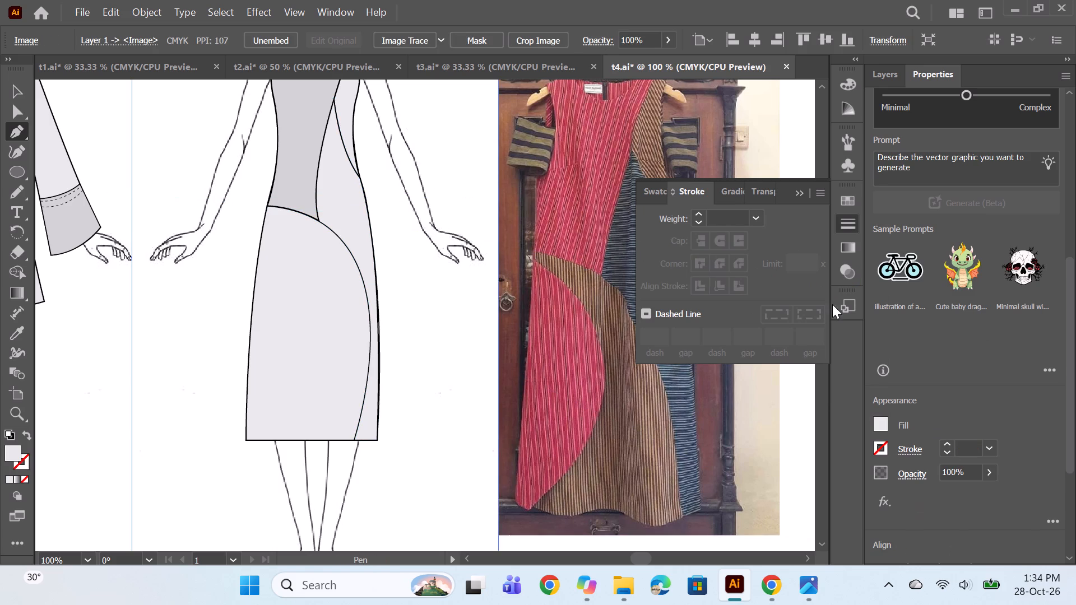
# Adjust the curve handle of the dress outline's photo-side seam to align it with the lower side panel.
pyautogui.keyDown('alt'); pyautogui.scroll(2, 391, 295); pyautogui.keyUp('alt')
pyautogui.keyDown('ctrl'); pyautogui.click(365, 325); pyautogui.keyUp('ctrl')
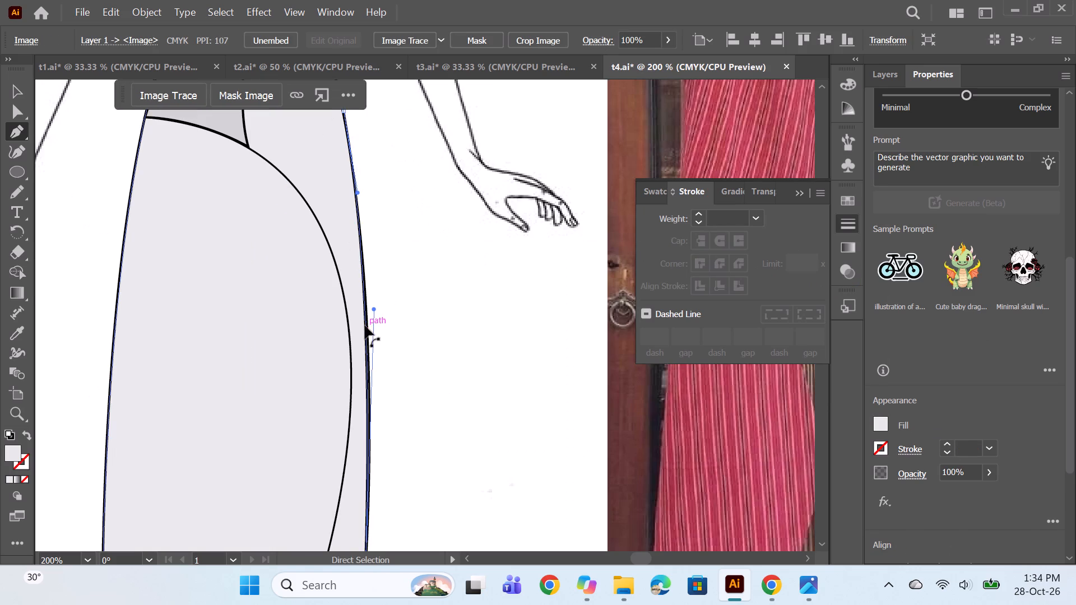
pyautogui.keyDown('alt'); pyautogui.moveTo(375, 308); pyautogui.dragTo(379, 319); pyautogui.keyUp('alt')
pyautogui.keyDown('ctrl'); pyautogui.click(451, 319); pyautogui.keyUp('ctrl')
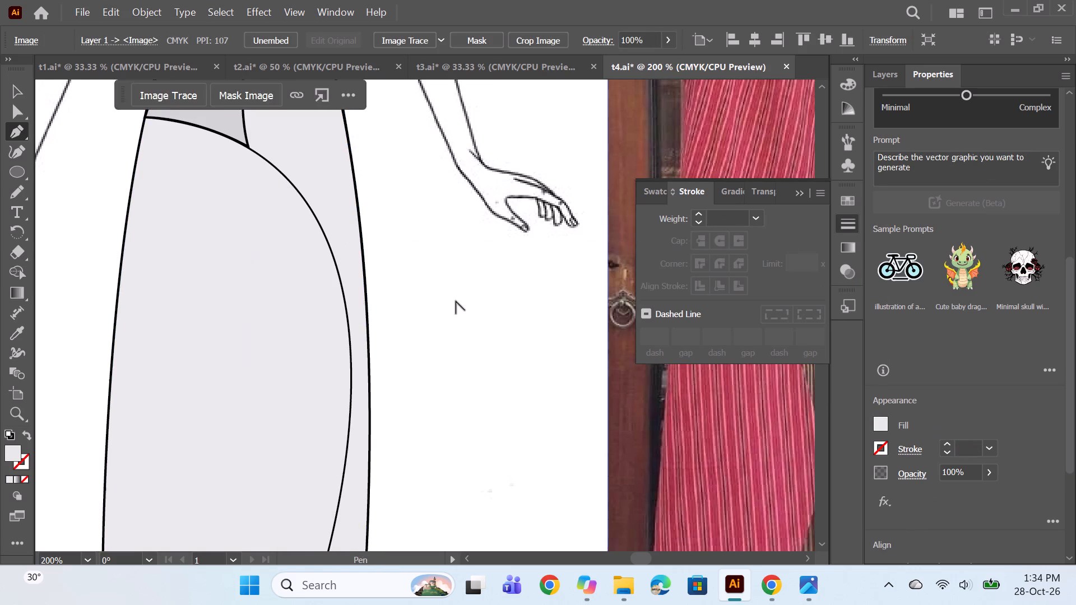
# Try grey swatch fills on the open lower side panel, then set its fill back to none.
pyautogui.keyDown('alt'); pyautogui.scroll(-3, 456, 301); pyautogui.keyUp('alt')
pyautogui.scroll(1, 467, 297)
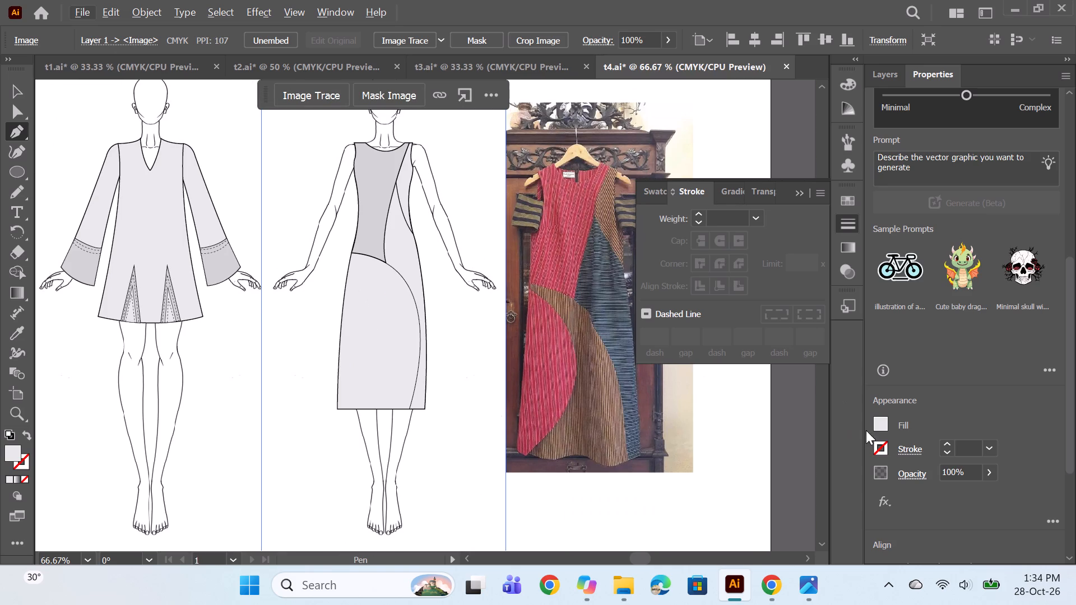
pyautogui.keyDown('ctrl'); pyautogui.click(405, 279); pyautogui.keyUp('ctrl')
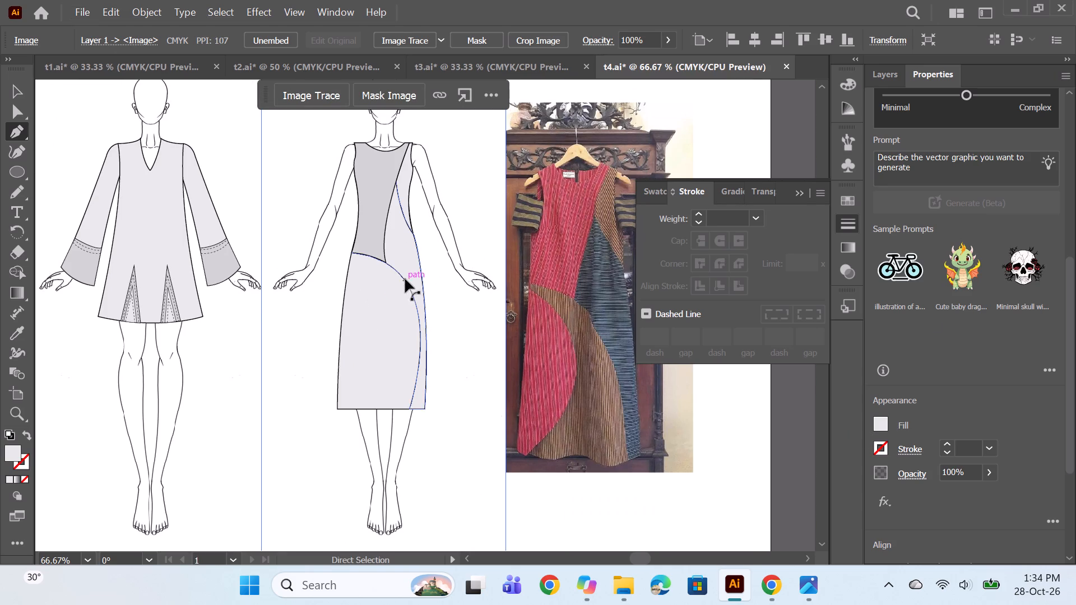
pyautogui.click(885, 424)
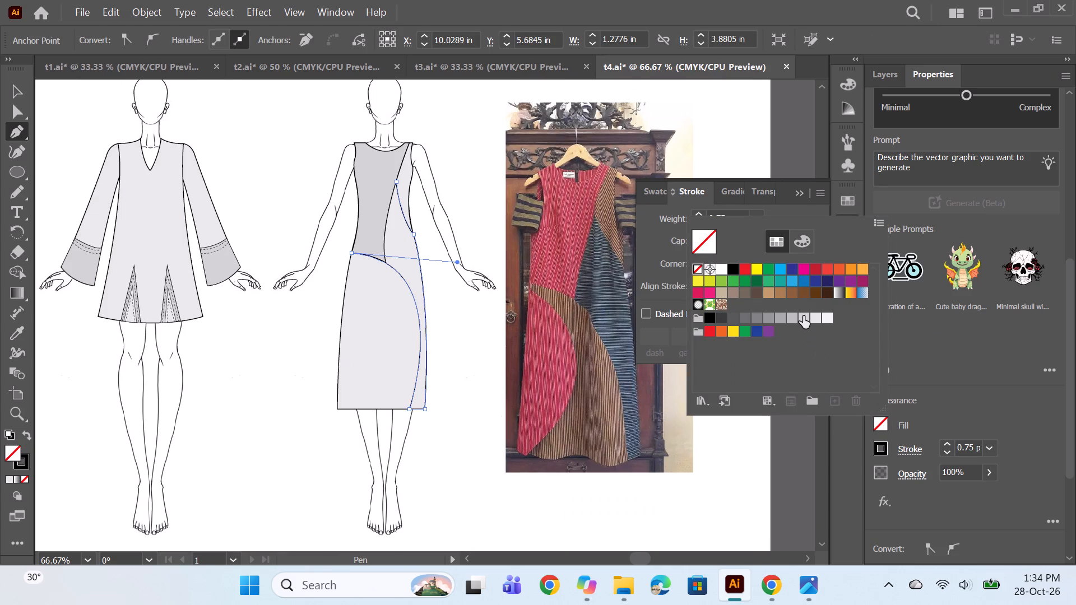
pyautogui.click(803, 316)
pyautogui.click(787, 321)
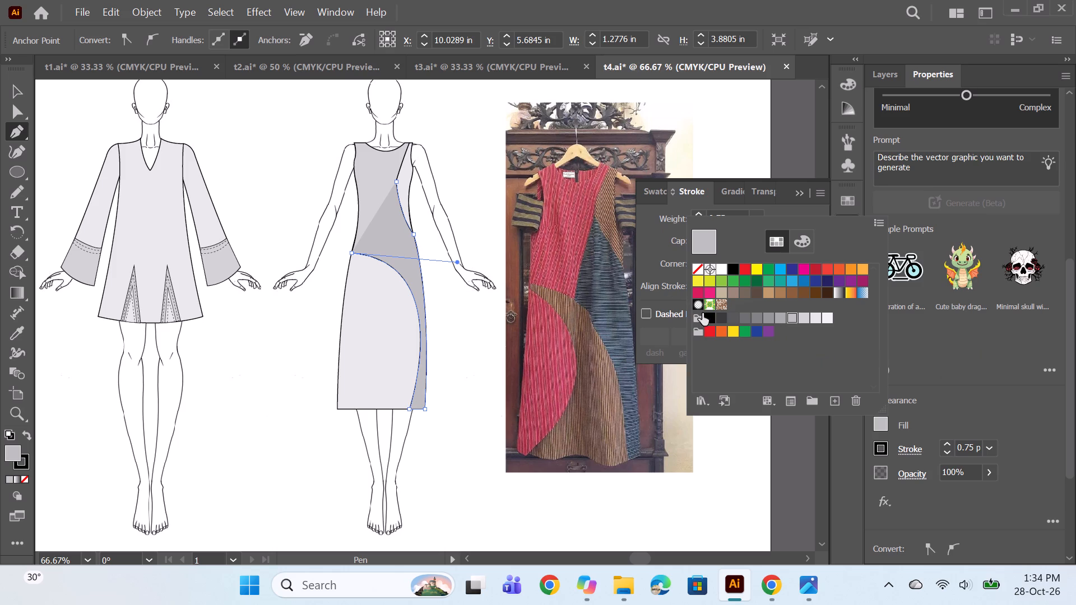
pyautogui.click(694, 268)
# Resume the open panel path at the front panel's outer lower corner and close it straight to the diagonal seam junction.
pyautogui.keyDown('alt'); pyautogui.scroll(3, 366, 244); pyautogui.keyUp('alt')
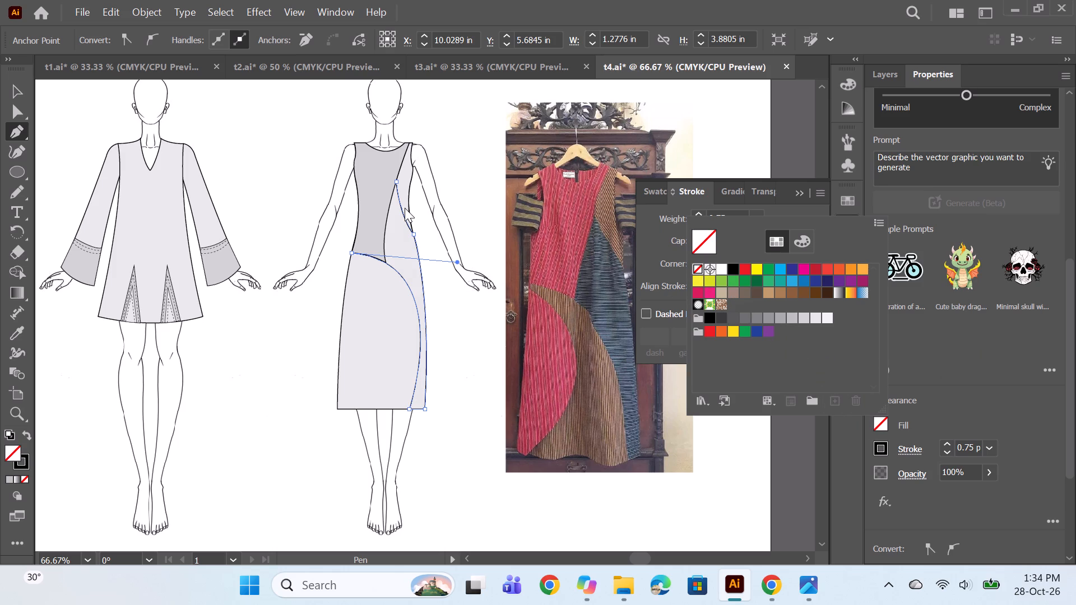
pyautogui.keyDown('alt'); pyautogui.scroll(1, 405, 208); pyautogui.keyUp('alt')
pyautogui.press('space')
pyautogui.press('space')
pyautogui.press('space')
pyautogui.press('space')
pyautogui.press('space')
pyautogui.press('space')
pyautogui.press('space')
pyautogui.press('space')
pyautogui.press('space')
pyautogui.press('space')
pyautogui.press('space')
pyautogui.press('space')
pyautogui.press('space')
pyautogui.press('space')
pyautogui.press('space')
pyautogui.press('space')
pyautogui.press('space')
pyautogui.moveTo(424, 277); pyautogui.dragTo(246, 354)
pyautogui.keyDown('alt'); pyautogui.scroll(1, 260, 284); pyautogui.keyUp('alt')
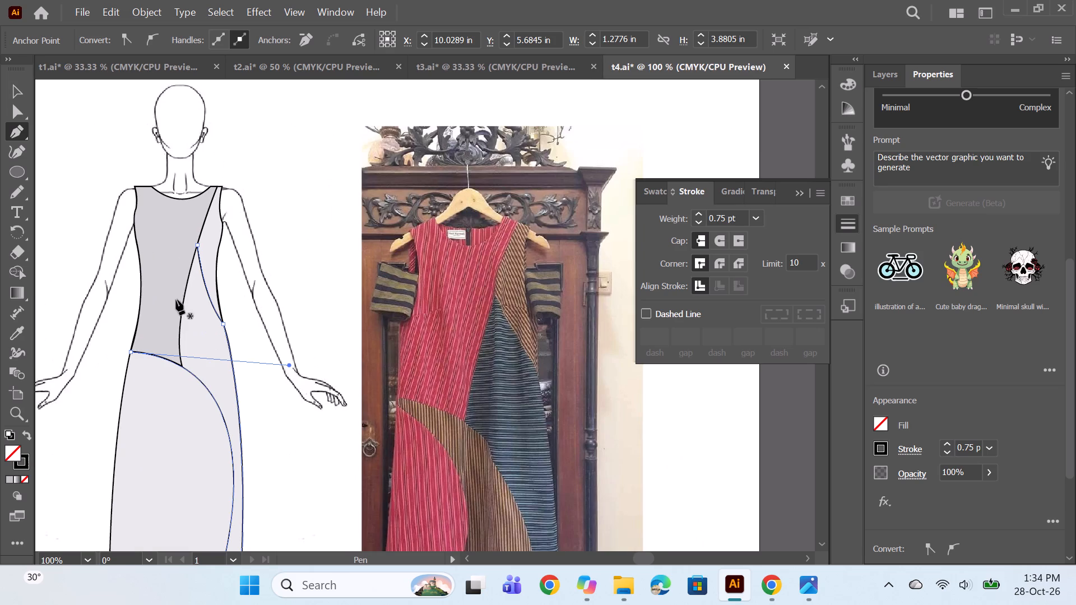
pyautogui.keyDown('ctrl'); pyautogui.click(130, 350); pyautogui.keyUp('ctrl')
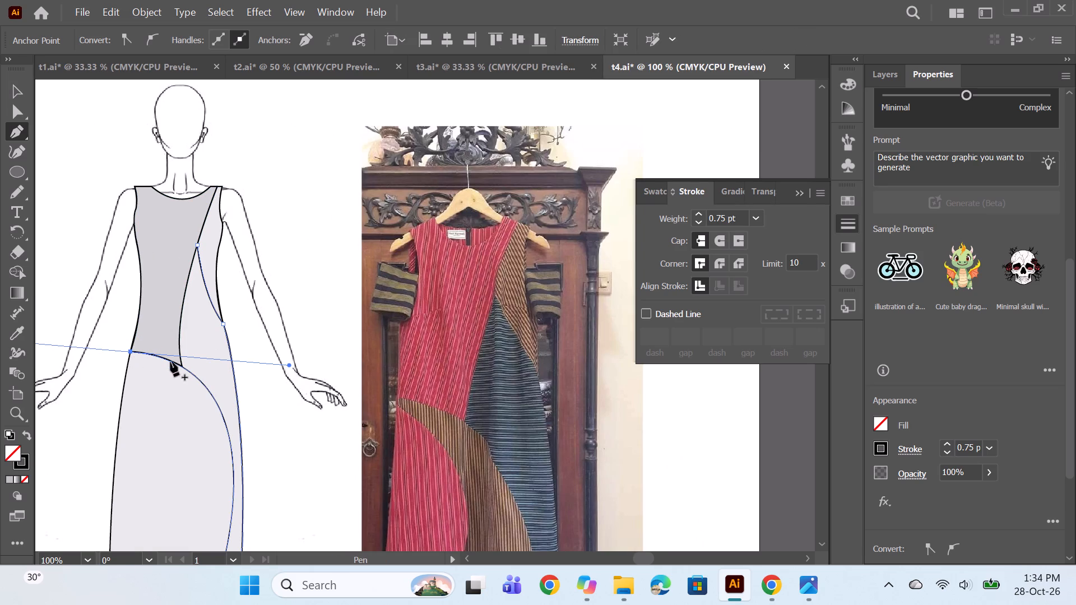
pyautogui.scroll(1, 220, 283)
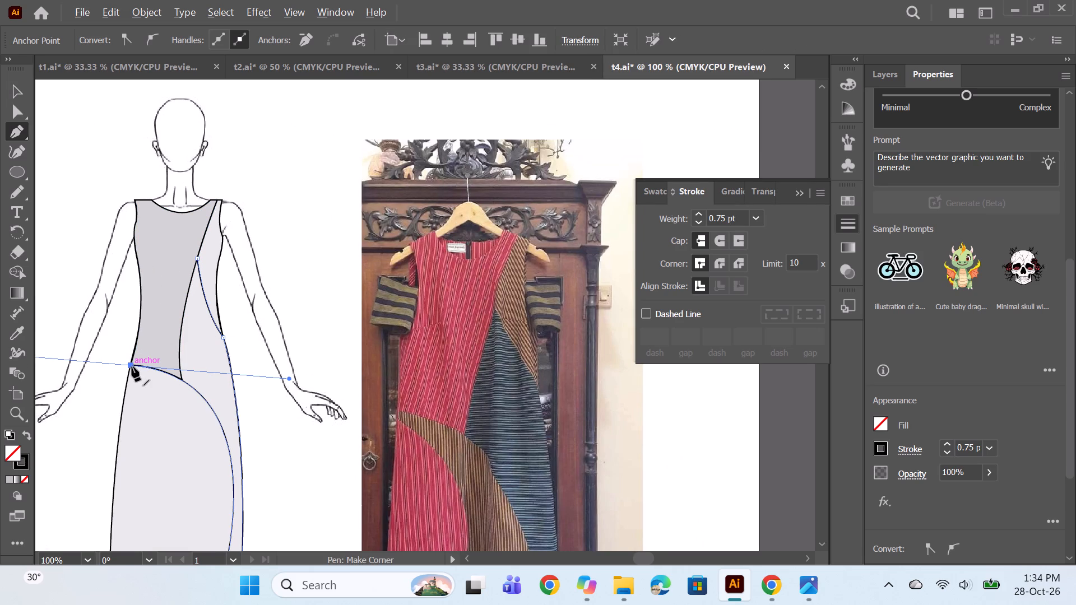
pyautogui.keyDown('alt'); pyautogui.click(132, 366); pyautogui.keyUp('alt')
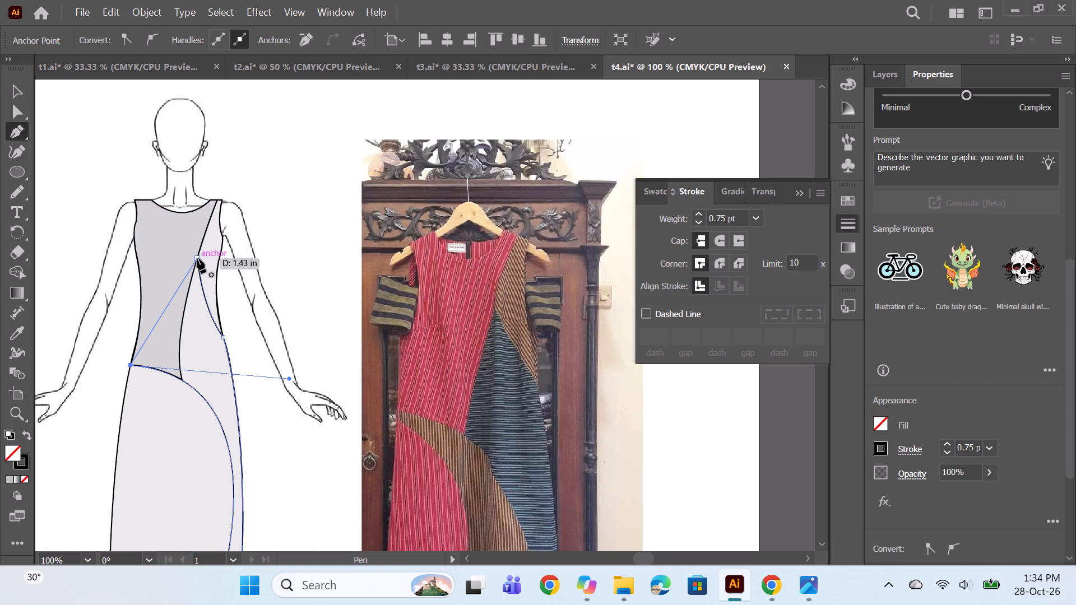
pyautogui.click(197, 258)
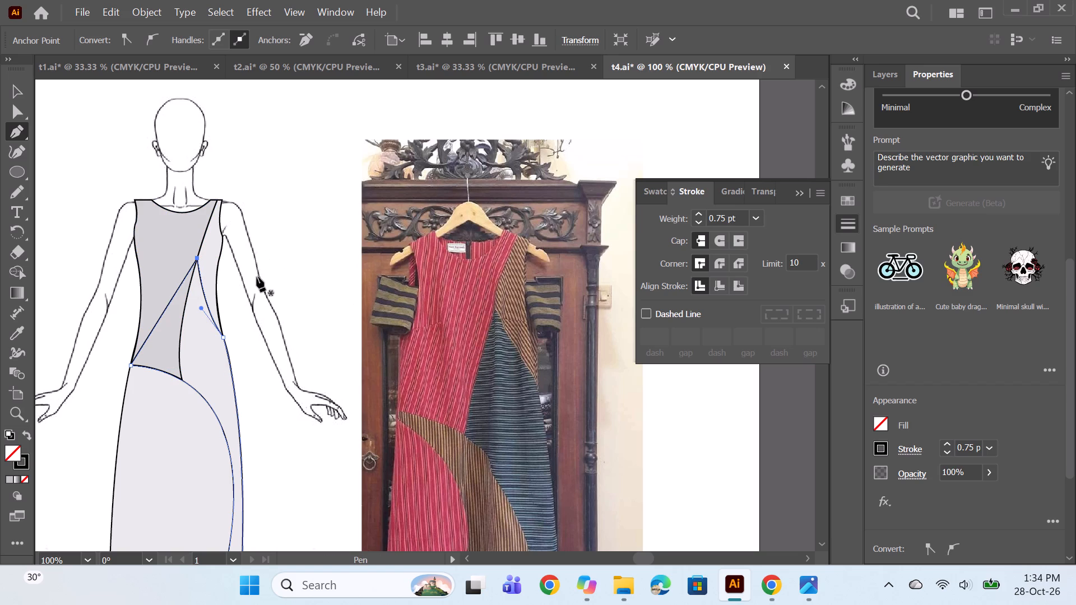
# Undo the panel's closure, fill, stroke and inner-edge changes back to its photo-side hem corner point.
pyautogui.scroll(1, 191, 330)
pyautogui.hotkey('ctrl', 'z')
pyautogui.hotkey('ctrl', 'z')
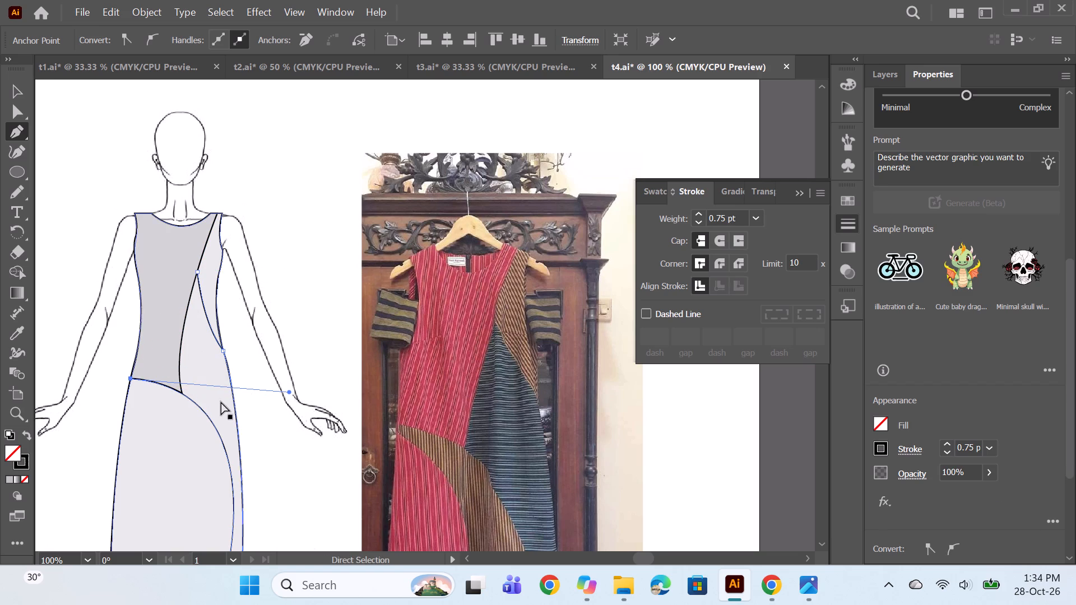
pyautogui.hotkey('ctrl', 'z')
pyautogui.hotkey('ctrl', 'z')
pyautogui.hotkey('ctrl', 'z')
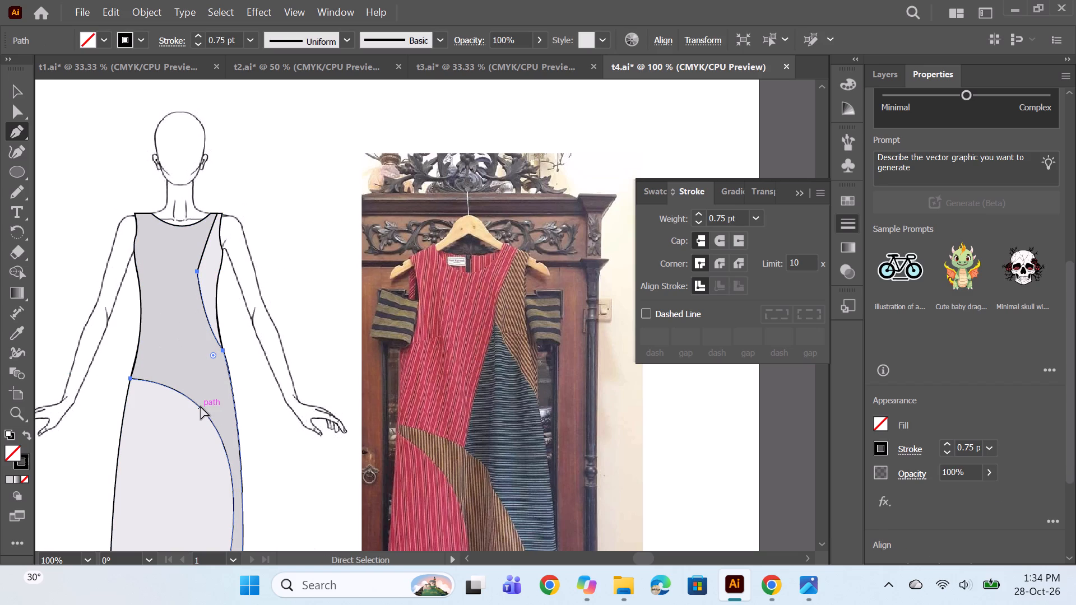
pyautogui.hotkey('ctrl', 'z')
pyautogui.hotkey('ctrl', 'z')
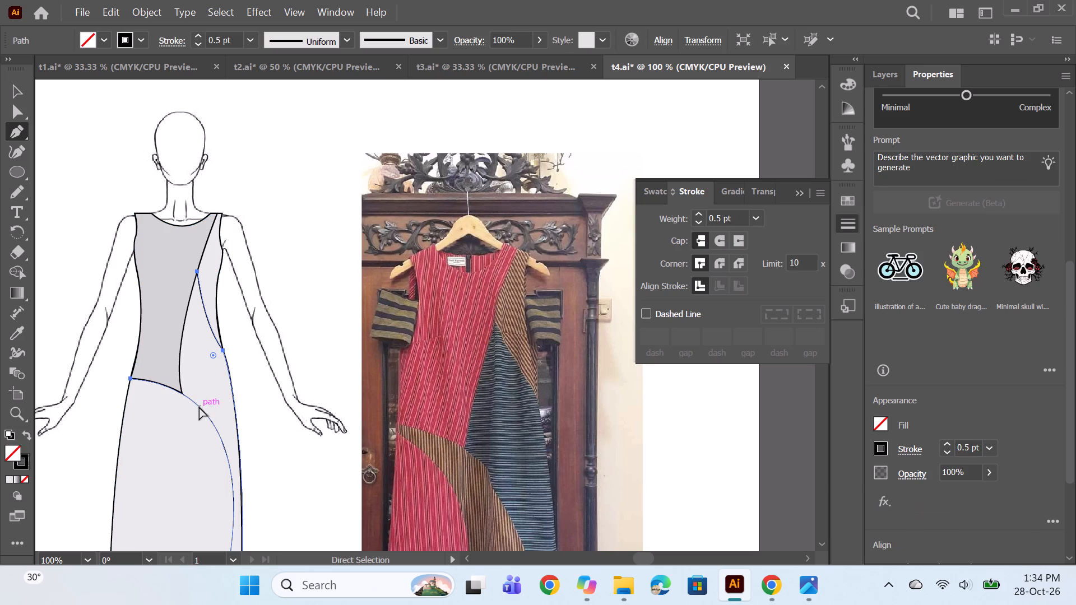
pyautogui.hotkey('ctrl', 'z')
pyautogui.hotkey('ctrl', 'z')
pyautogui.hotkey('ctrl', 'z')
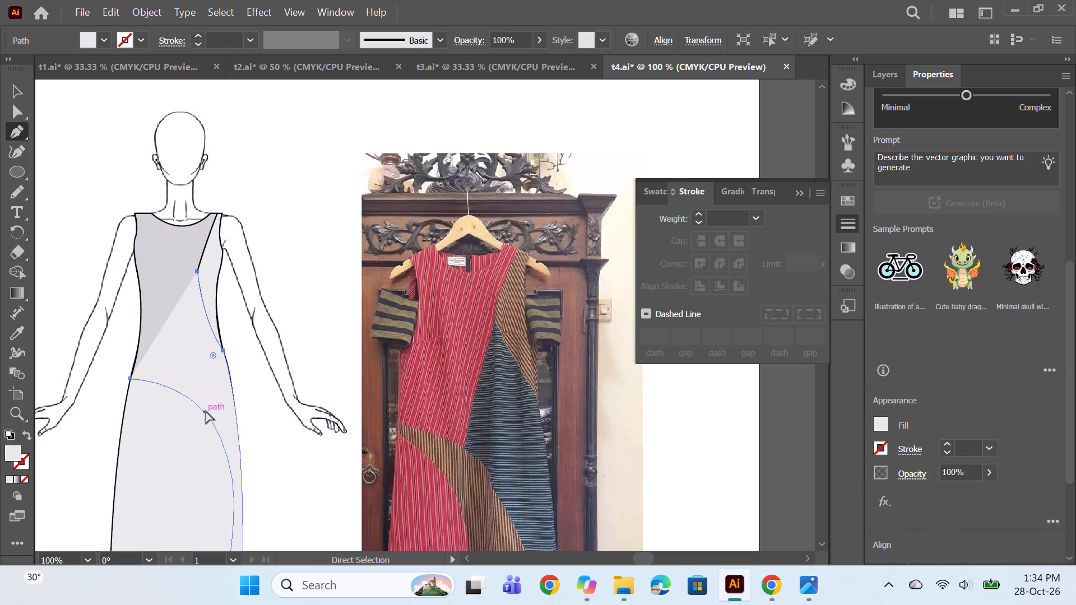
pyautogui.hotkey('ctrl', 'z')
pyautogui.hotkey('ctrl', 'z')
# Add a hem point about 0.23 in inward, curve up to the front panel's lower tip, and close along its curved edge at the diagonal seam junction.
pyautogui.scroll(-10, 259, 398)
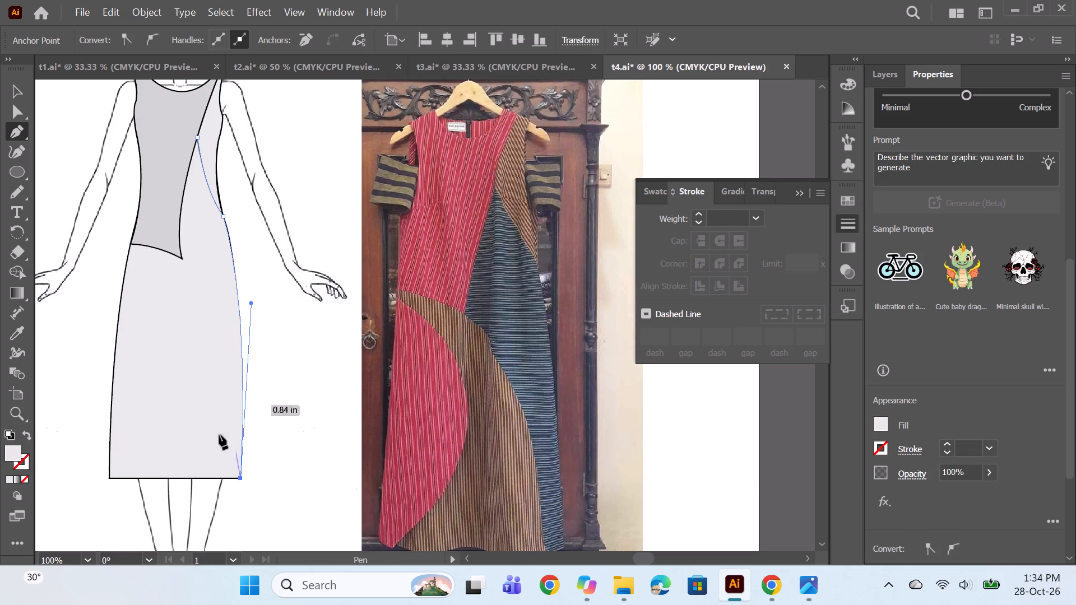
pyautogui.click(219, 477)
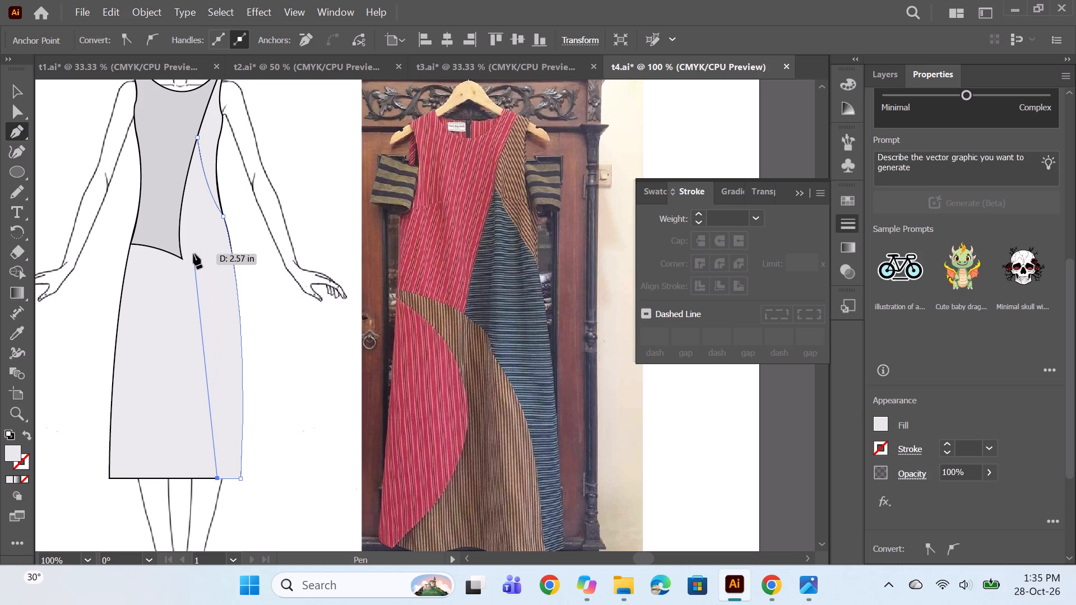
pyautogui.moveTo(182, 258); pyautogui.dragTo(135, 207)
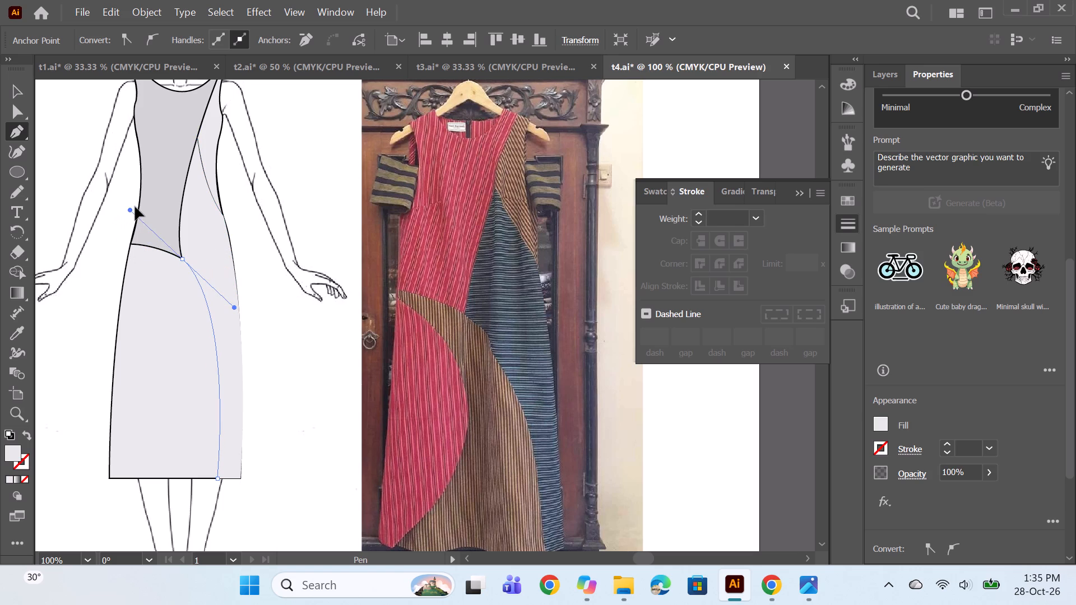
pyautogui.moveTo(135, 207); pyautogui.dragTo(136, 206)
pyautogui.keyDown('alt'); pyautogui.click(180, 258); pyautogui.keyUp('alt')
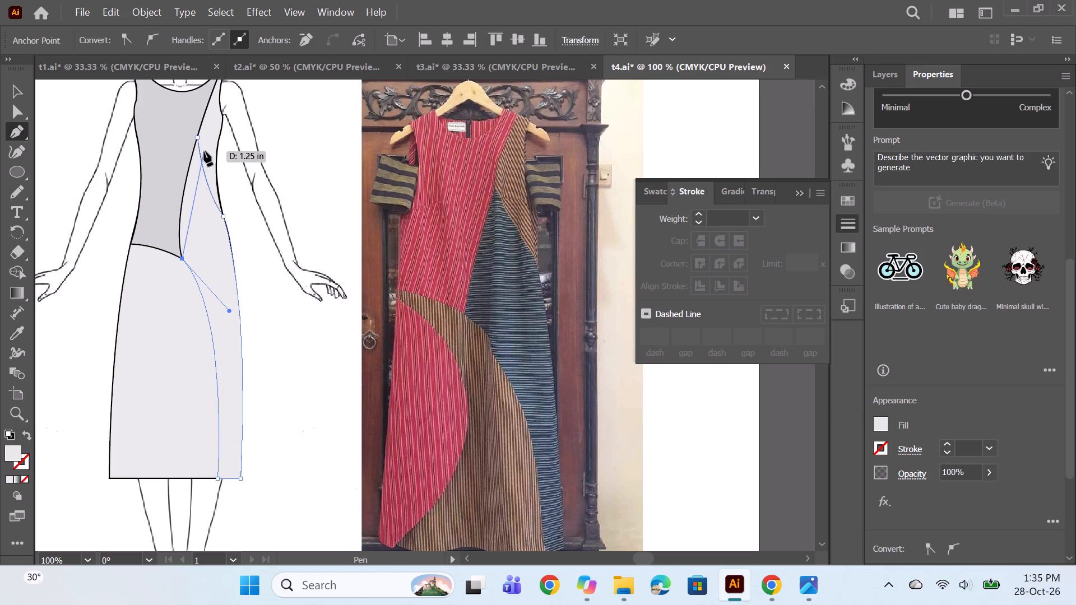
pyautogui.moveTo(197, 137); pyautogui.dragTo(226, 71)
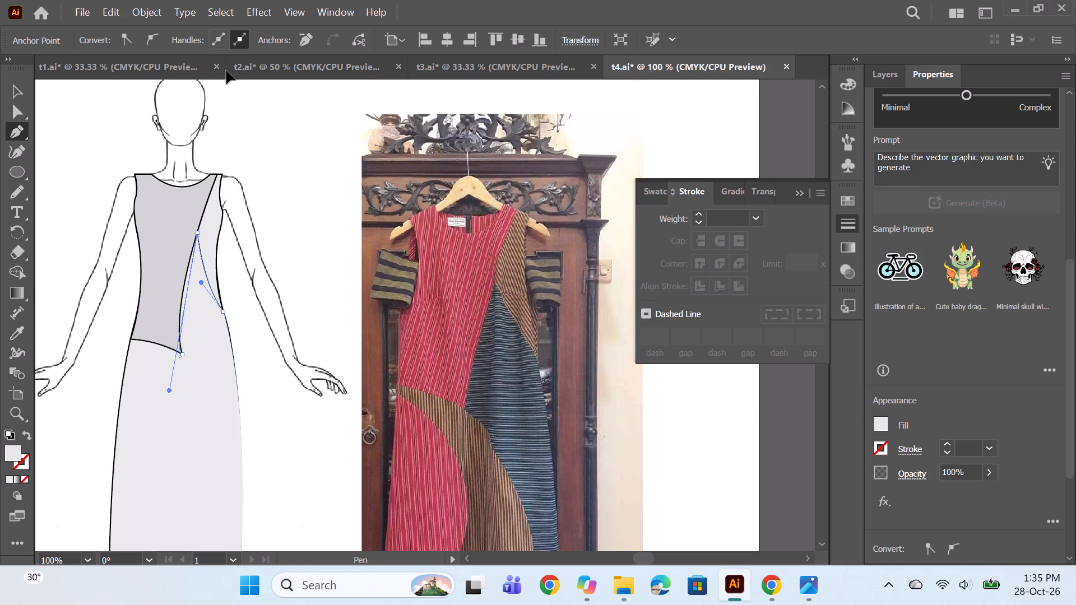
pyautogui.moveTo(226, 71); pyautogui.dragTo(226, 185)
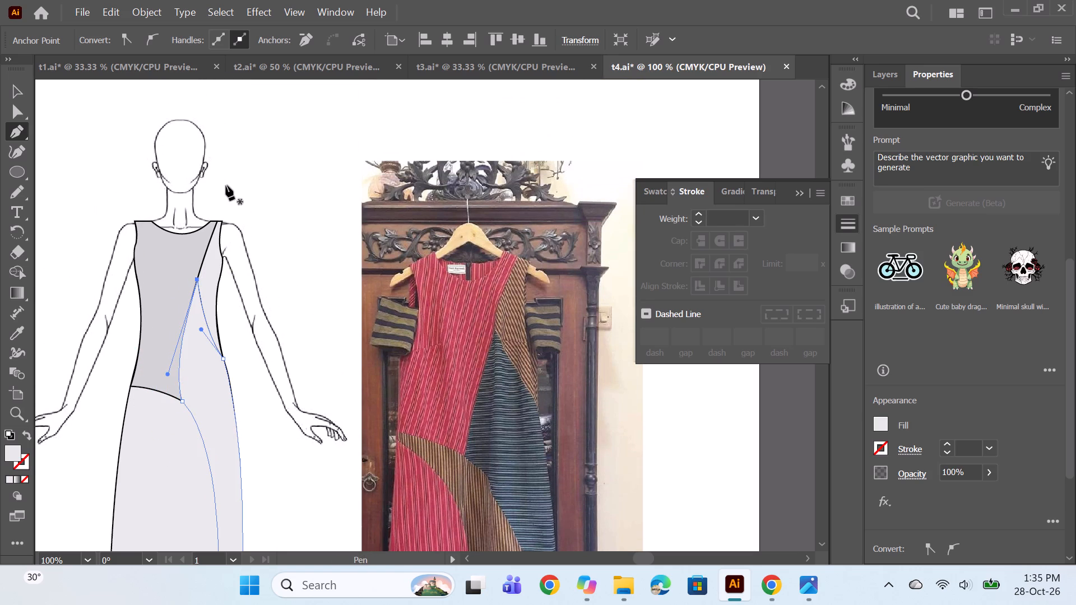
# Give the closed lower side panel a 0.75 pt black stroke.
pyautogui.doubleClick(945, 445)
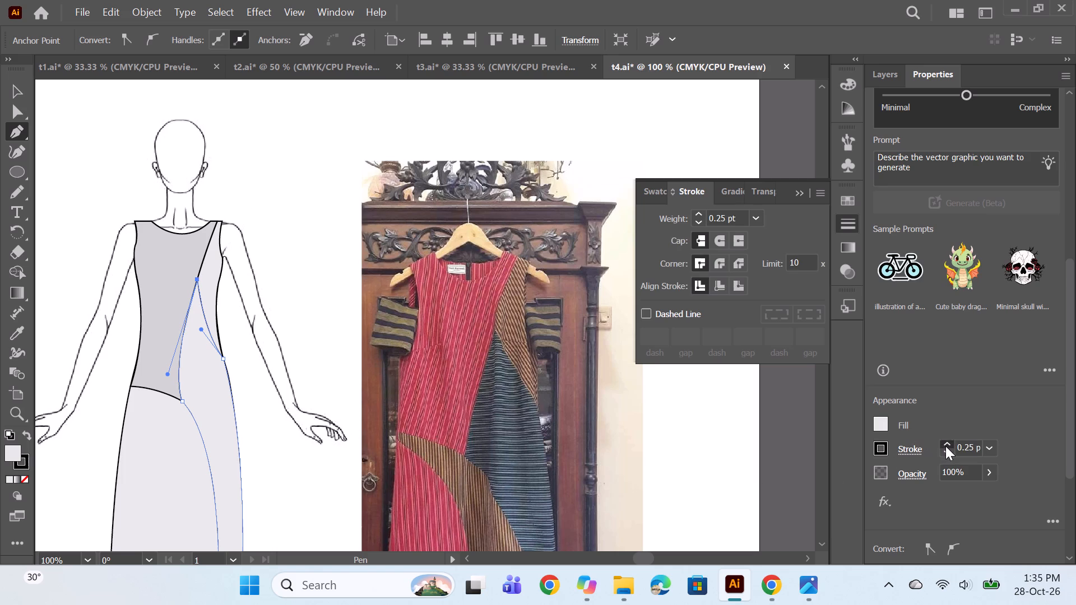
pyautogui.click(945, 446)
pyautogui.click(945, 446)
pyautogui.click(947, 450)
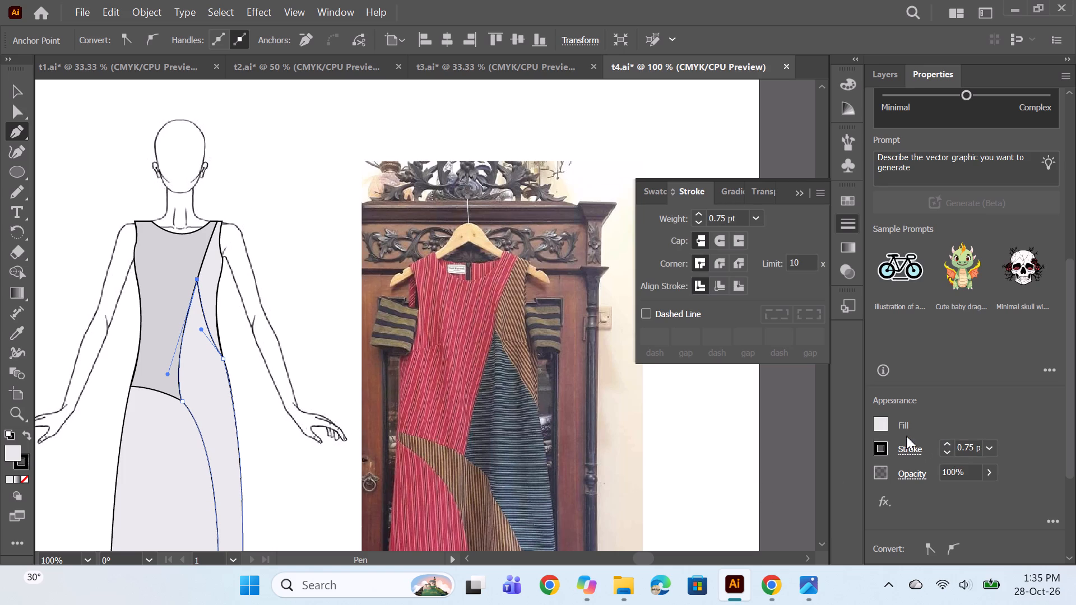
# Fill the closed lower side panel with a medium grey darker than the front bodice panel, and deselect it.
pyautogui.click(880, 426)
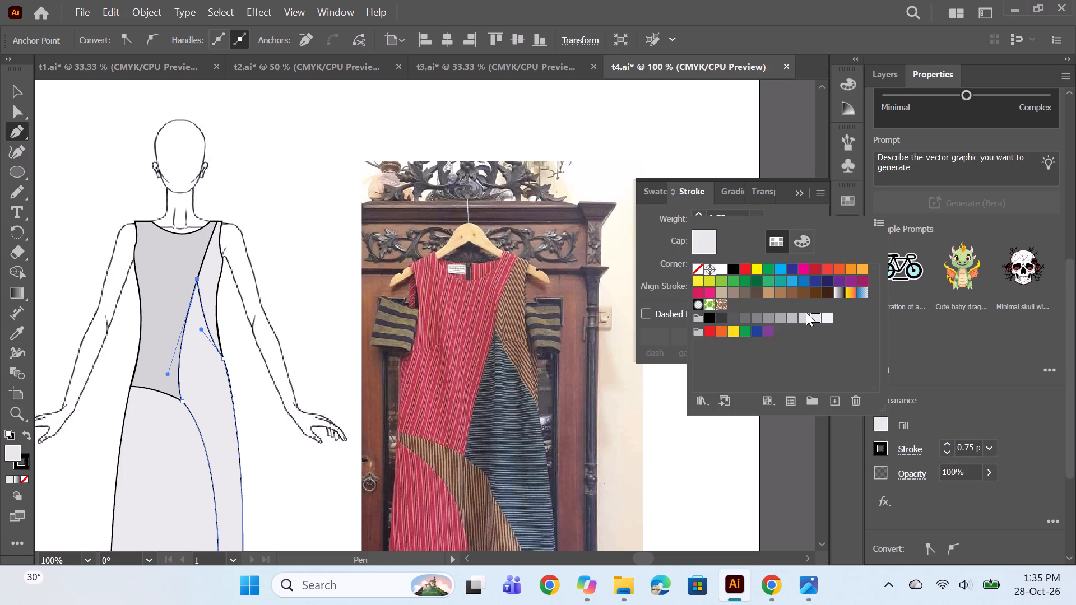
pyautogui.click(804, 317)
pyautogui.click(792, 321)
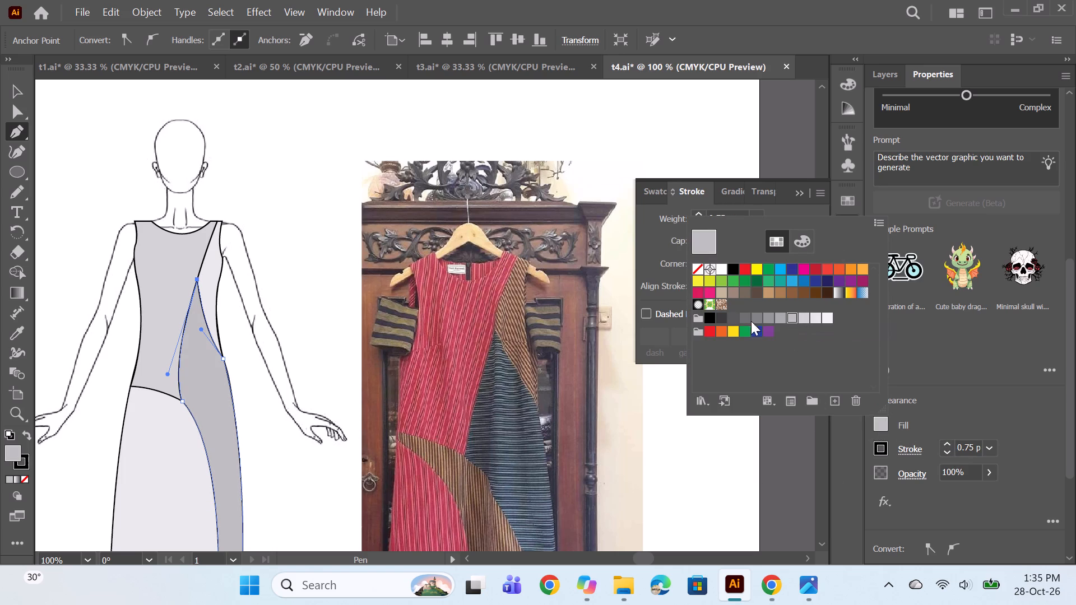
pyautogui.keyDown('ctrl'); pyautogui.click(655, 138); pyautogui.keyUp('ctrl')
pyautogui.scroll(-1, 334, 253)
pyautogui.keyDown('ctrl'); pyautogui.click(313, 199); pyautogui.keyUp('ctrl')
# Reshape the front bodice panel's side edge between waist and curved lower seam so it follows the dress outline, and deselect it.
pyautogui.scroll(-3, 287, 290)
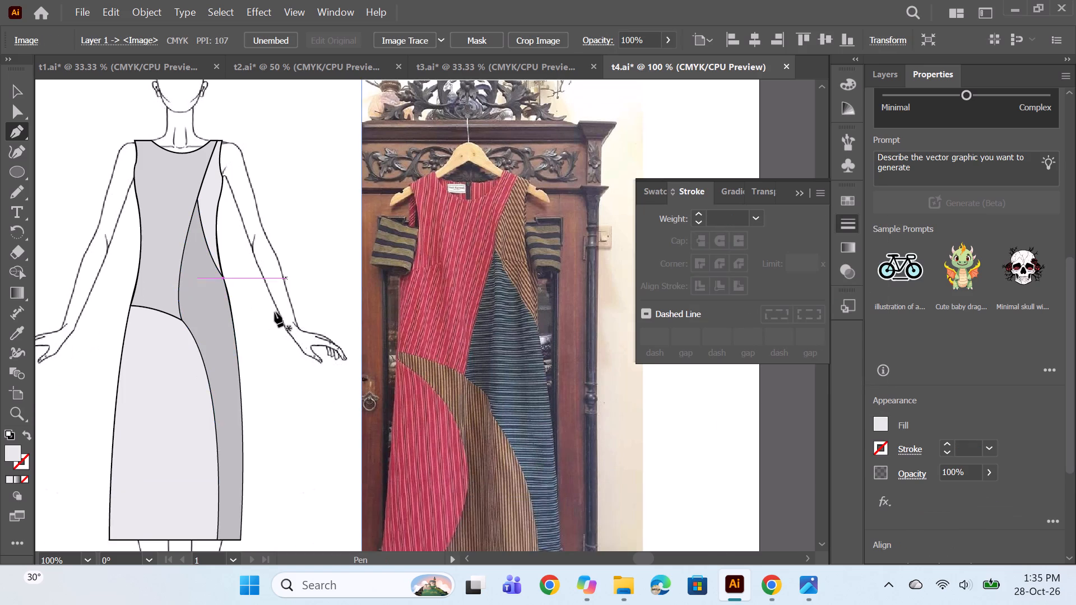
pyautogui.scroll(-6, 275, 312)
pyautogui.scroll(1, 189, 223)
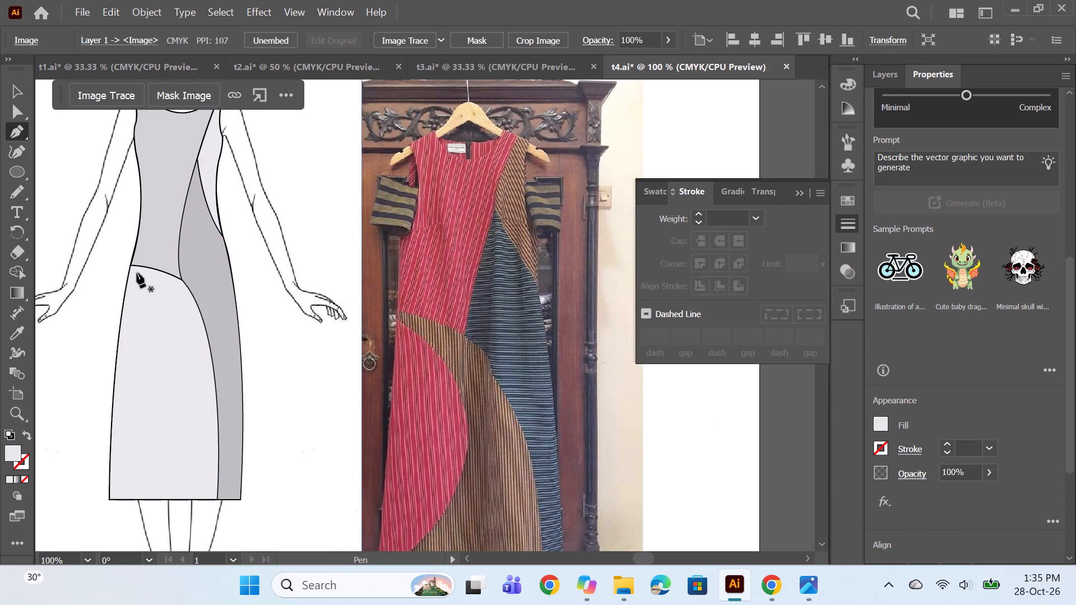
pyautogui.keyDown('alt'); pyautogui.scroll(2, 138, 245); pyautogui.keyUp('alt')
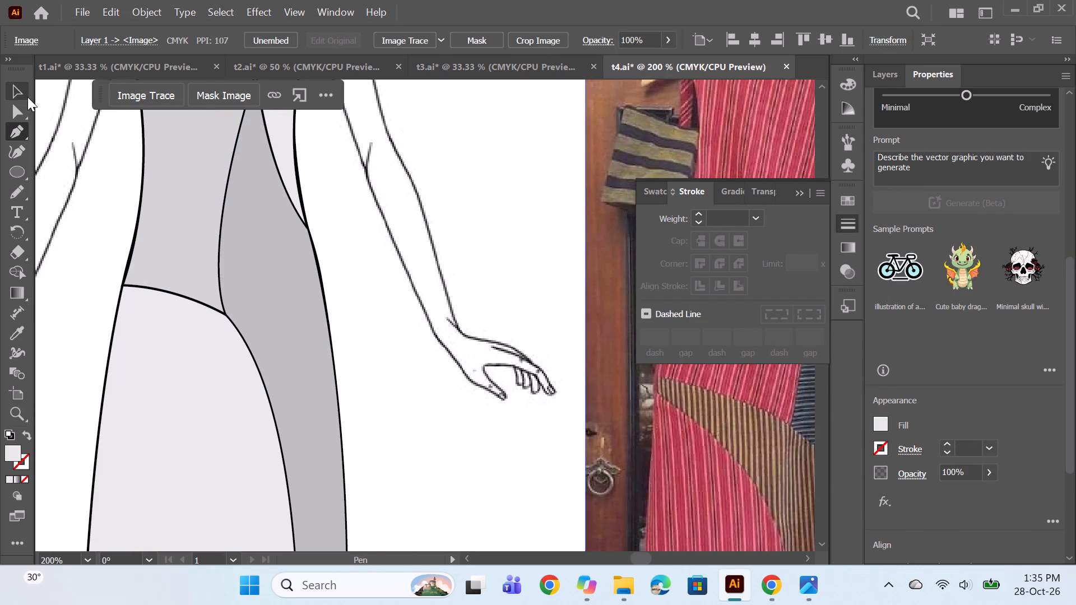
pyautogui.click(27, 97)
pyautogui.click(132, 252)
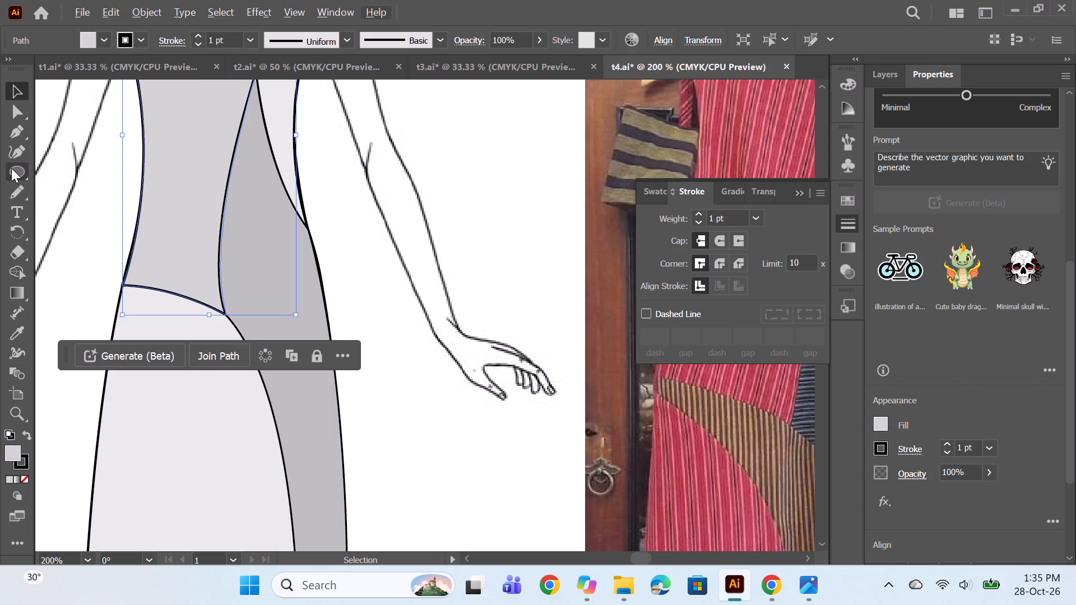
pyautogui.click(18, 131)
pyautogui.scroll(6, 257, 340)
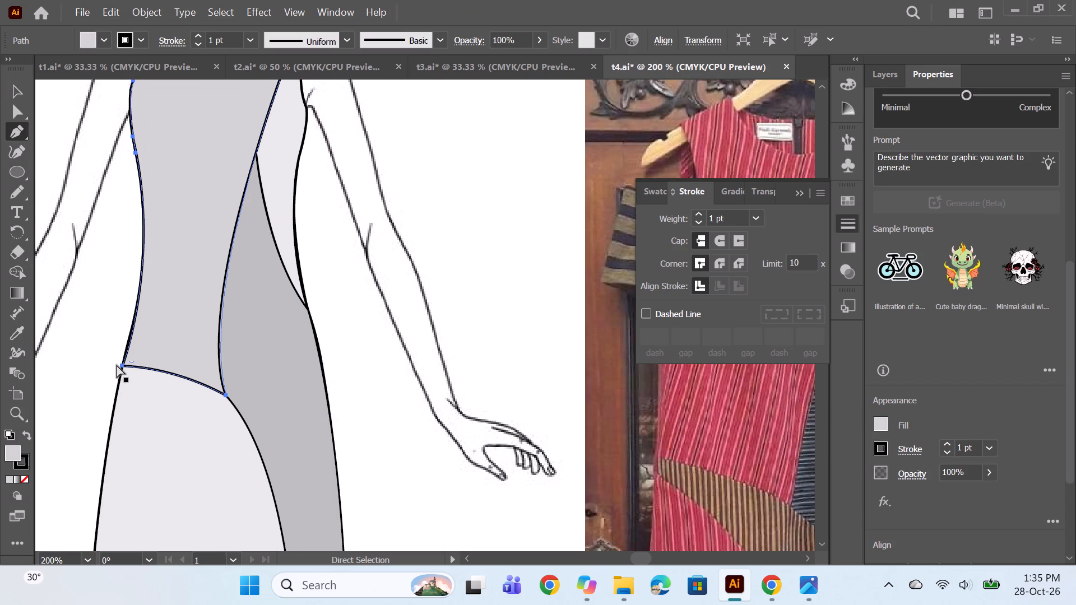
pyautogui.keyDown('ctrl'); pyautogui.click(120, 366); pyautogui.keyUp('ctrl')
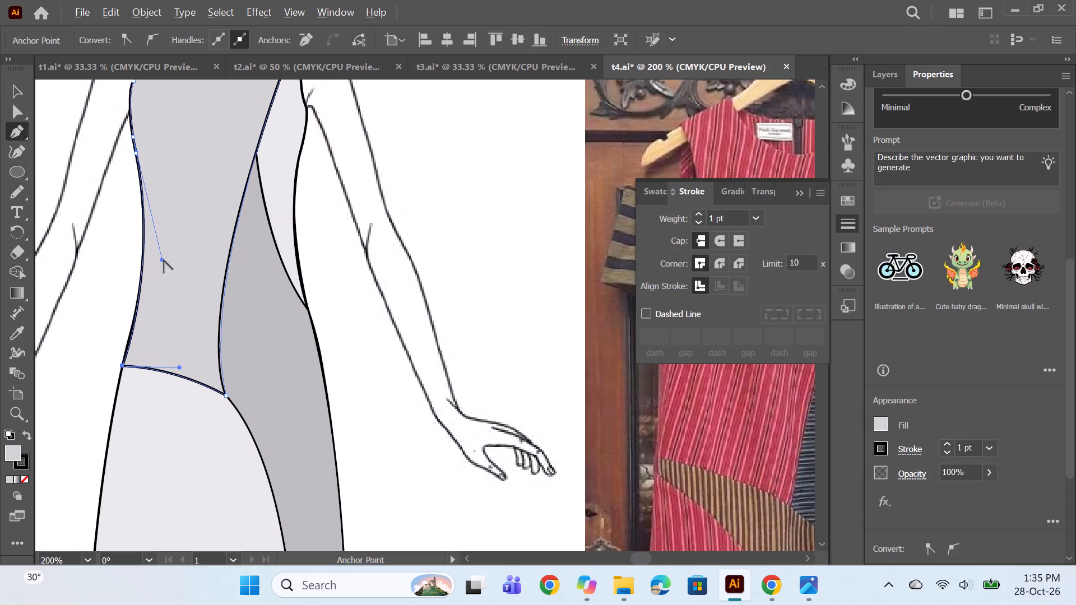
pyautogui.keyDown('alt'); pyautogui.moveTo(164, 260); pyautogui.dragTo(156, 315); pyautogui.keyUp('alt')
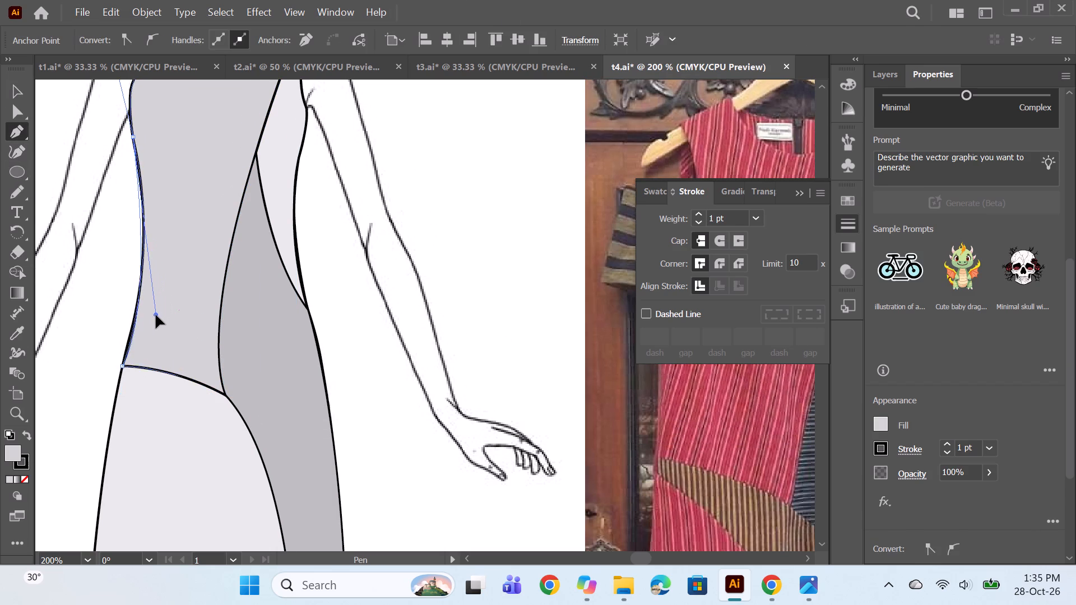
pyautogui.keyDown('alt'); pyautogui.moveTo(156, 315); pyautogui.dragTo(147, 337); pyautogui.keyUp('alt')
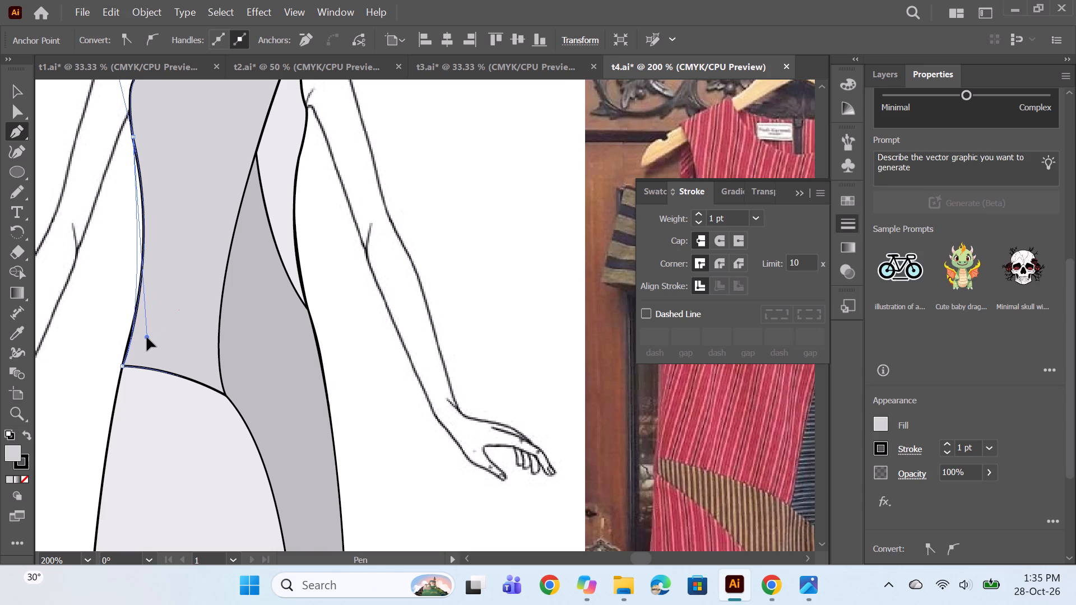
pyautogui.keyDown('alt'); pyautogui.moveTo(147, 337); pyautogui.dragTo(165, 190); pyautogui.keyUp('alt')
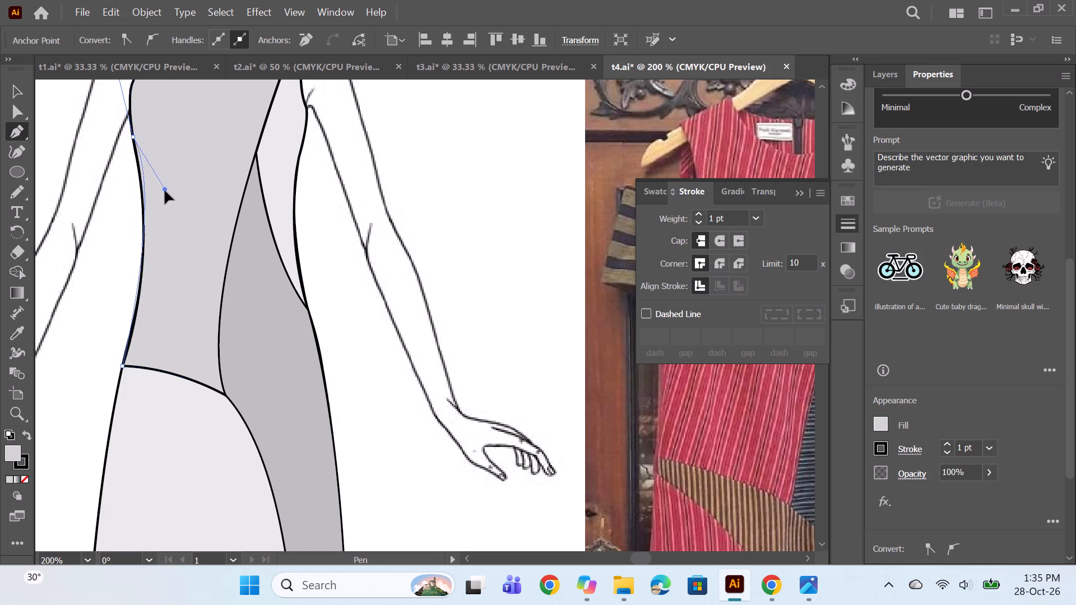
pyautogui.keyDown('alt'); pyautogui.moveTo(165, 190); pyautogui.dragTo(165, 246); pyautogui.keyUp('alt')
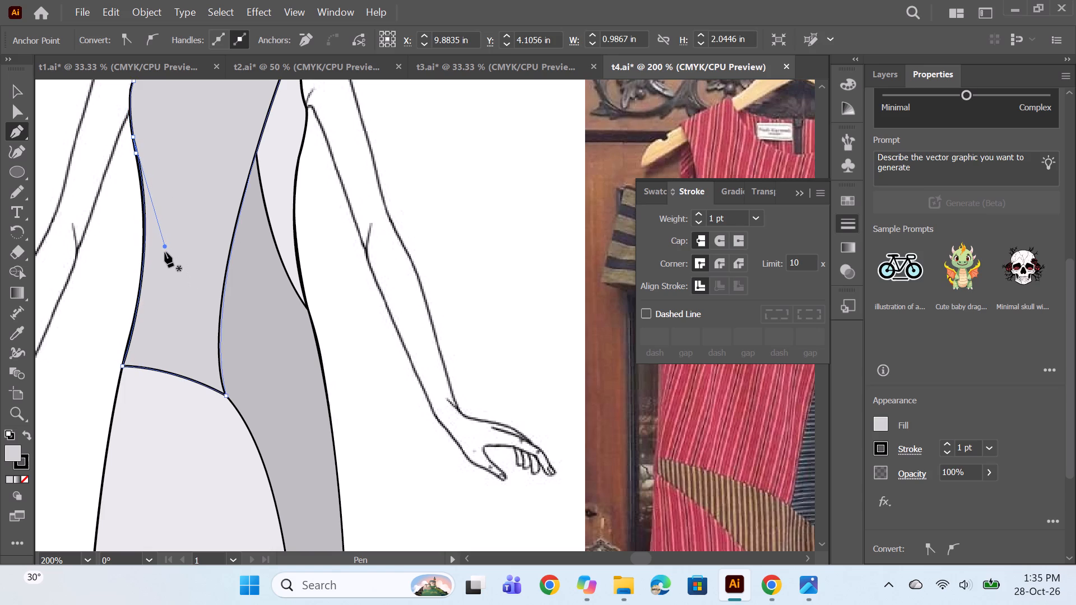
pyautogui.keyDown('alt'); pyautogui.click(164, 244); pyautogui.keyUp('alt')
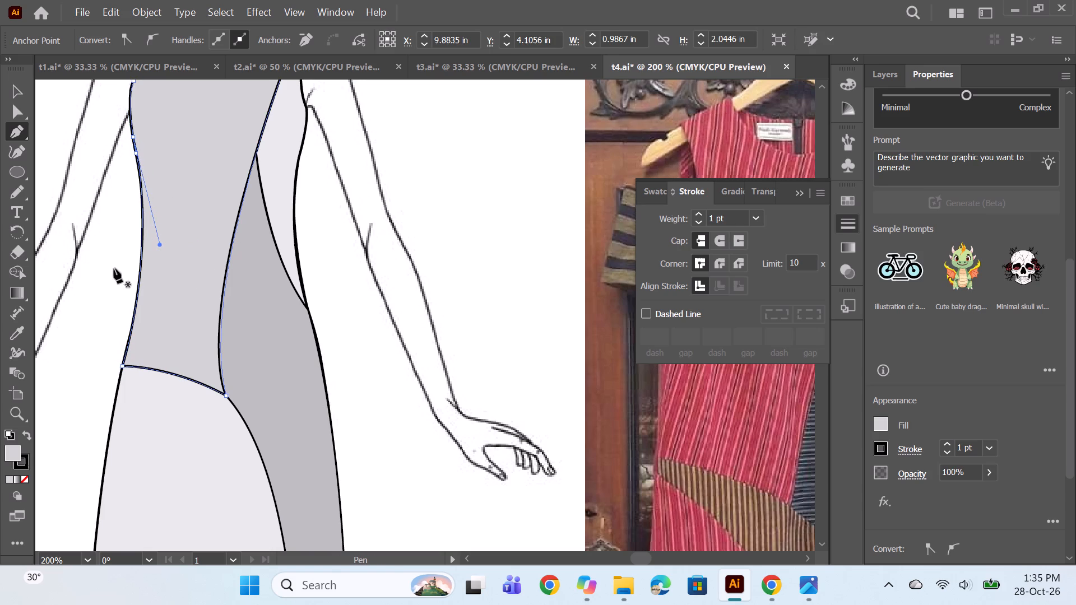
pyautogui.keyDown('ctrl'); pyautogui.click(96, 269); pyautogui.keyUp('ctrl')
# Start a new panel path on the dress's side edge opposite the photo, about 0.26 in below the curved seam, and continue to the seam's corner.
pyautogui.keyDown('alt'); pyautogui.scroll(-3, 261, 285); pyautogui.keyUp('alt')
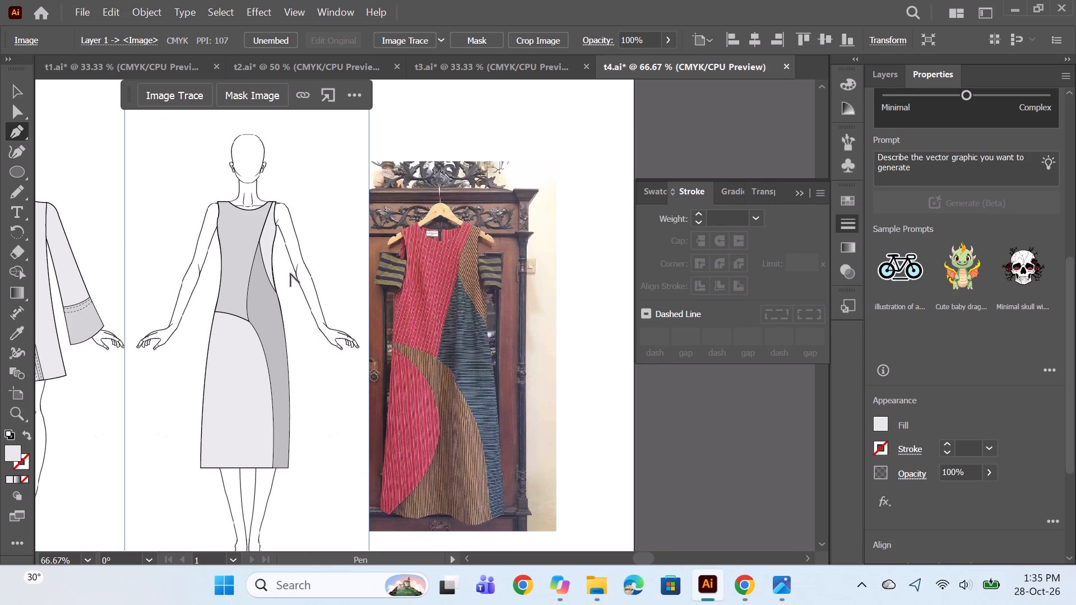
pyautogui.keyDown('alt'); pyautogui.scroll(2, 267, 293); pyautogui.keyUp('alt')
pyautogui.scroll(-10, 253, 340)
pyautogui.keyDown('alt'); pyautogui.scroll(-1, 267, 315); pyautogui.keyUp('alt')
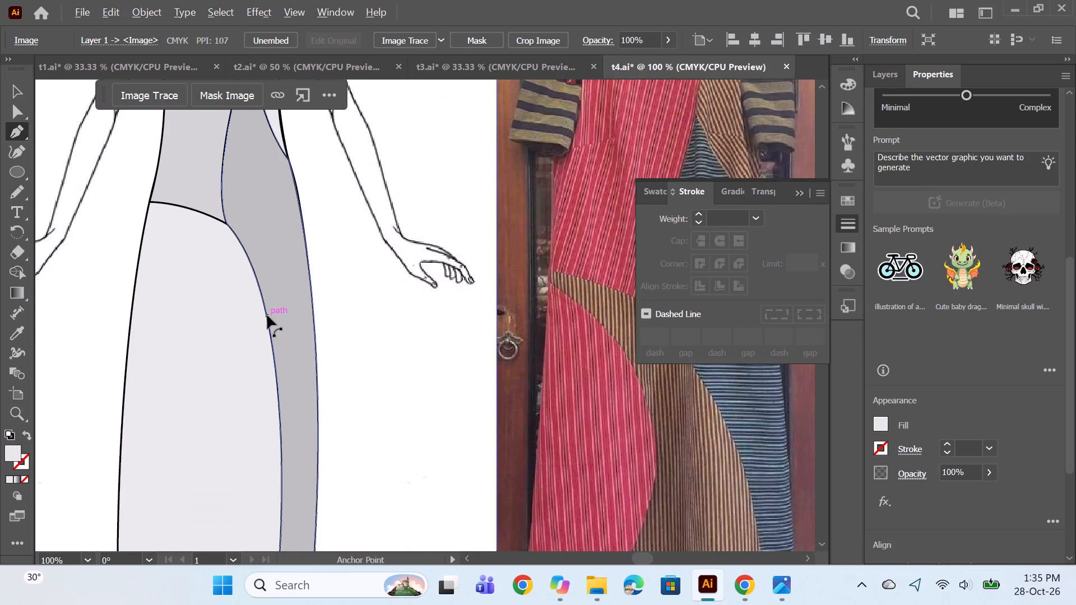
pyautogui.scroll(-2, 203, 376)
pyautogui.keyDown('alt'); pyautogui.scroll(1, 221, 212); pyautogui.keyUp('alt')
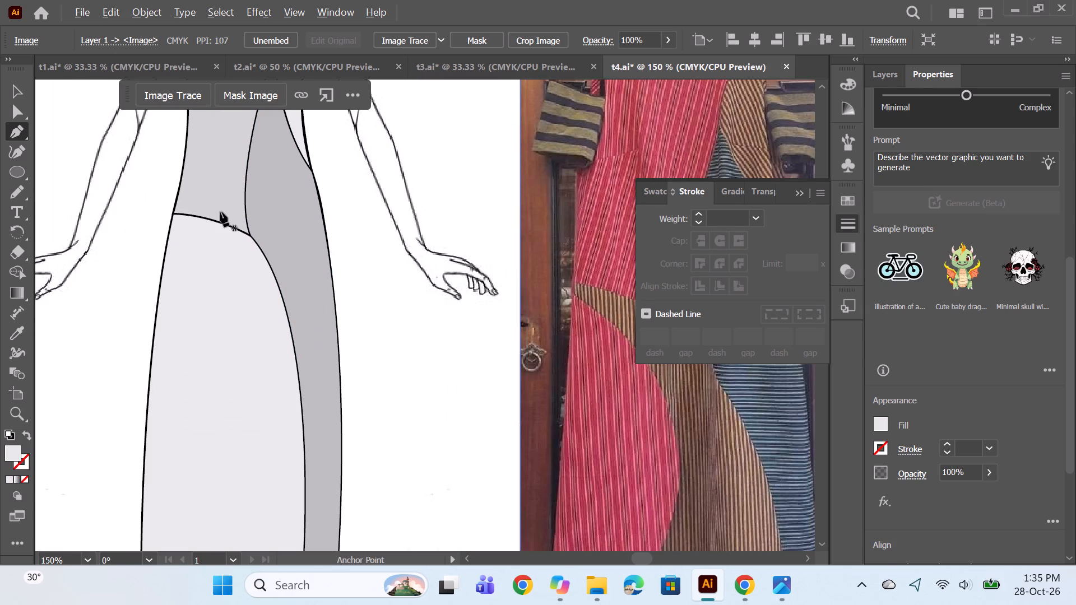
pyautogui.keyDown('alt'); pyautogui.scroll(-1, 228, 233); pyautogui.keyUp('alt')
pyautogui.keyDown('alt'); pyautogui.scroll(1, 228, 233); pyautogui.keyUp('alt')
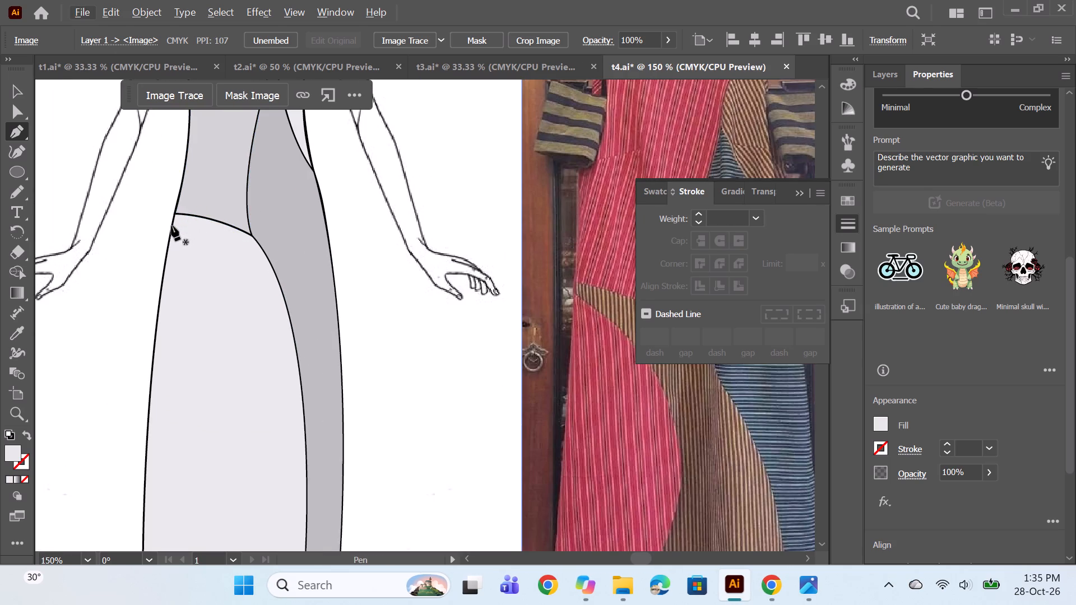
pyautogui.keyDown('alt'); pyautogui.scroll(2, 171, 226); pyautogui.keyUp('alt')
pyautogui.click(163, 267)
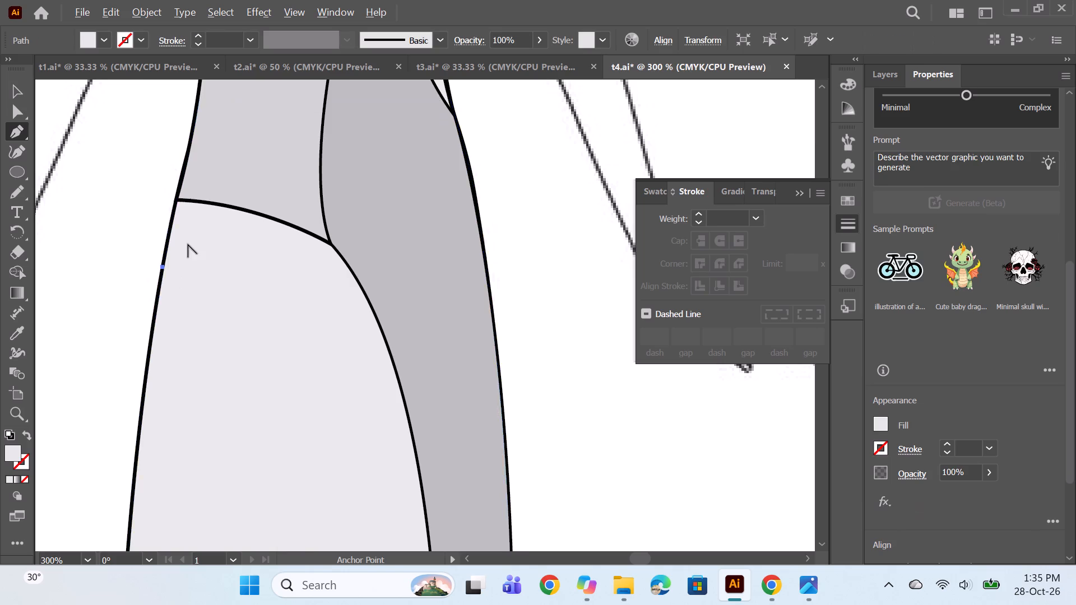
pyautogui.keyDown('alt'); pyautogui.scroll(-2, 188, 244); pyautogui.keyUp('alt')
pyautogui.scroll(-2, 245, 233)
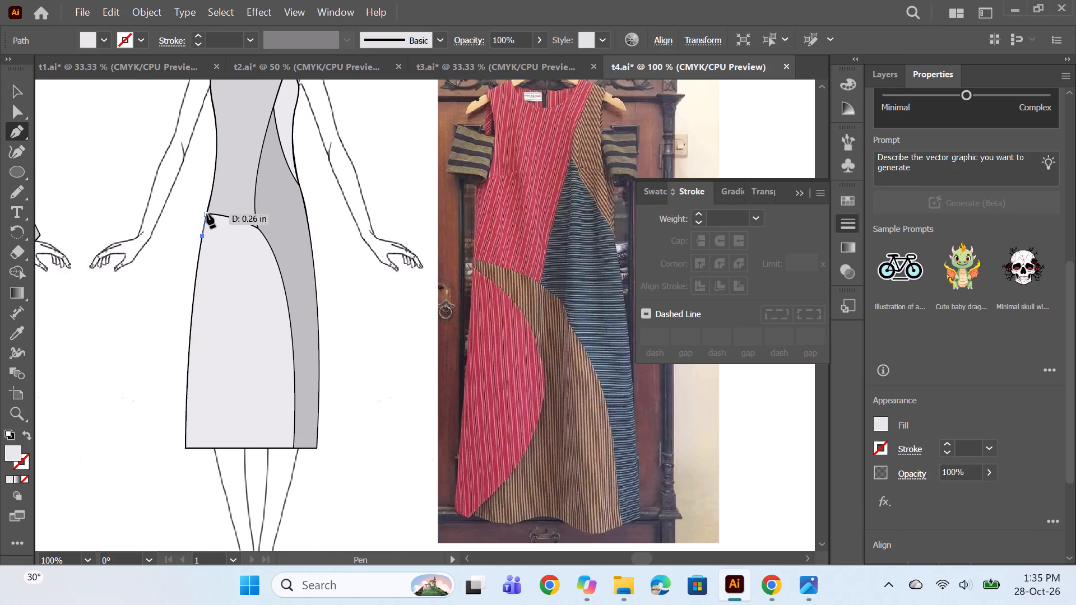
pyautogui.keyDown('alt'); pyautogui.scroll(6, 207, 213); pyautogui.keyUp('alt')
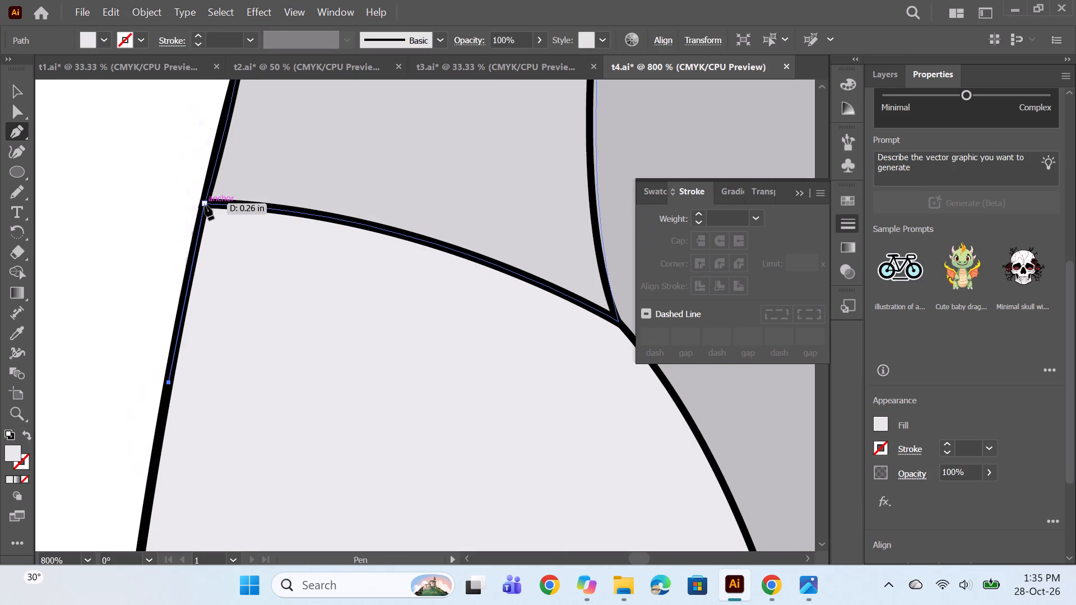
pyautogui.click(205, 205)
# Curve the new path down along the side panel's seam to its hem corner, and remove the outgoing handle there.
pyautogui.keyDown('alt'); pyautogui.scroll(-1, 270, 246); pyautogui.keyUp('alt')
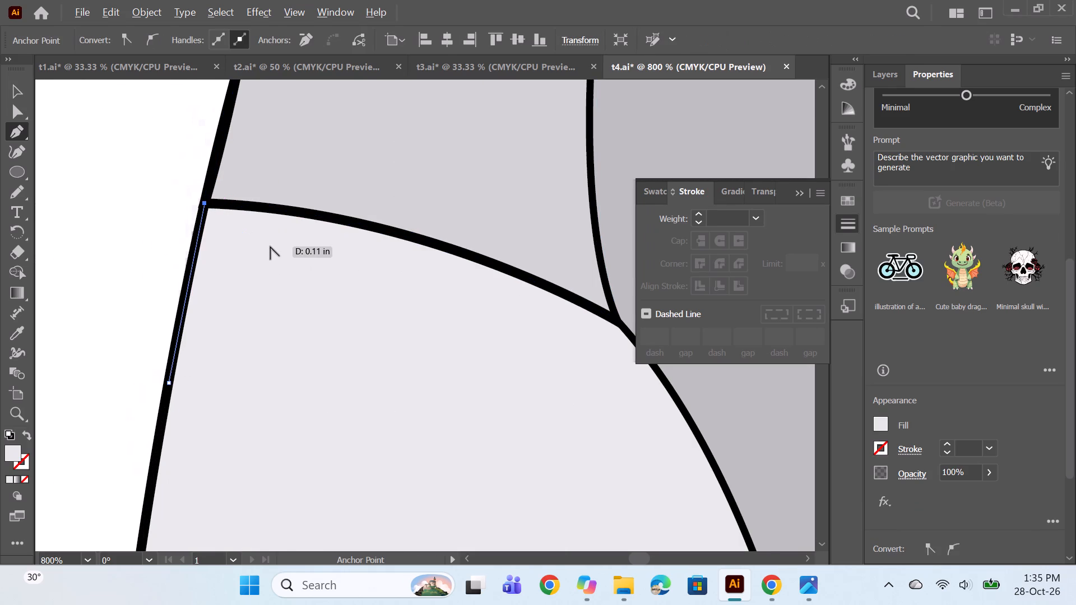
pyautogui.keyDown('alt'); pyautogui.scroll(-5, 270, 246); pyautogui.keyUp('alt')
pyautogui.scroll(-4, 331, 368)
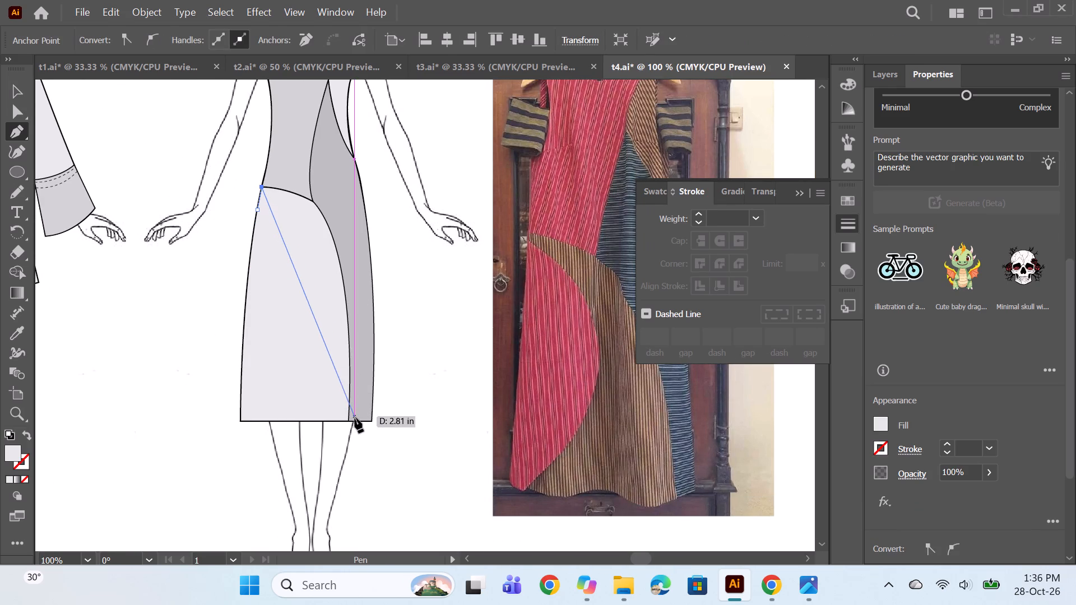
pyautogui.moveTo(349, 420); pyautogui.dragTo(318, 559)
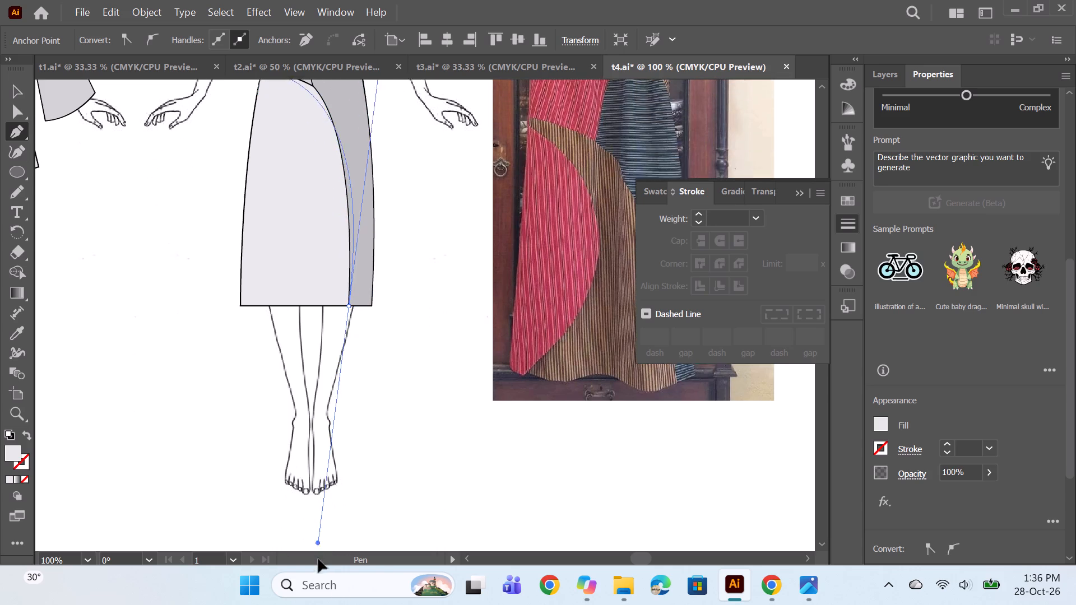
pyautogui.moveTo(318, 559); pyautogui.dragTo(333, 464)
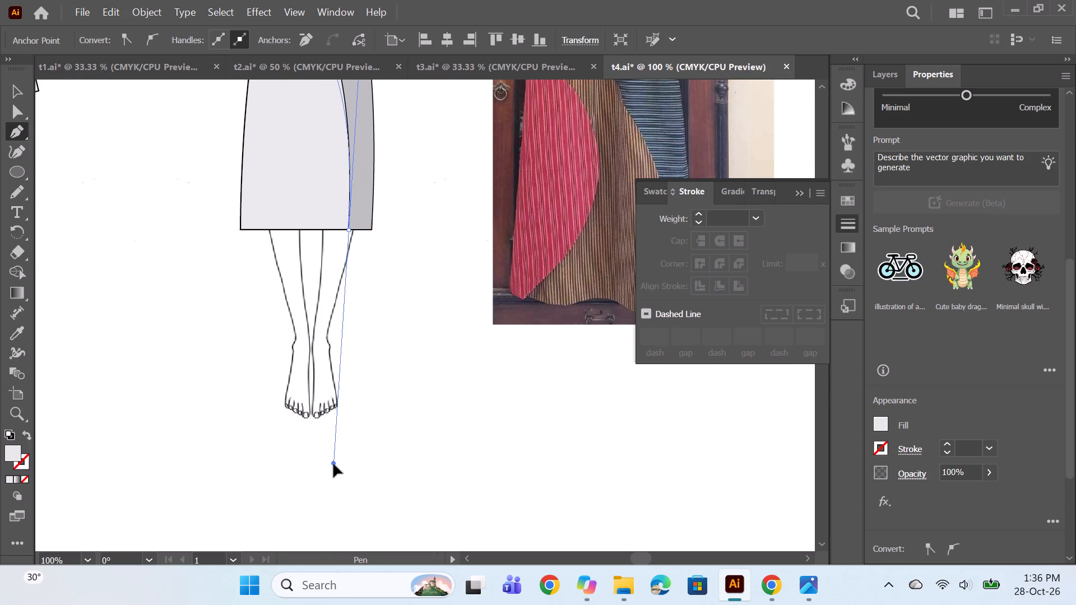
pyautogui.moveTo(333, 464); pyautogui.dragTo(332, 491)
pyautogui.scroll(18, 387, 278)
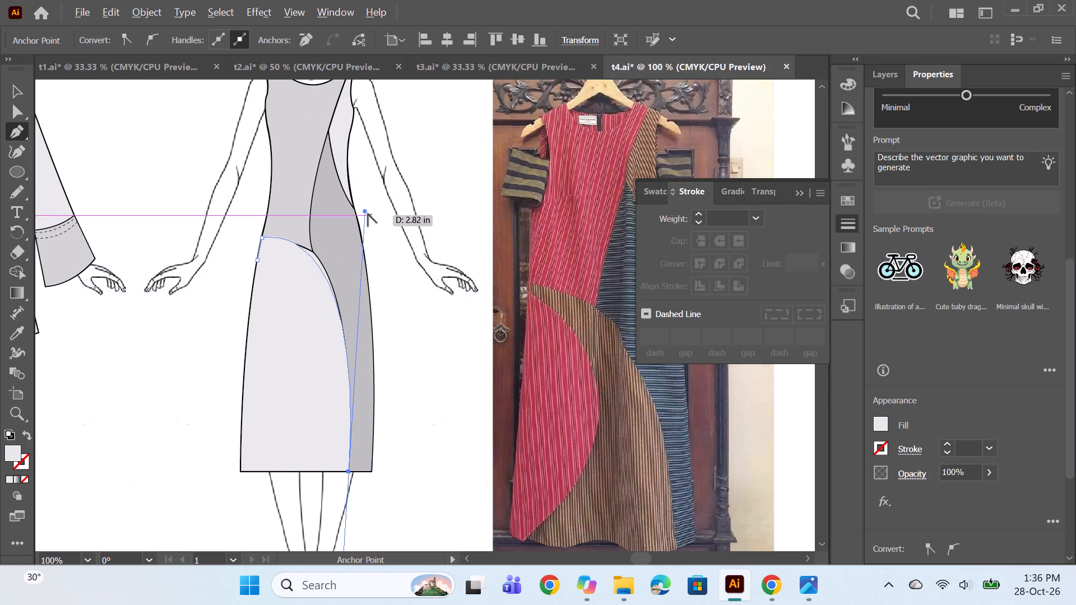
pyautogui.keyDown('alt'); pyautogui.moveTo(365, 211); pyautogui.dragTo(369, 199); pyautogui.keyUp('alt')
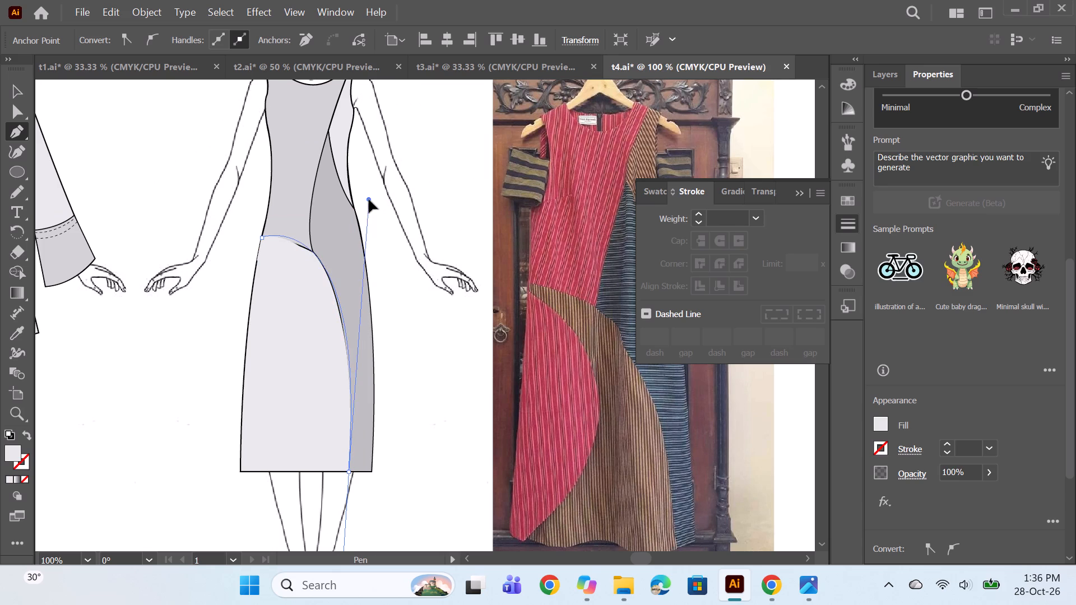
pyautogui.keyDown('alt'); pyautogui.moveTo(369, 199); pyautogui.dragTo(379, 204); pyautogui.keyUp('alt')
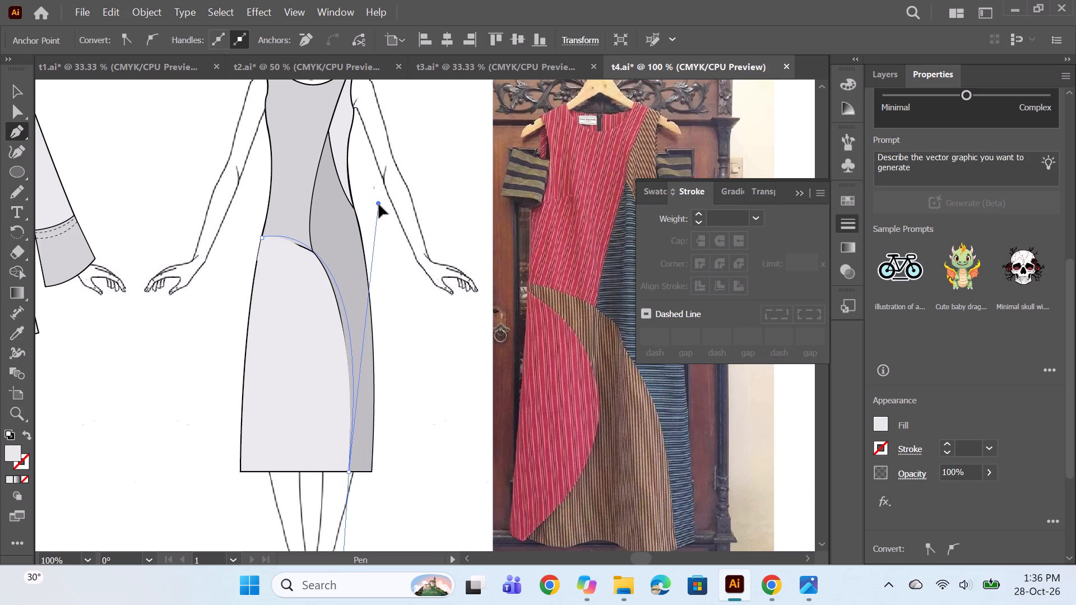
pyautogui.keyDown('alt'); pyautogui.moveTo(379, 204); pyautogui.dragTo(380, 205); pyautogui.keyUp('alt')
pyautogui.scroll(-2, 391, 254)
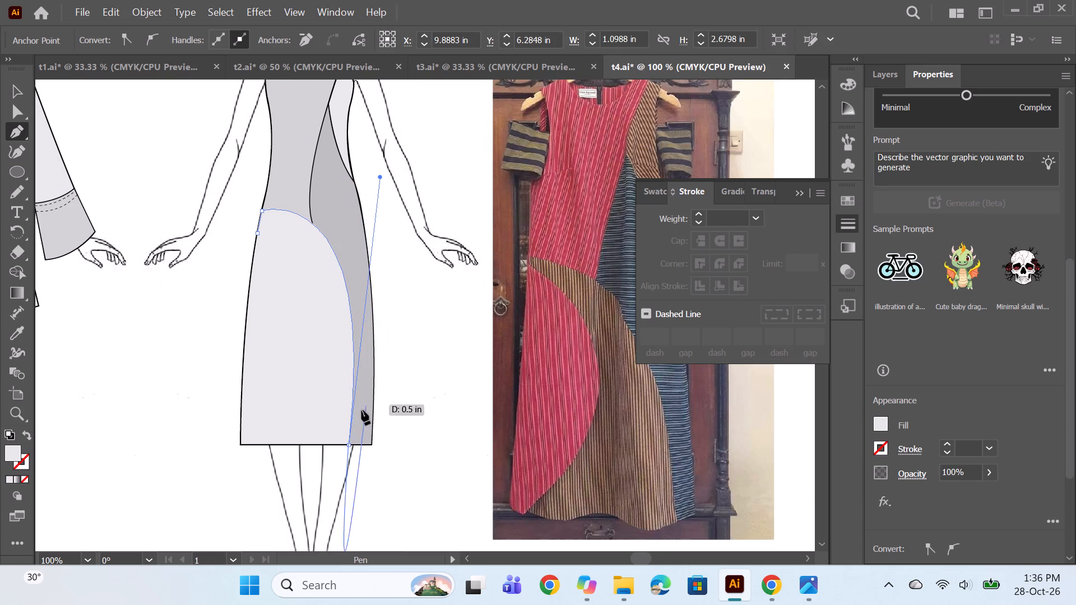
pyautogui.keyDown('alt'); pyautogui.click(348, 446); pyautogui.keyUp('alt')
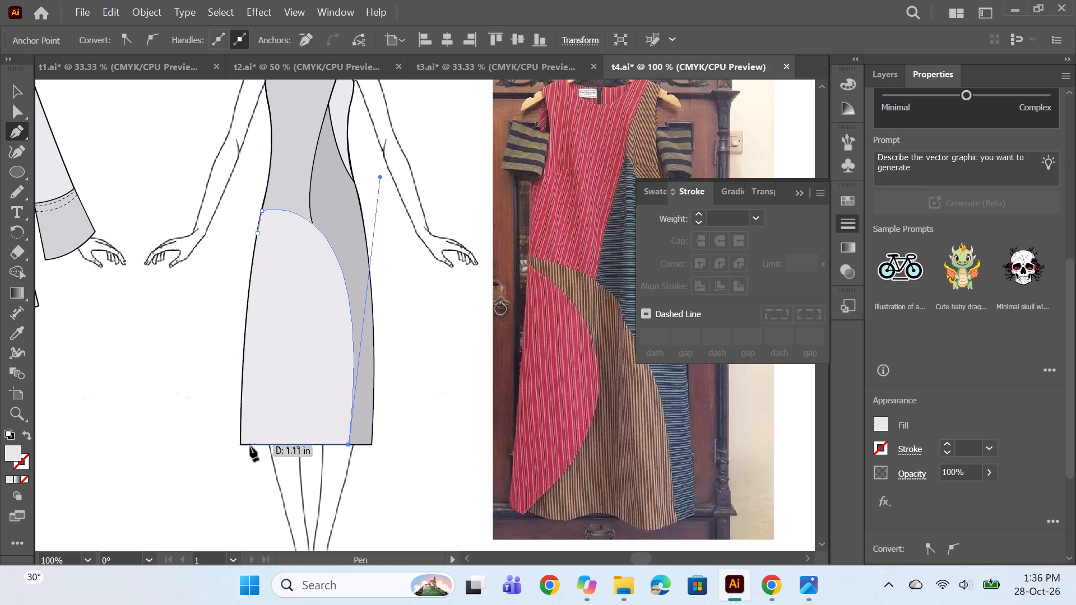
# Add a hem point about 1.1 in across toward the opposite side, and close the path with an outward-bowed curve to its starting point.
pyautogui.click(250, 445)
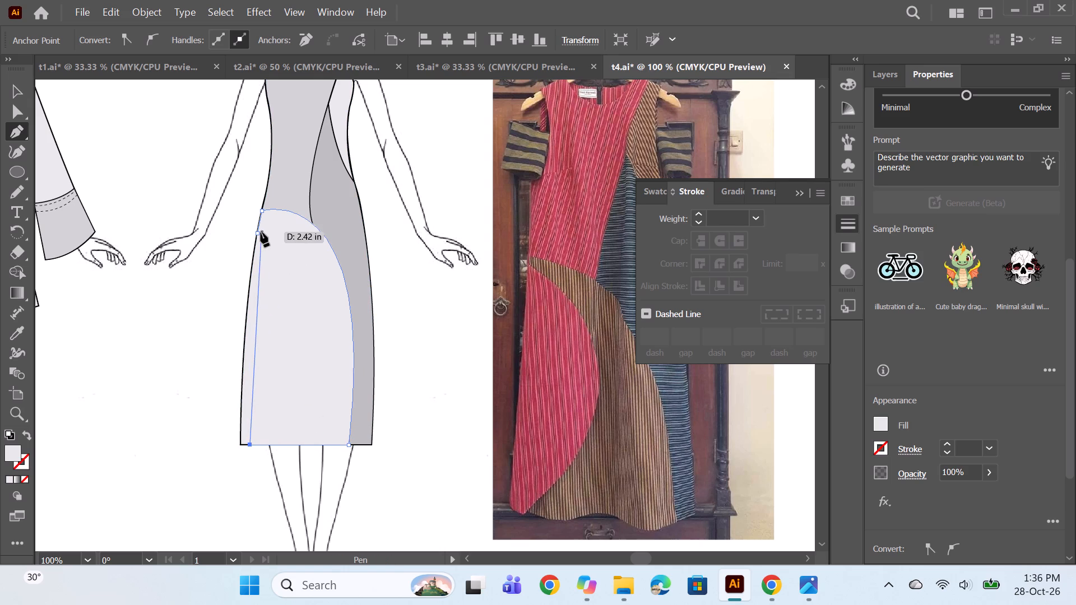
pyautogui.moveTo(256, 232); pyautogui.dragTo(162, 159)
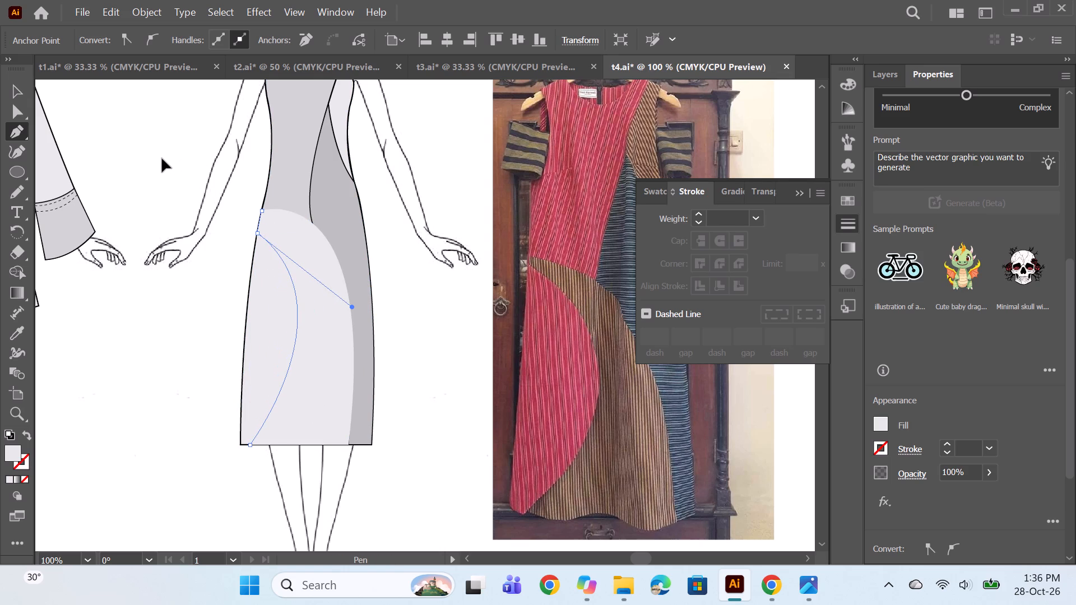
pyautogui.moveTo(162, 159); pyautogui.dragTo(129, 194)
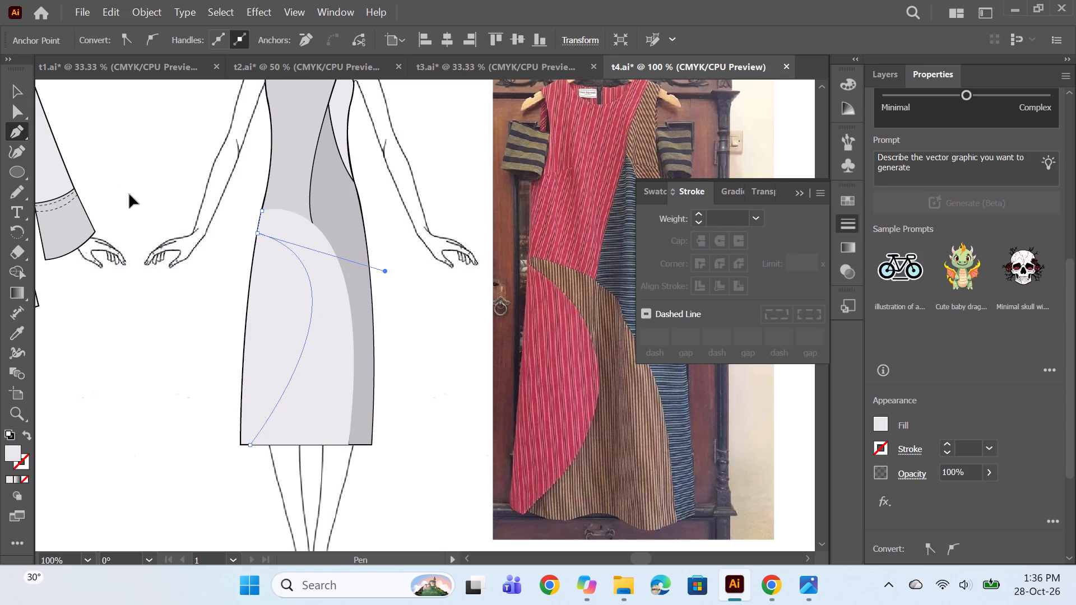
pyautogui.moveTo(129, 194); pyautogui.dragTo(146, 183)
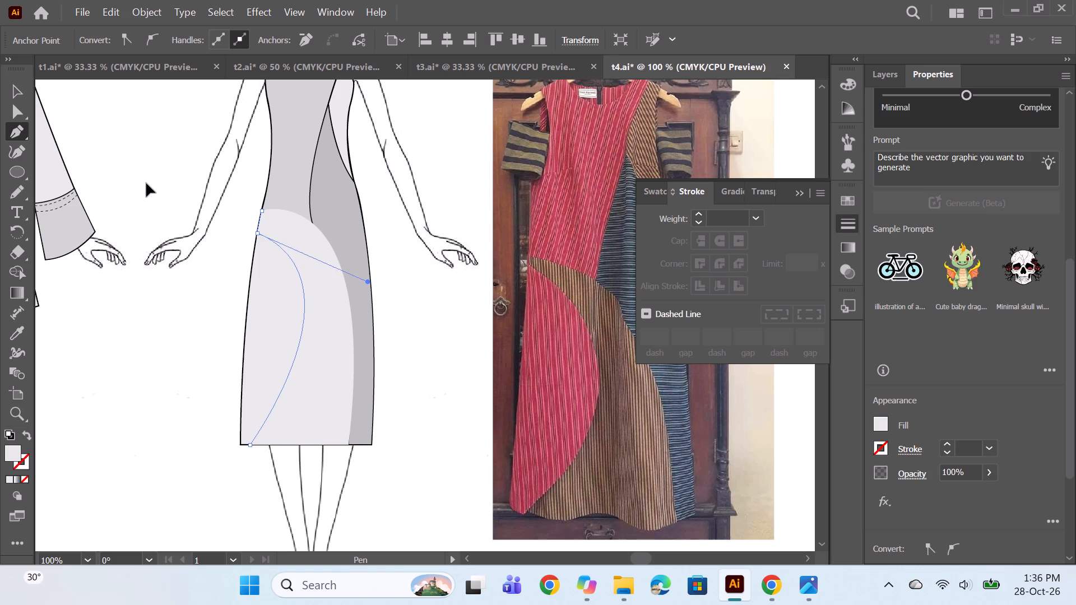
pyautogui.moveTo(146, 183); pyautogui.dragTo(131, 196)
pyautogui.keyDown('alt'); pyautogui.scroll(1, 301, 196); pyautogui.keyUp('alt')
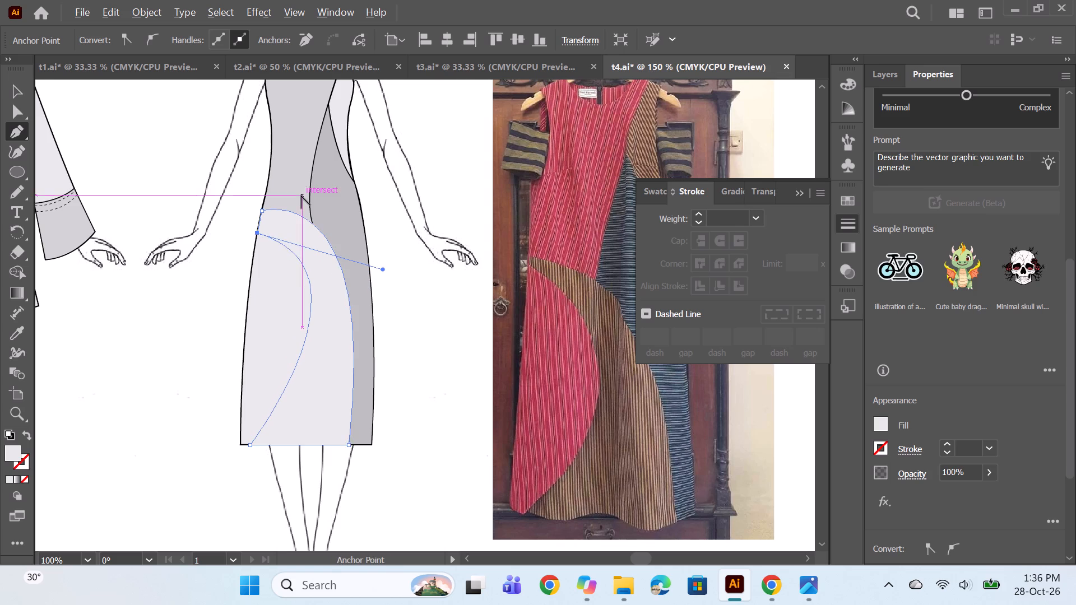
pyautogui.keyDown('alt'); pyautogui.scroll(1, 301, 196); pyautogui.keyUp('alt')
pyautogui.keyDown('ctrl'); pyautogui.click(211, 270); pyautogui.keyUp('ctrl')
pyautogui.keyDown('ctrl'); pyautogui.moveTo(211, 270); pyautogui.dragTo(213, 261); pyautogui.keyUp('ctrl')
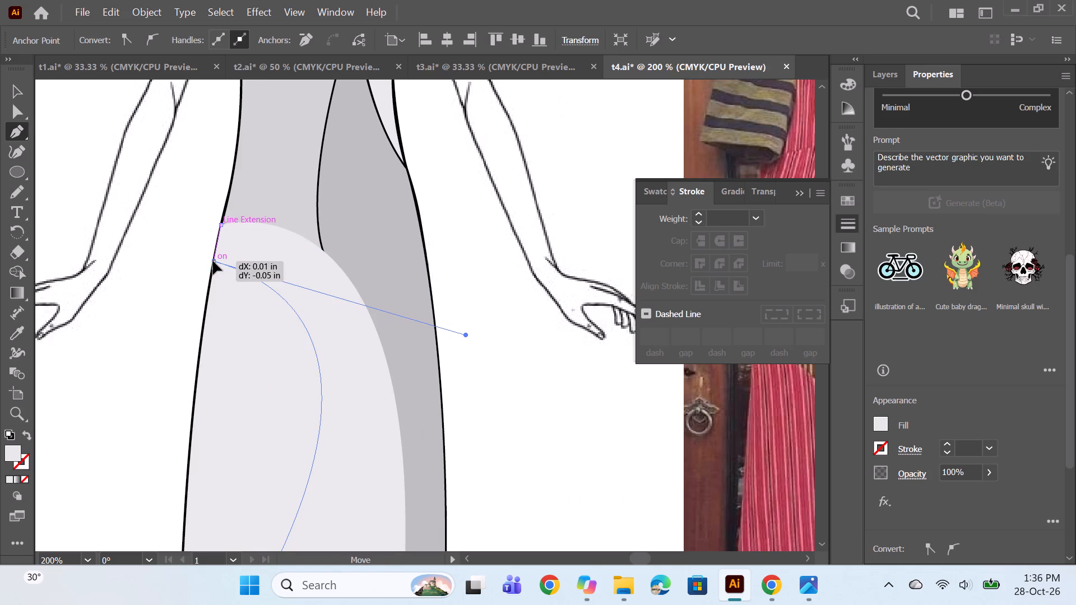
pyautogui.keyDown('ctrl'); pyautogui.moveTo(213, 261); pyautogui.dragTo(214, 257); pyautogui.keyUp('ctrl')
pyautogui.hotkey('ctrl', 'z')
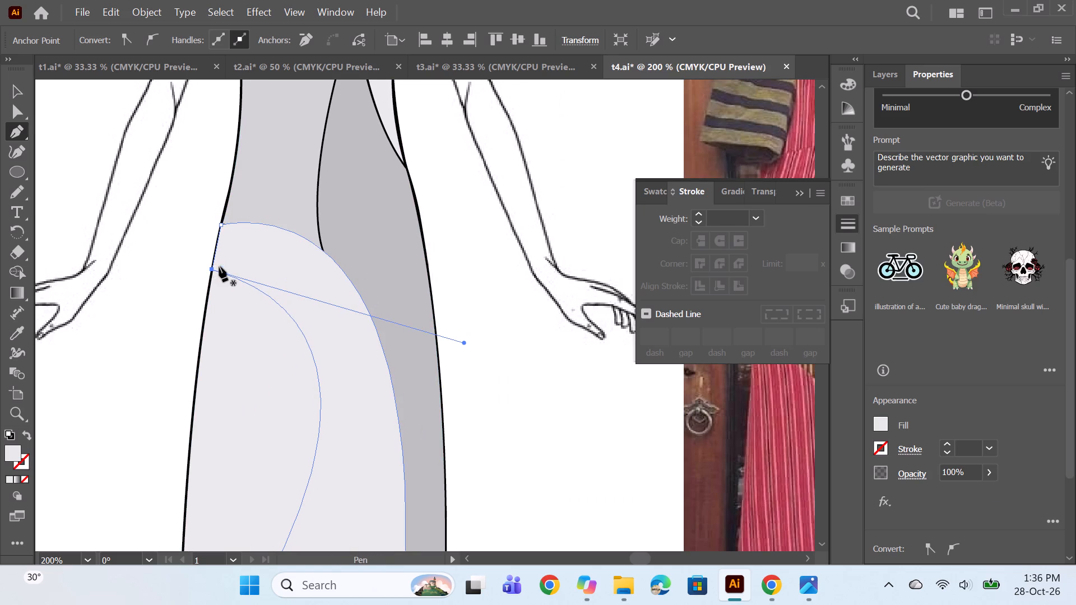
# Move the curved front panel's lower side-edge point up about 0.16 in along the dress outline to narrow the band there.
pyautogui.keyDown('ctrl'); pyautogui.click(210, 268); pyautogui.keyUp('ctrl')
pyautogui.keyDown('ctrl'); pyautogui.moveTo(210, 268); pyautogui.dragTo(215, 248); pyautogui.keyUp('ctrl')
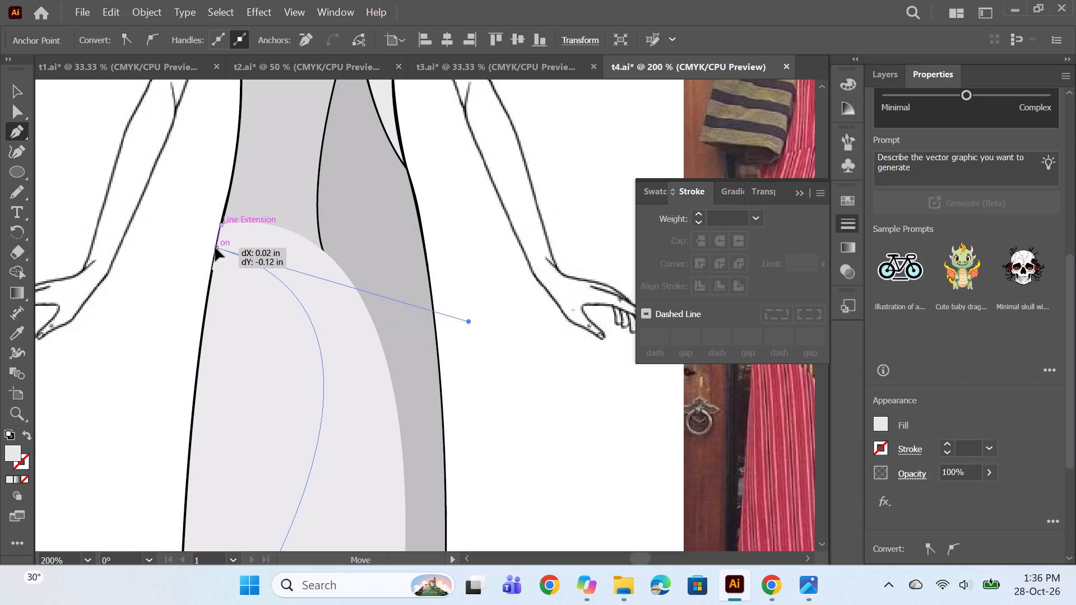
pyautogui.keyDown('ctrl'); pyautogui.moveTo(215, 248); pyautogui.dragTo(220, 241); pyautogui.keyUp('ctrl')
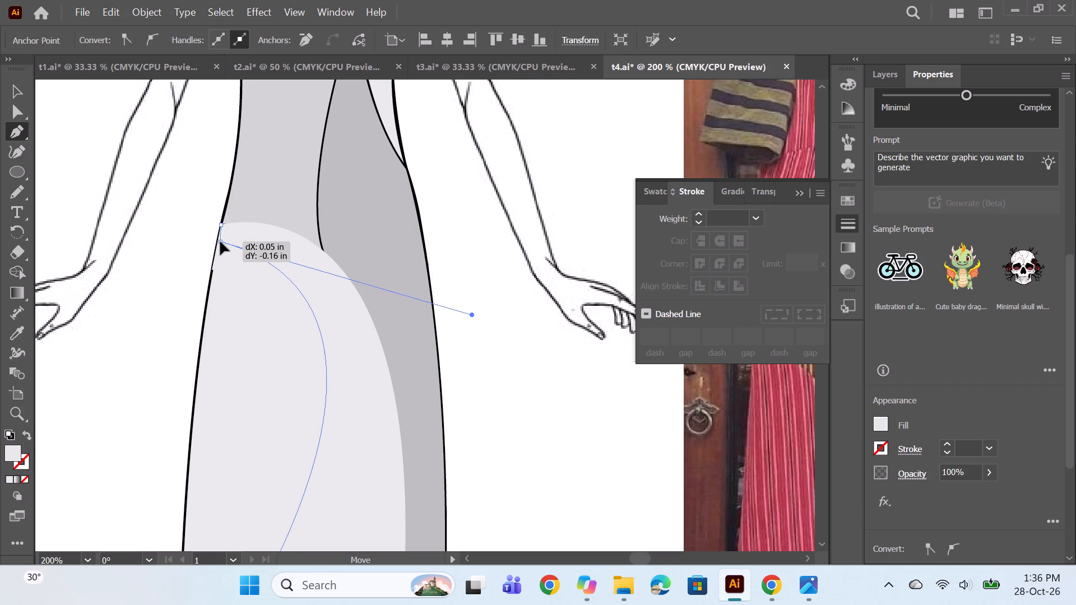
pyautogui.keyDown('ctrl'); pyautogui.moveTo(220, 241); pyautogui.dragTo(222, 241); pyautogui.keyUp('ctrl')
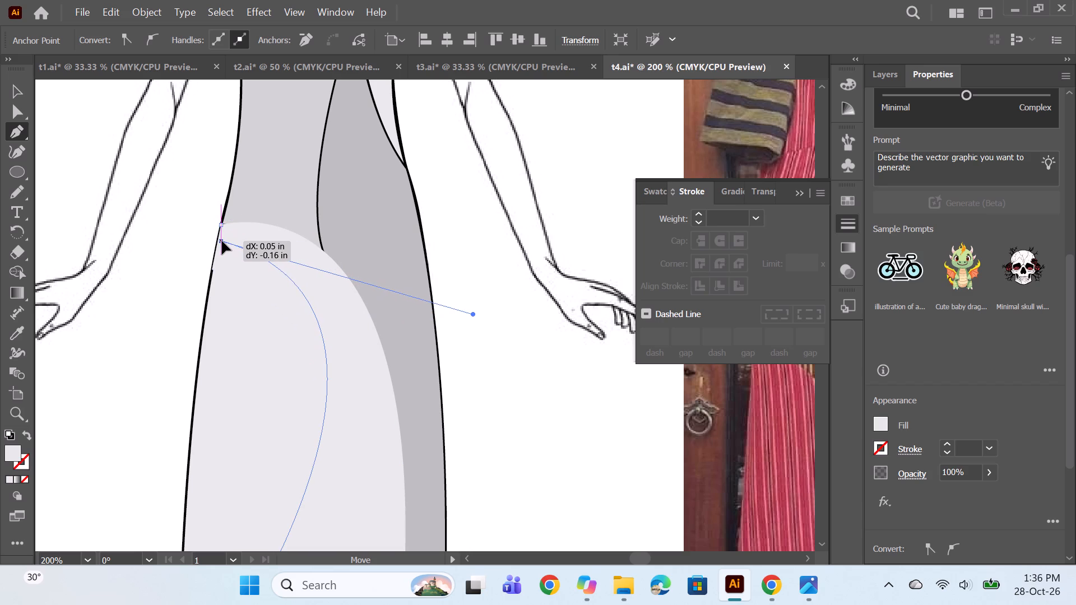
pyautogui.keyDown('ctrl'); pyautogui.moveTo(222, 241); pyautogui.dragTo(220, 240); pyautogui.keyUp('ctrl')
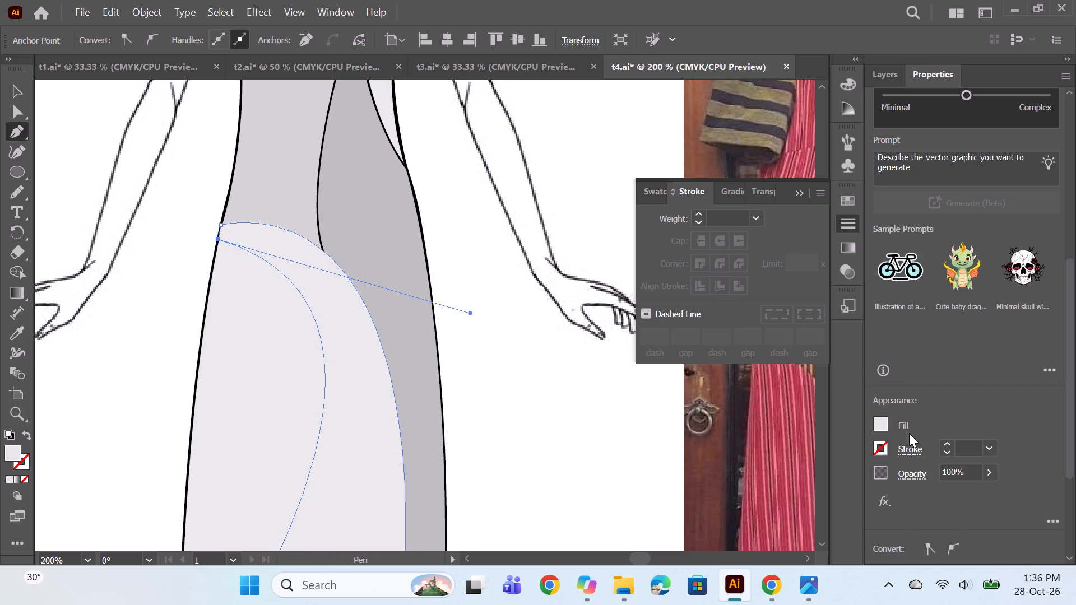
# Give the curved front band a 0.75 pt stroke and deselect it.
pyautogui.click(943, 439)
pyautogui.doubleClick(949, 446)
pyautogui.click(949, 446)
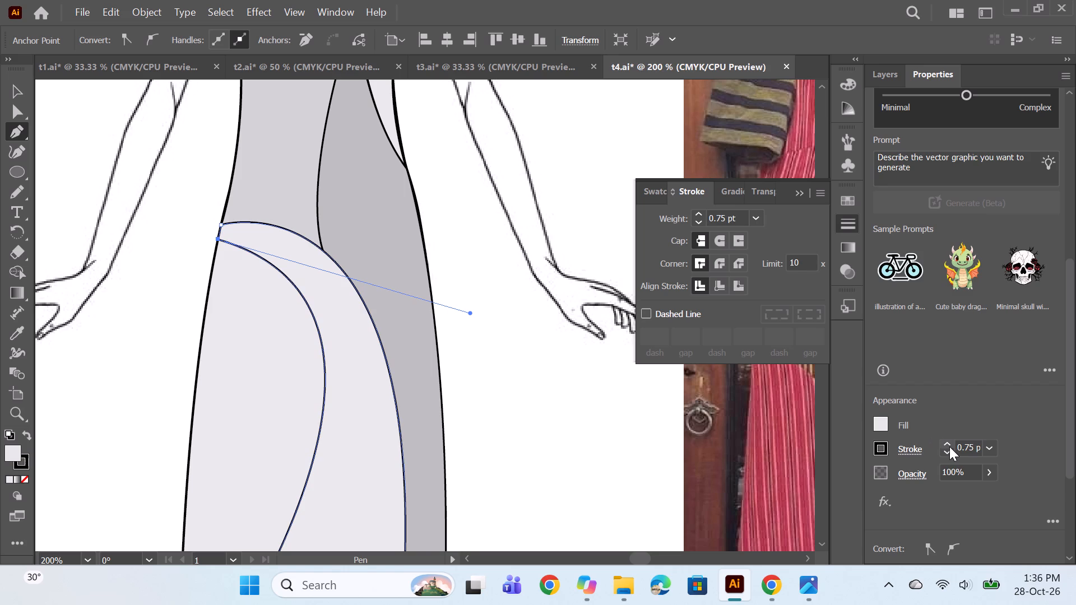
pyautogui.keyDown('ctrl'); pyautogui.click(175, 269); pyautogui.keyUp('ctrl')
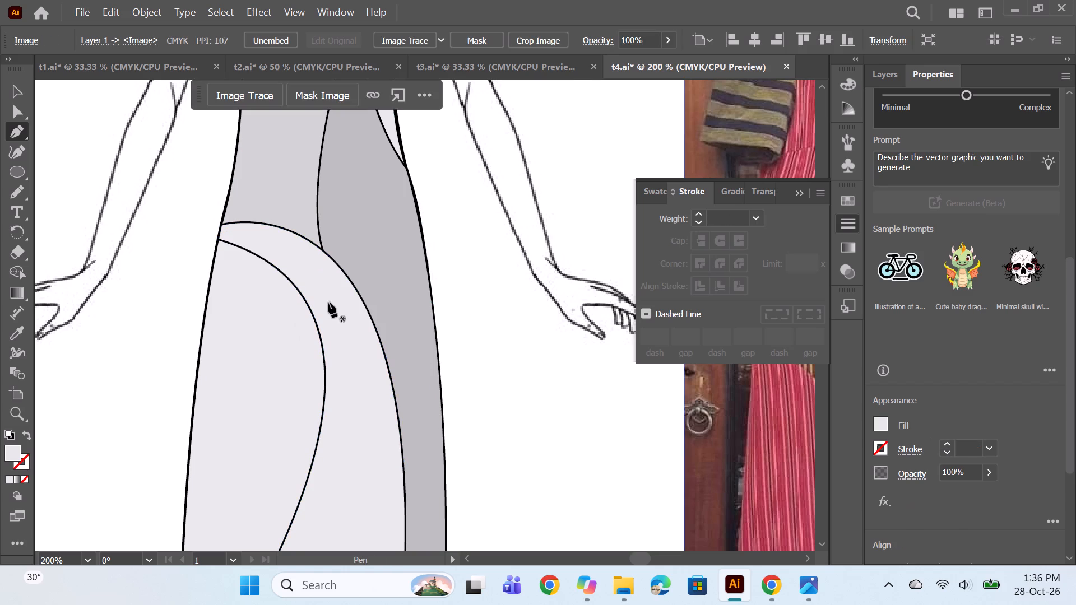
# Start a new panel path at the inner curve's side-edge end and curve it to that curve's hem end, about 2.58 in below.
pyautogui.keyDown('alt'); pyautogui.scroll(-3, 334, 297); pyautogui.keyUp('alt')
pyautogui.keyDown('alt'); pyautogui.scroll(1, 327, 299); pyautogui.keyUp('alt')
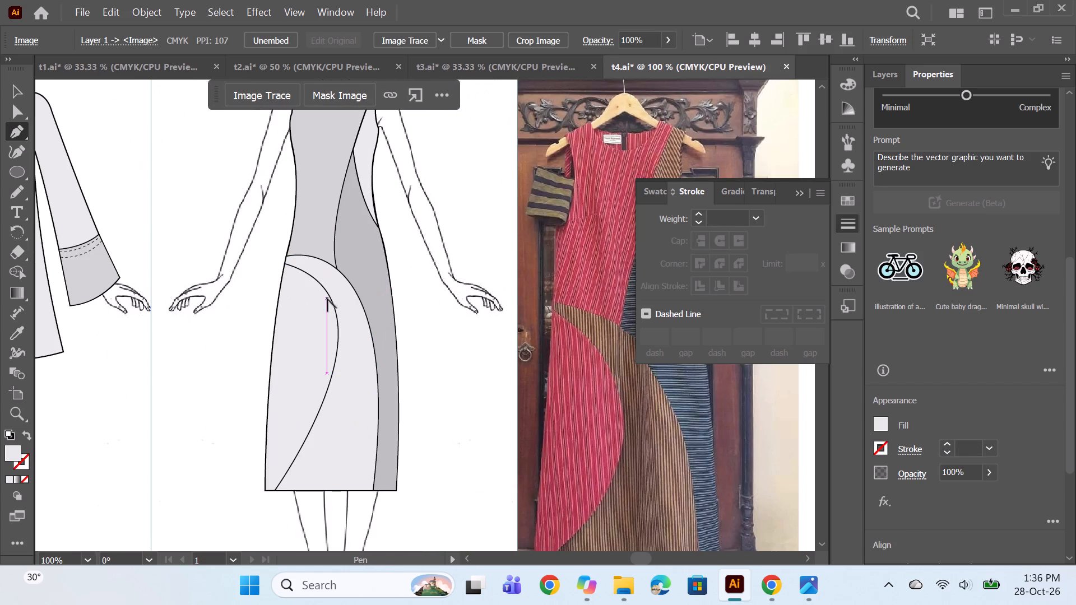
pyautogui.keyDown('alt'); pyautogui.scroll(-1, 327, 299); pyautogui.keyUp('alt')
pyautogui.scroll(4, 325, 296)
pyautogui.scroll(-7, 292, 257)
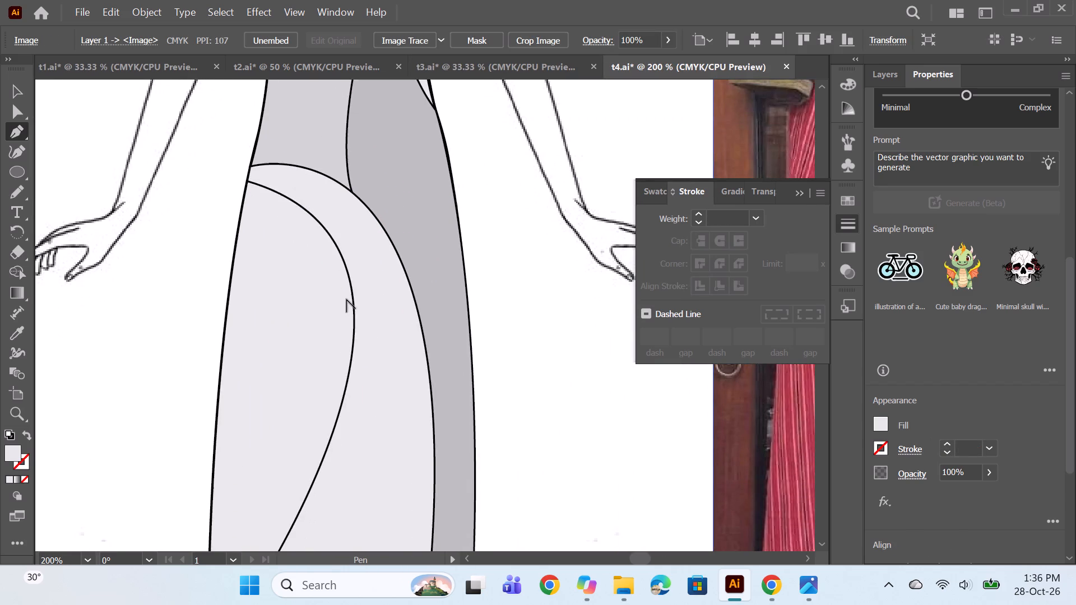
pyautogui.keyDown('alt'); pyautogui.scroll(-1, 344, 298); pyautogui.keyUp('alt')
pyautogui.keyDown('alt'); pyautogui.scroll(3, 289, 210); pyautogui.keyUp('alt')
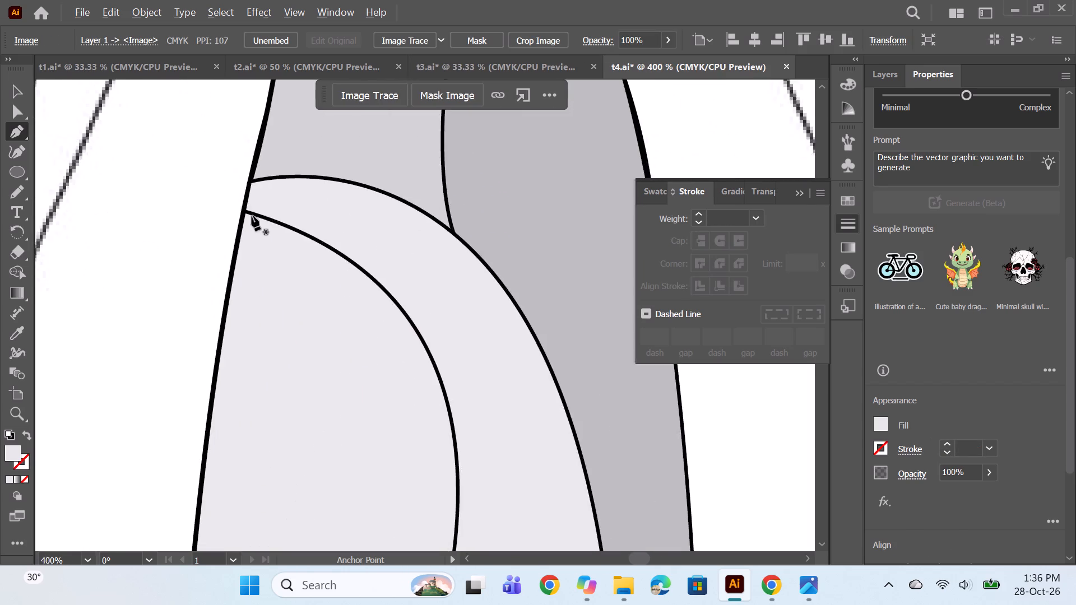
pyautogui.click(244, 211)
pyautogui.keyDown('alt'); pyautogui.scroll(-6, 331, 257); pyautogui.keyUp('alt')
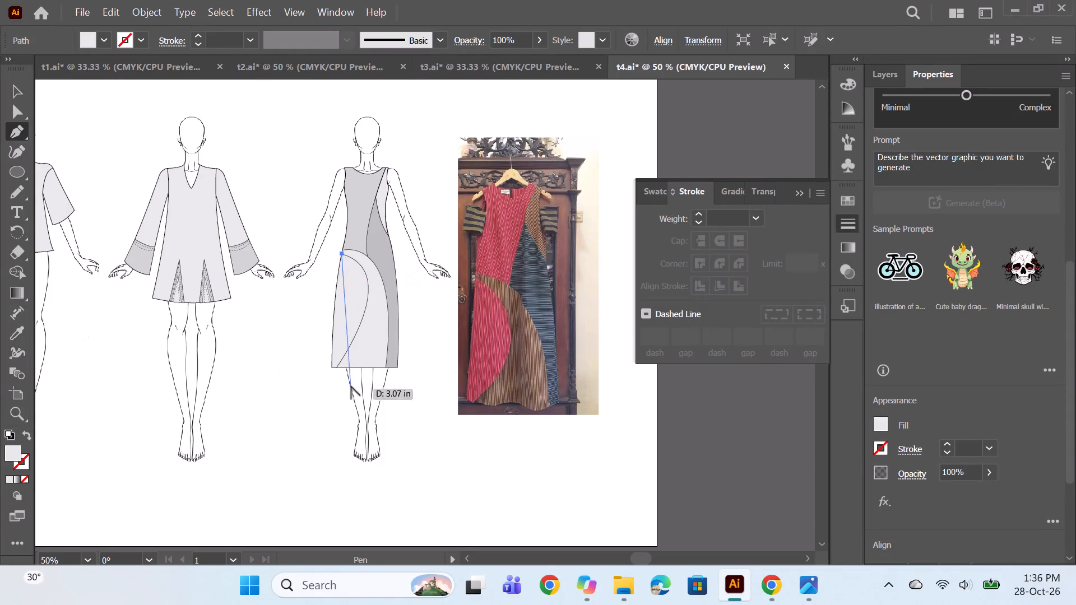
pyautogui.keyDown('alt'); pyautogui.scroll(2, 351, 386); pyautogui.keyUp('alt')
pyautogui.moveTo(323, 347); pyautogui.dragTo(217, 504)
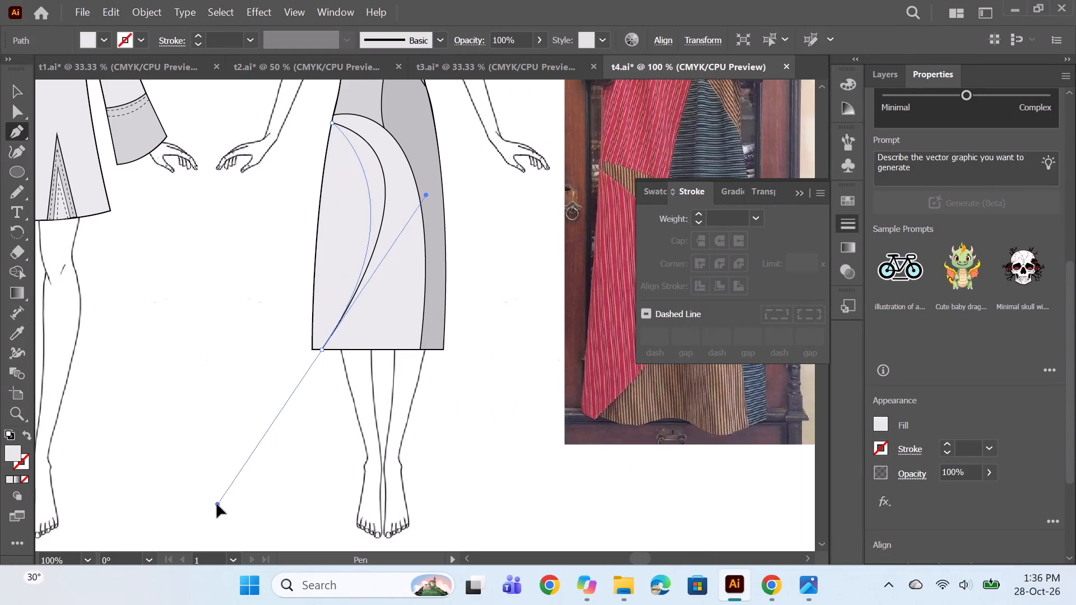
pyautogui.moveTo(217, 504); pyautogui.dragTo(207, 376)
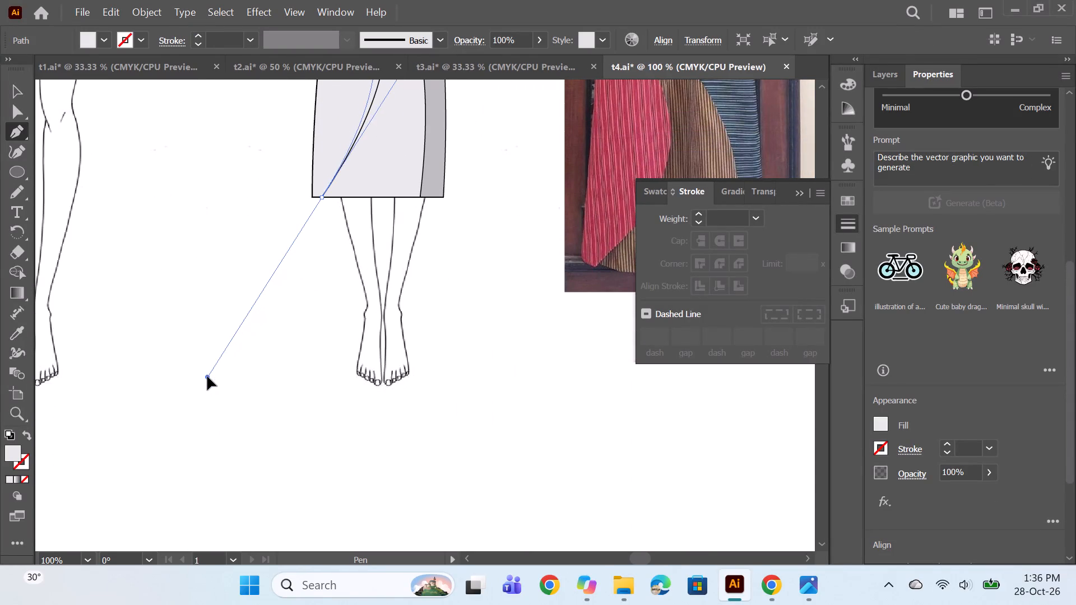
pyautogui.moveTo(207, 376); pyautogui.dragTo(191, 379)
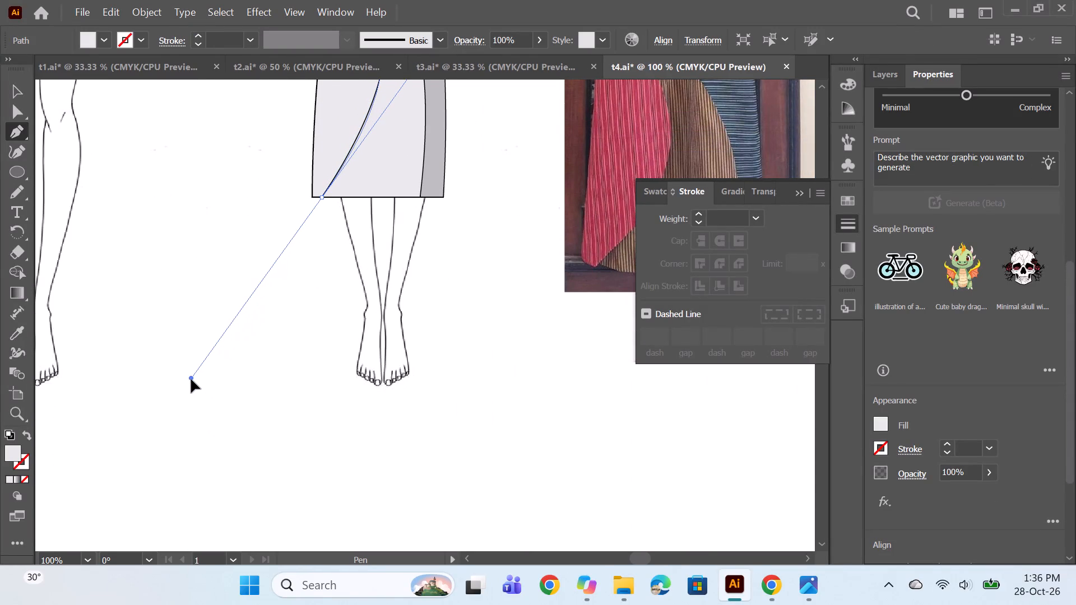
pyautogui.moveTo(191, 379); pyautogui.dragTo(191, 387)
# Adjust the hem point's incoming handle so the new path matches the band's inner curve.
pyautogui.scroll(6, 361, 268)
pyautogui.scroll(-1, 382, 229)
pyautogui.scroll(12, 382, 229)
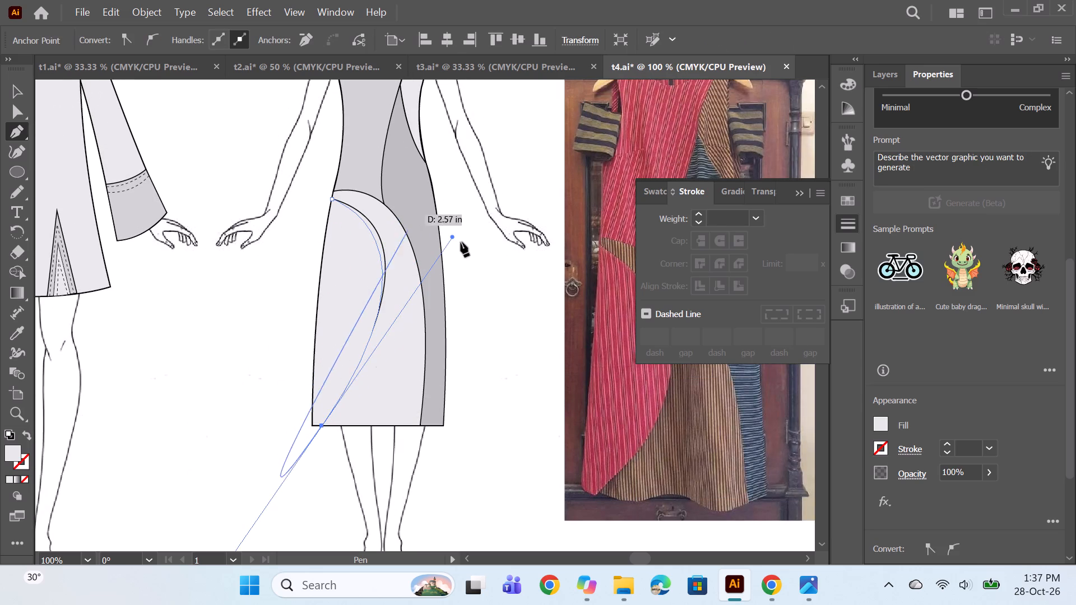
pyautogui.keyDown('alt'); pyautogui.moveTo(452, 237); pyautogui.dragTo(455, 223); pyautogui.keyUp('alt')
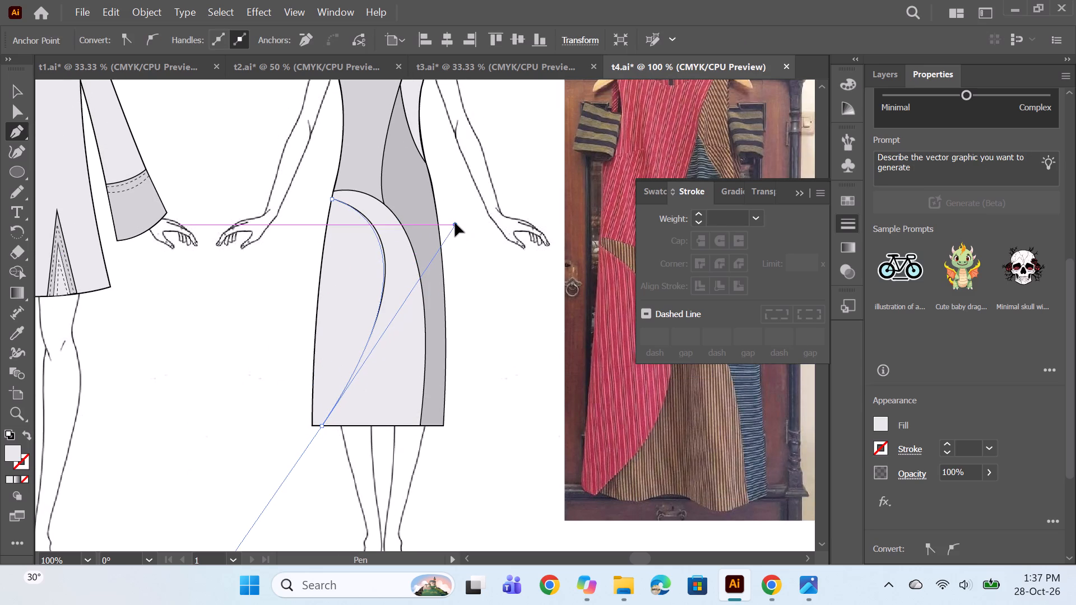
pyautogui.keyDown('alt'); pyautogui.moveTo(455, 223); pyautogui.dragTo(459, 218); pyautogui.keyUp('alt')
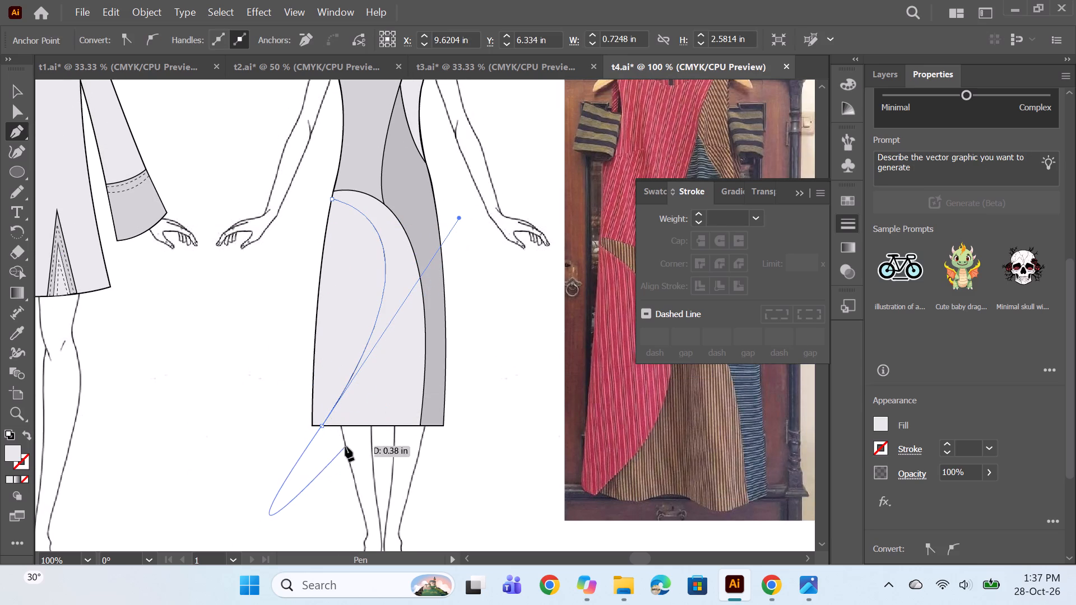
# Remove the hem point's outgoing handle, add the dress's hem corner, and close the path with a curve along the side outline.
pyautogui.keyDown('alt'); pyautogui.click(324, 425); pyautogui.keyUp('alt')
pyautogui.click(313, 426)
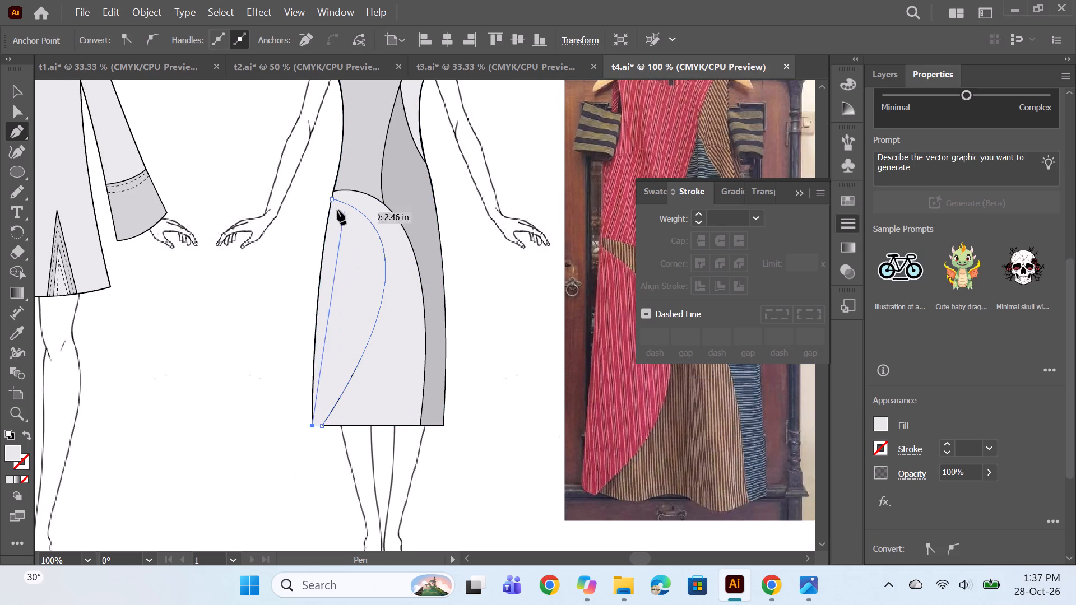
pyautogui.moveTo(330, 198); pyautogui.dragTo(344, 109)
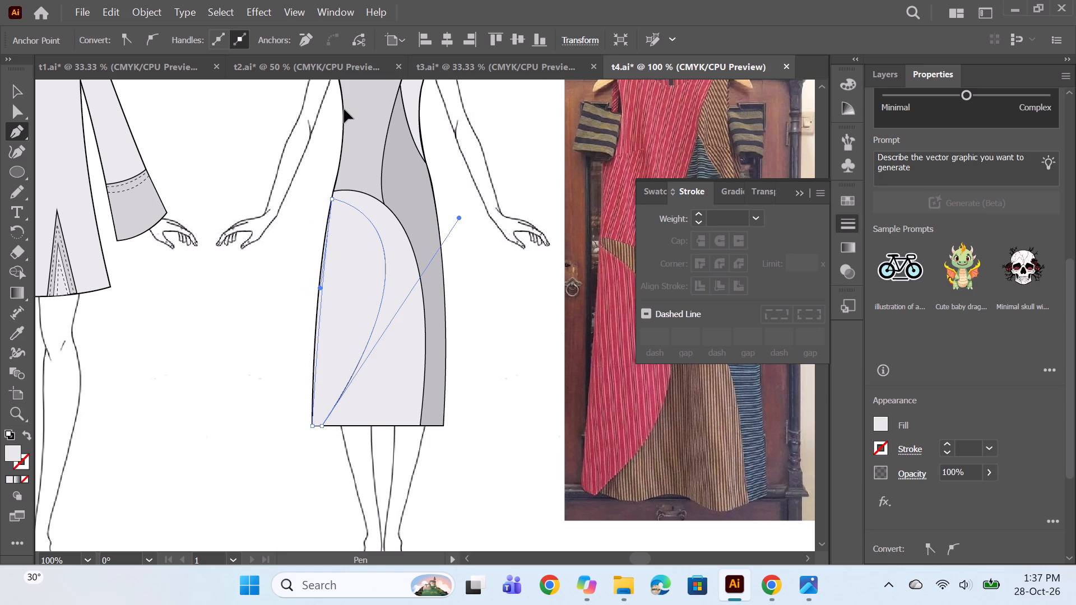
pyautogui.moveTo(344, 109); pyautogui.dragTo(353, 110)
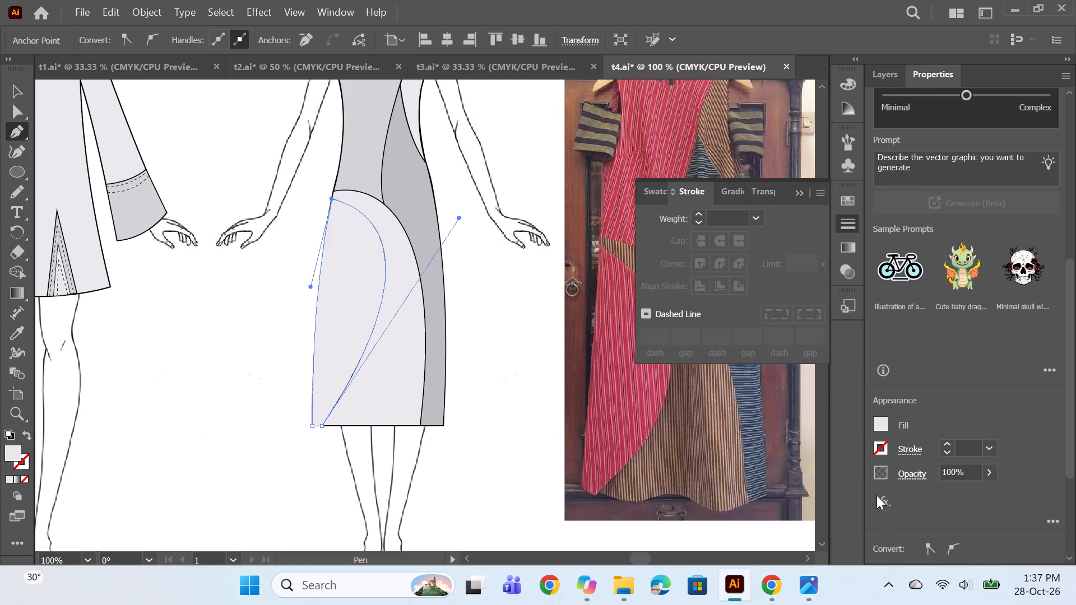
# Set the new lower side panel's stroke to 0.75 pt.
pyautogui.tripleClick(945, 448)
pyautogui.click(945, 448)
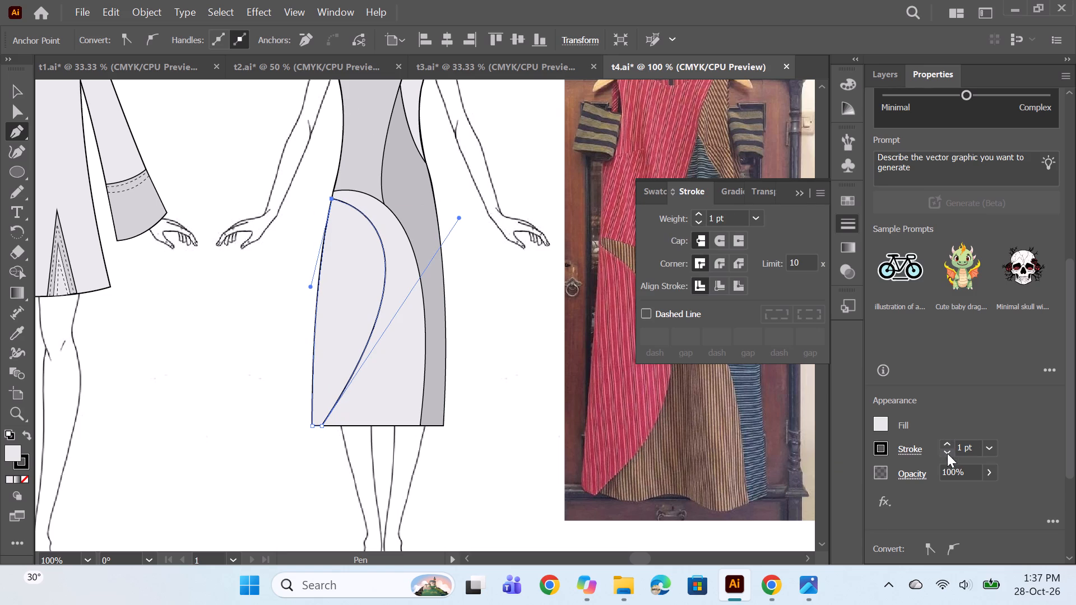
pyautogui.click(947, 453)
# Fill the lower side panel with the light-medium grey used on the opposite side panel, and deselect it.
pyautogui.click(887, 425)
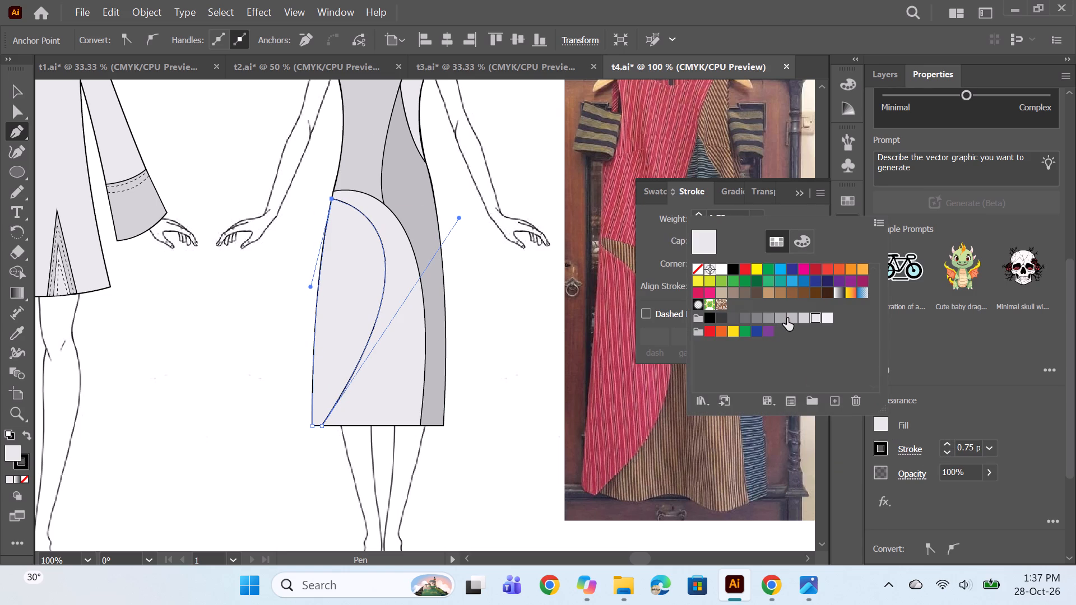
pyautogui.click(789, 319)
pyautogui.click(780, 321)
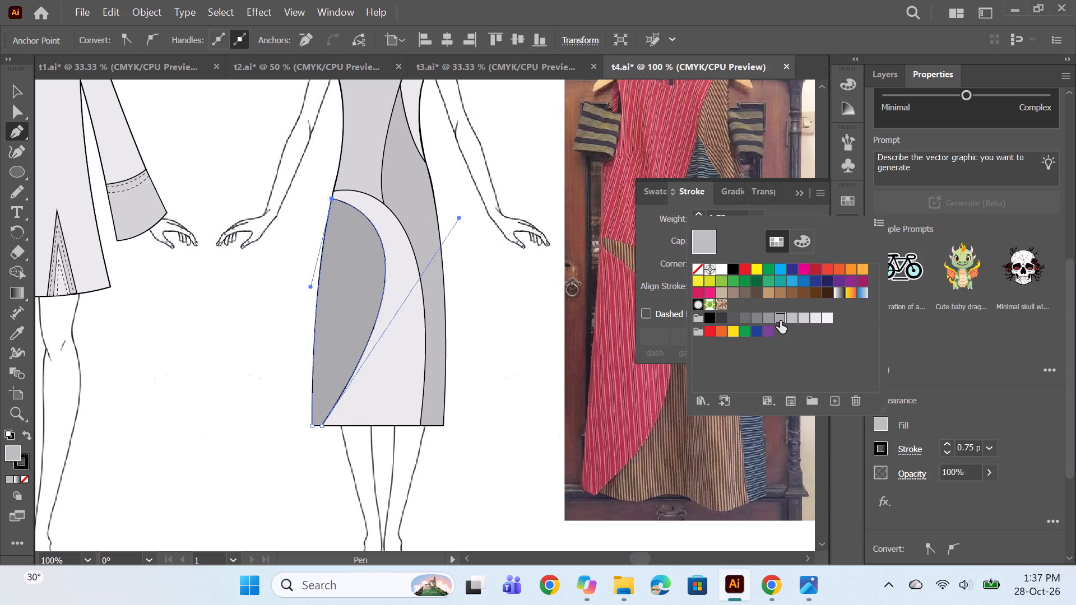
pyautogui.scroll(8, 628, 303)
pyautogui.click(790, 319)
pyautogui.keyDown('ctrl'); pyautogui.click(200, 324); pyautogui.keyUp('ctrl')
pyautogui.keyDown('alt'); pyautogui.scroll(-2, 413, 307); pyautogui.keyUp('alt')
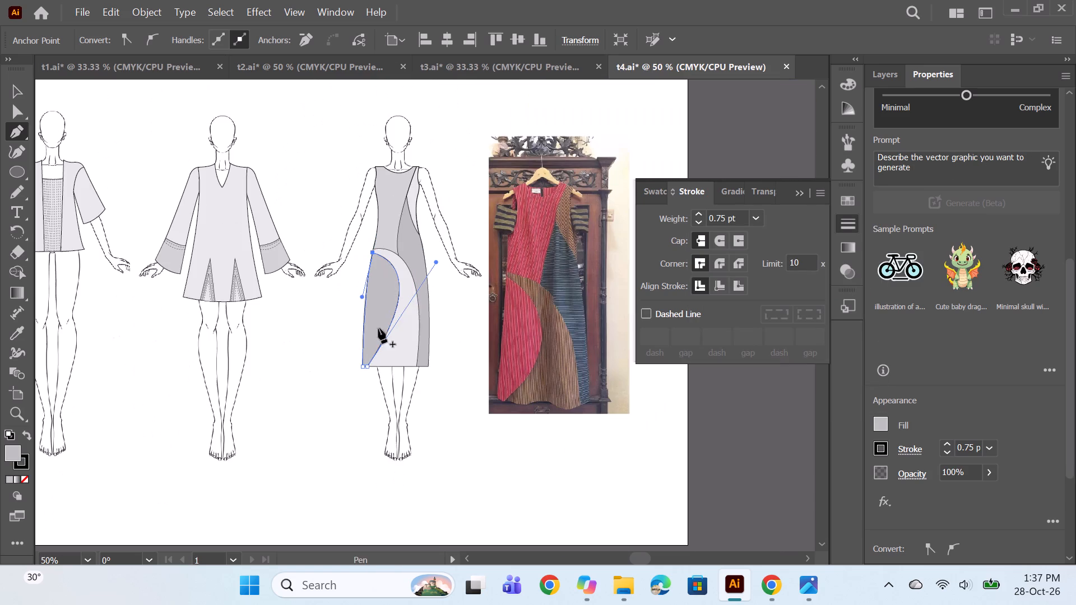
pyautogui.keyDown('ctrl'); pyautogui.click(306, 341); pyautogui.keyUp('ctrl')
# Draw a curved path in the pale lower band, from the side edge to the hem, closely following the band's inner seam.
pyautogui.keyDown('alt'); pyautogui.scroll(1, 439, 292); pyautogui.keyUp('alt')
pyautogui.scroll(-1, 439, 292)
pyautogui.scroll(8, 439, 292)
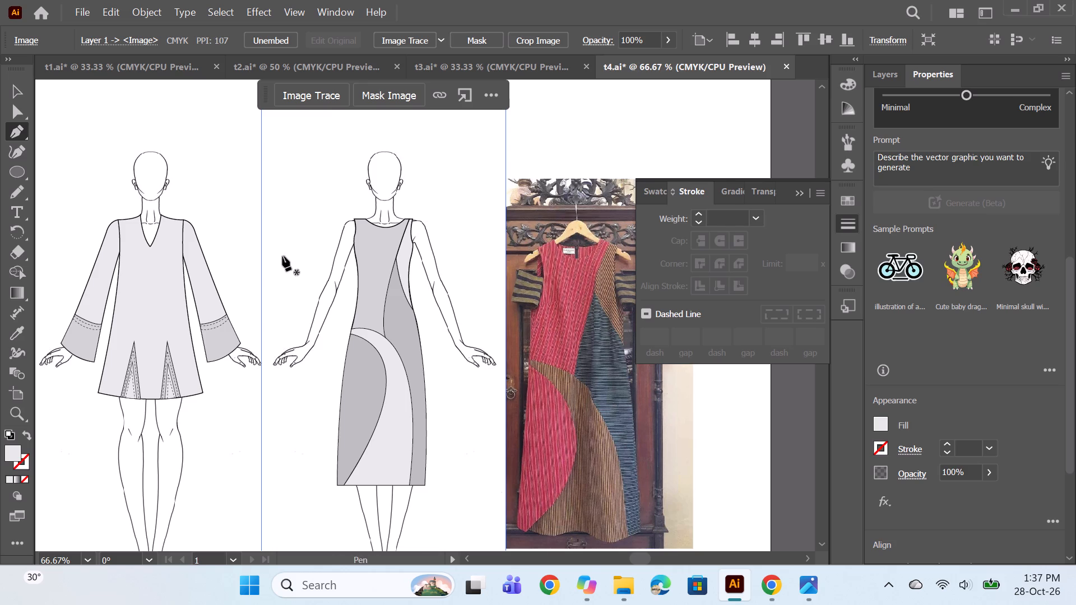
pyautogui.keyDown('alt'); pyautogui.scroll(2, 443, 307); pyautogui.keyUp('alt')
pyautogui.click(20, 138)
pyautogui.scroll(-5, 154, 228)
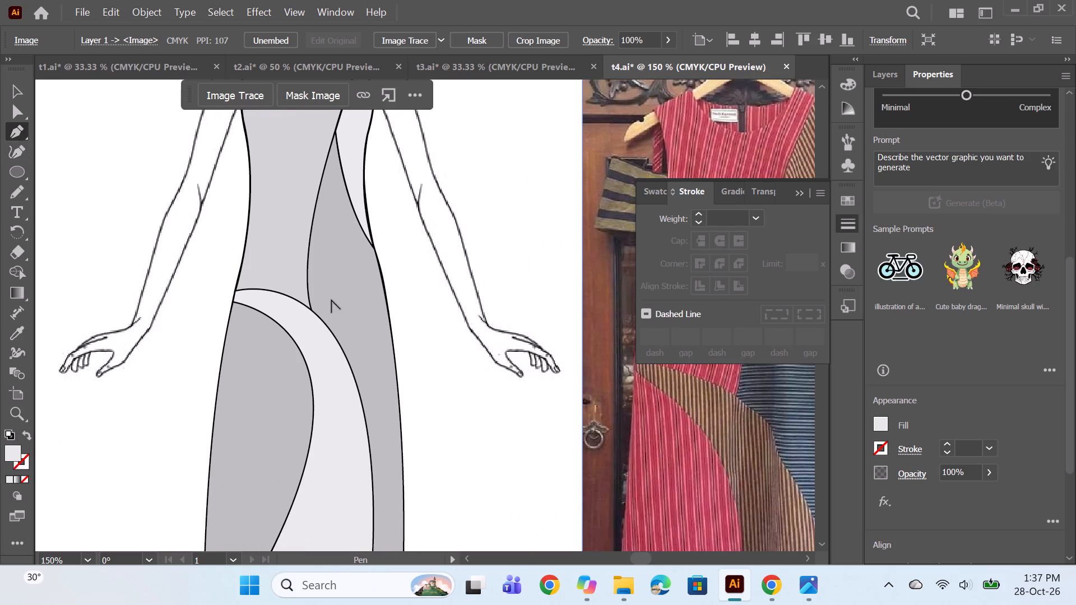
pyautogui.keyDown('alt'); pyautogui.scroll(-2, 331, 300); pyautogui.keyUp('alt')
pyautogui.scroll(3, 328, 301)
pyautogui.scroll(-4, 319, 311)
pyautogui.keyDown('alt'); pyautogui.scroll(1, 293, 281); pyautogui.keyUp('alt')
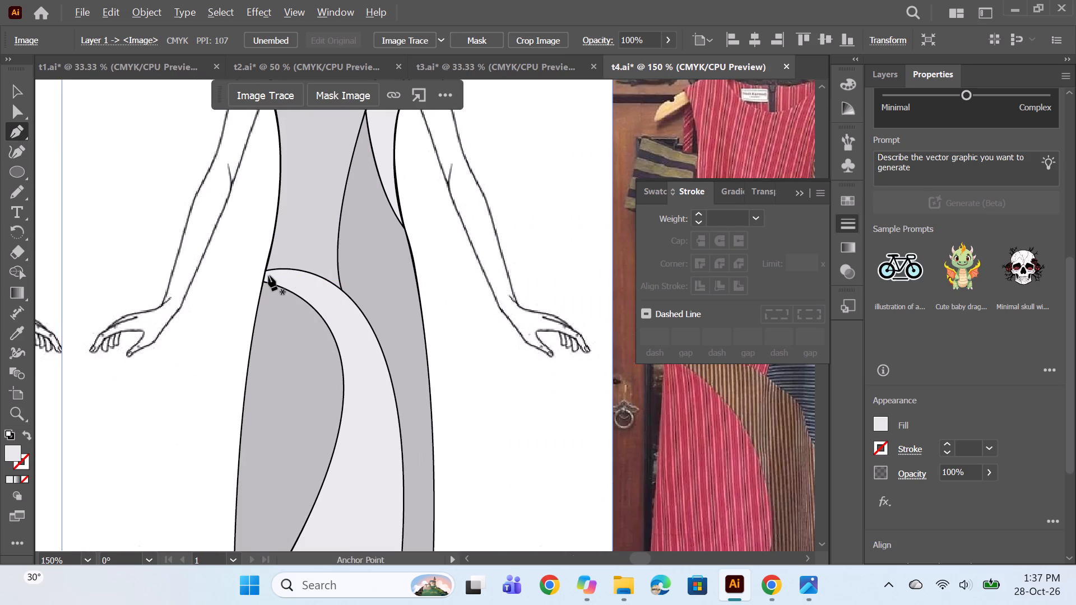
pyautogui.click(263, 277)
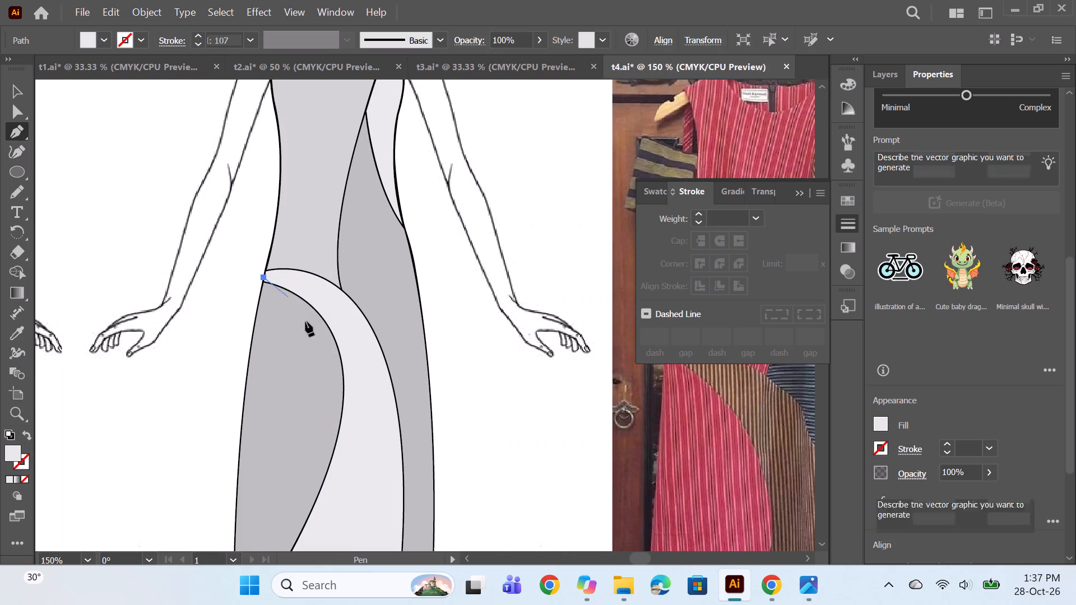
pyautogui.scroll(-7, 346, 297)
pyautogui.keyDown('alt'); pyautogui.scroll(-1, 352, 301); pyautogui.keyUp('alt')
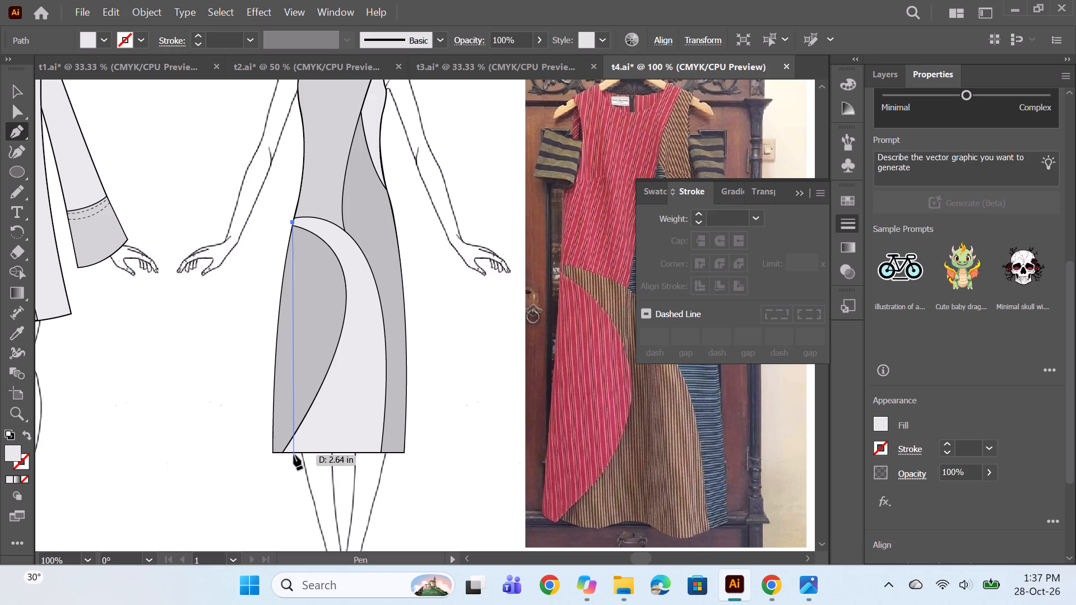
pyautogui.moveTo(289, 453); pyautogui.dragTo(163, 577)
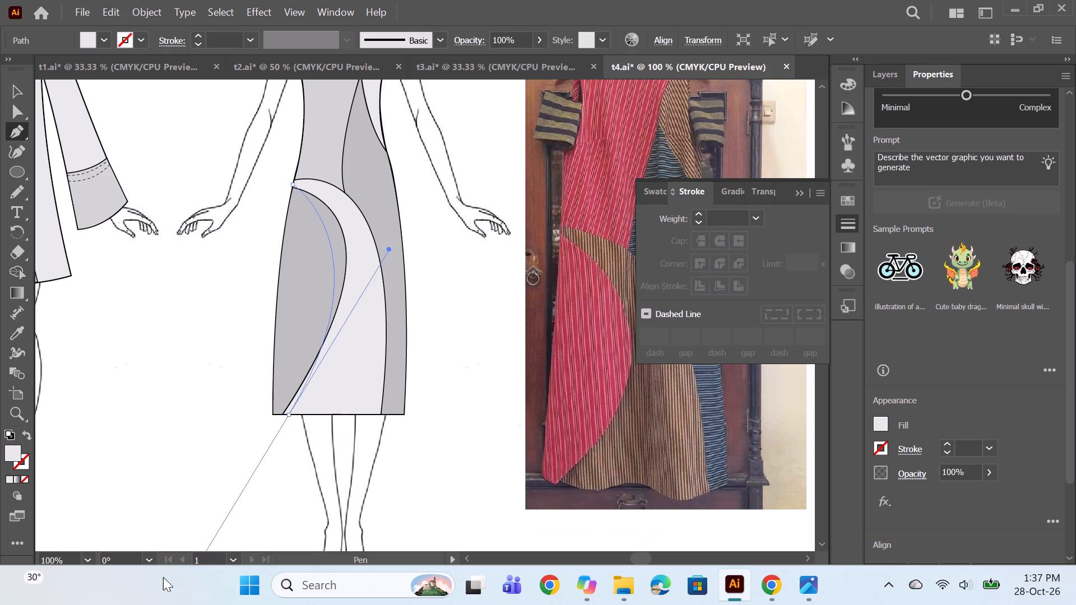
pyautogui.moveTo(163, 577); pyautogui.dragTo(159, 475)
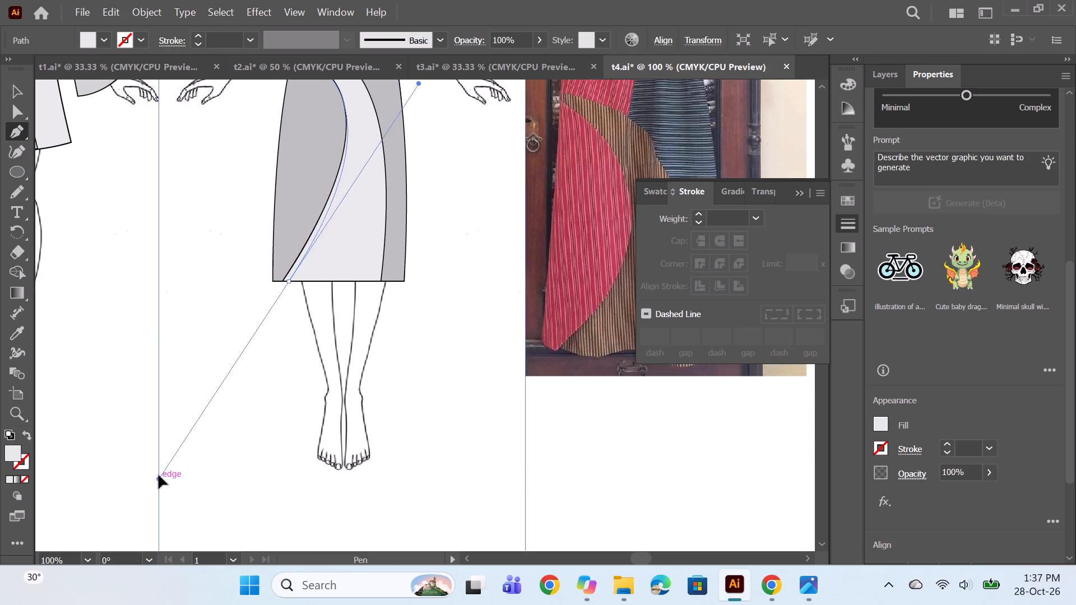
pyautogui.moveTo(159, 475); pyautogui.dragTo(154, 494)
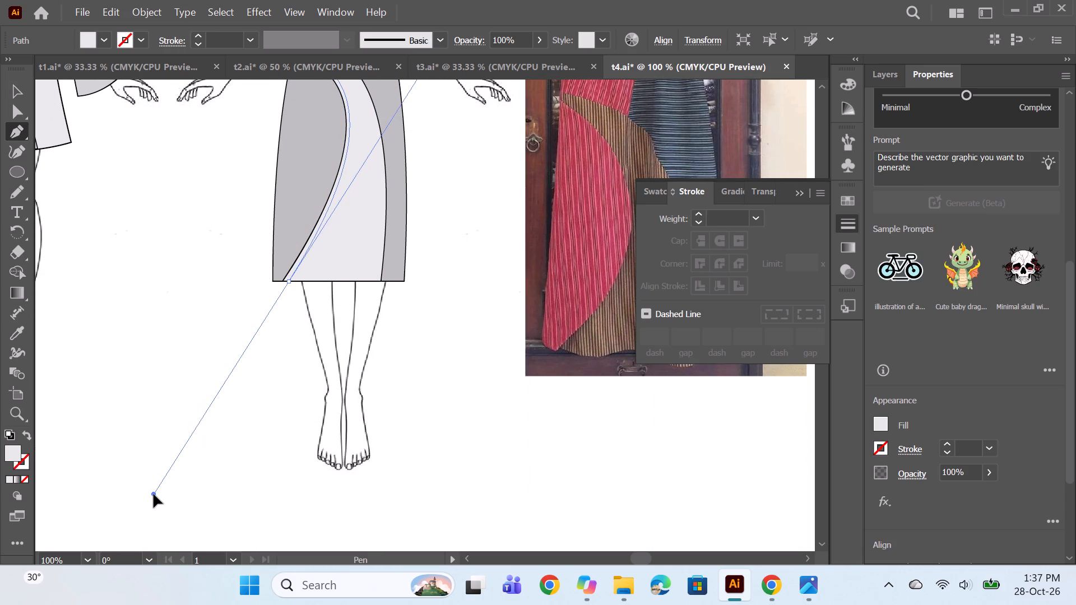
pyautogui.moveTo(154, 494); pyautogui.dragTo(154, 495)
# Remove the new curve's fill, give it a 0.5 pt dashed stroke as a stitch line, and deselect it.
pyautogui.scroll(6, 389, 346)
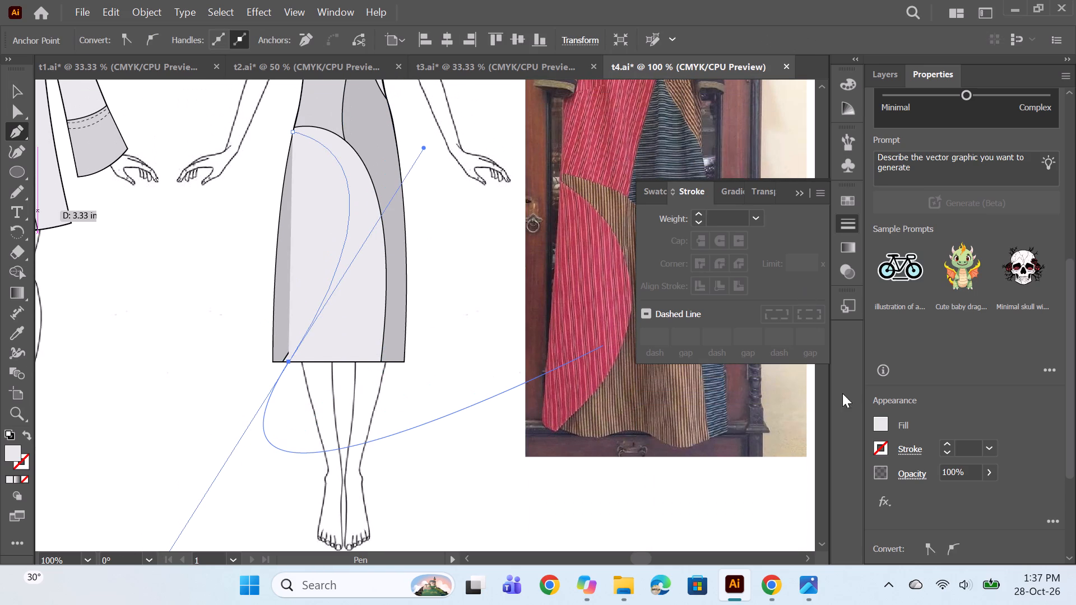
pyautogui.click(883, 426)
pyautogui.click(701, 271)
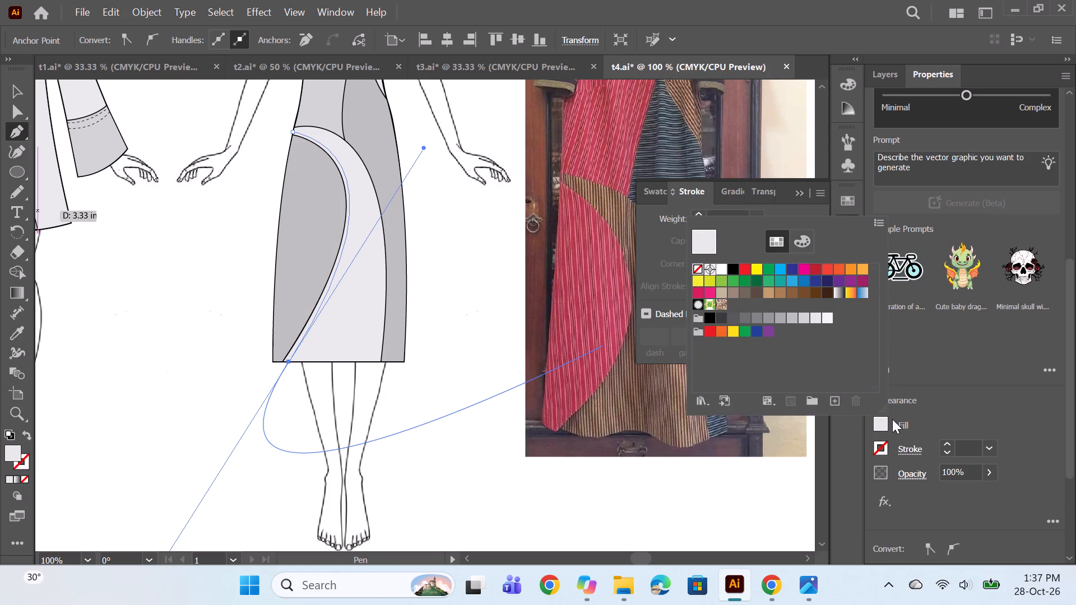
pyautogui.click(949, 445)
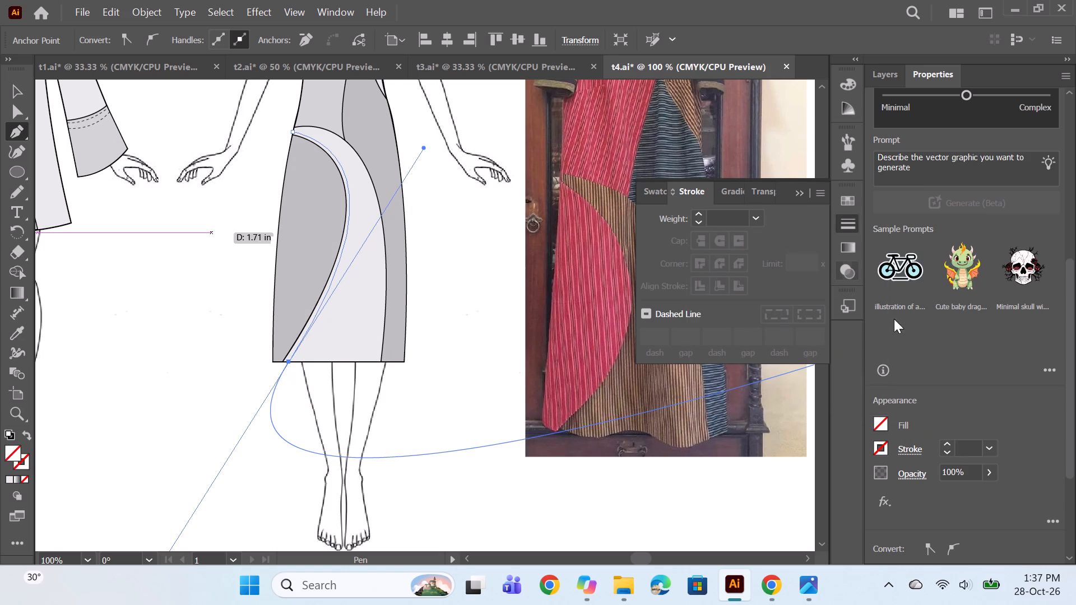
pyautogui.doubleClick(697, 218)
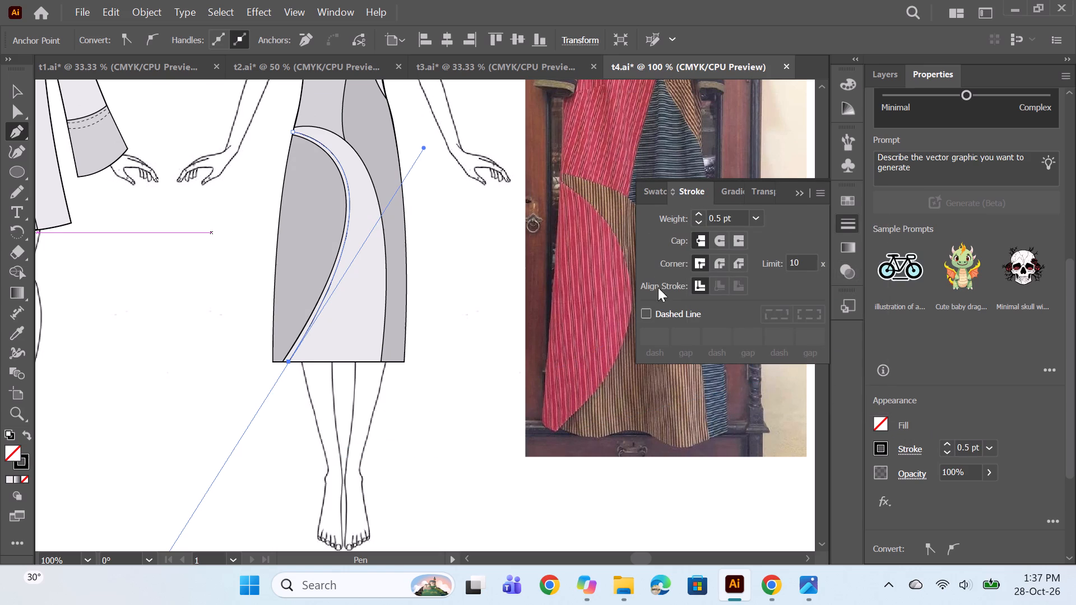
pyautogui.click(644, 312)
pyautogui.scroll(4, 373, 236)
pyautogui.keyDown('ctrl'); pyautogui.click(415, 336); pyautogui.keyUp('ctrl')
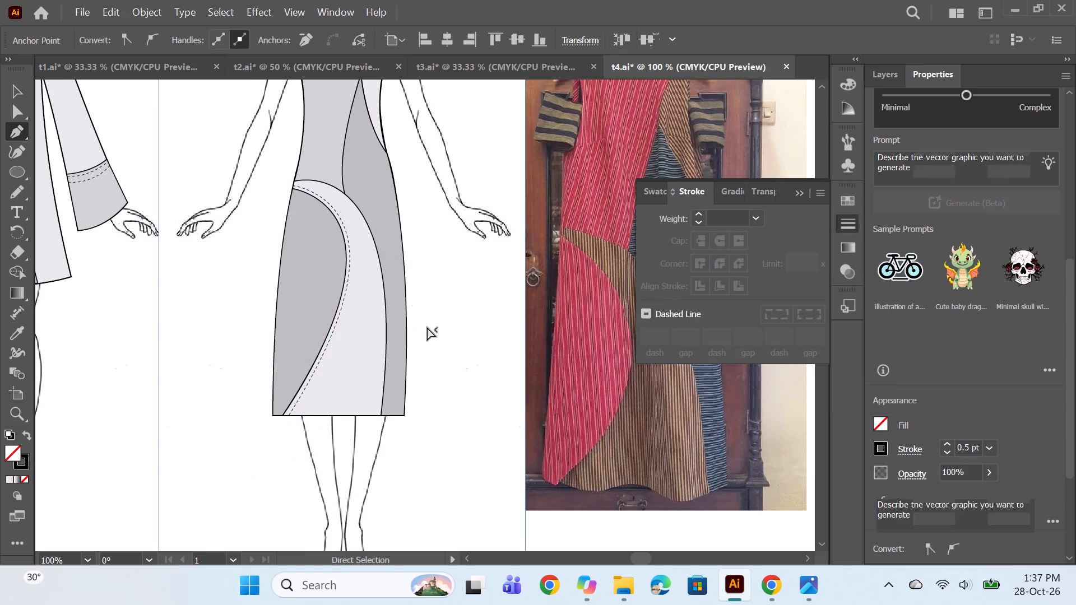
# Draw a second curved path from the band's side edge to the hem, just outside the first stitch line.
pyautogui.keyDown('alt'); pyautogui.scroll(2, 340, 206); pyautogui.keyUp('alt')
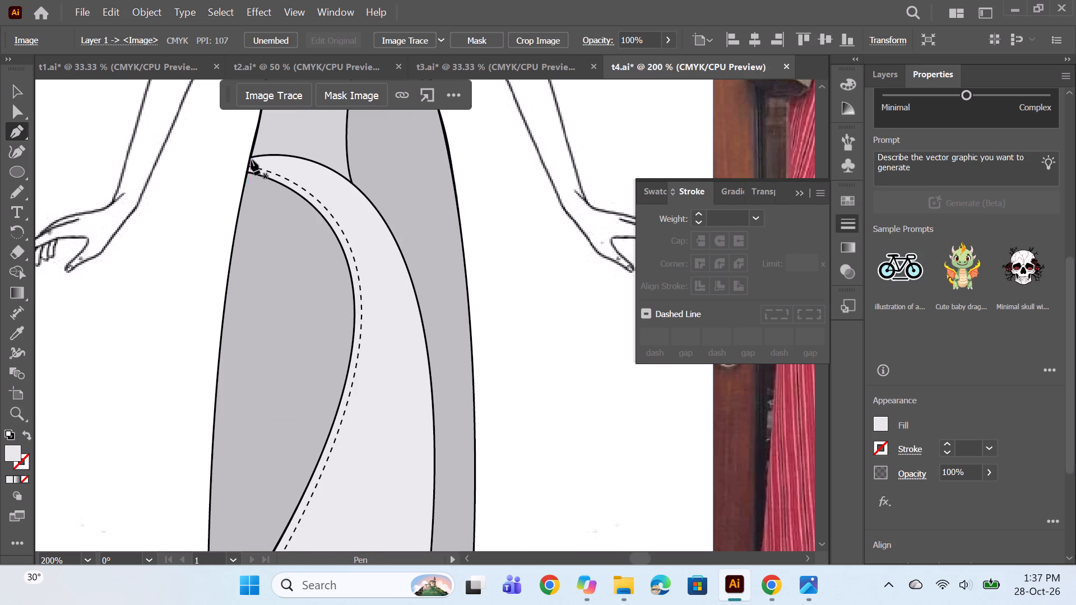
pyautogui.keyDown('alt'); pyautogui.scroll(2, 252, 161); pyautogui.keyUp('alt')
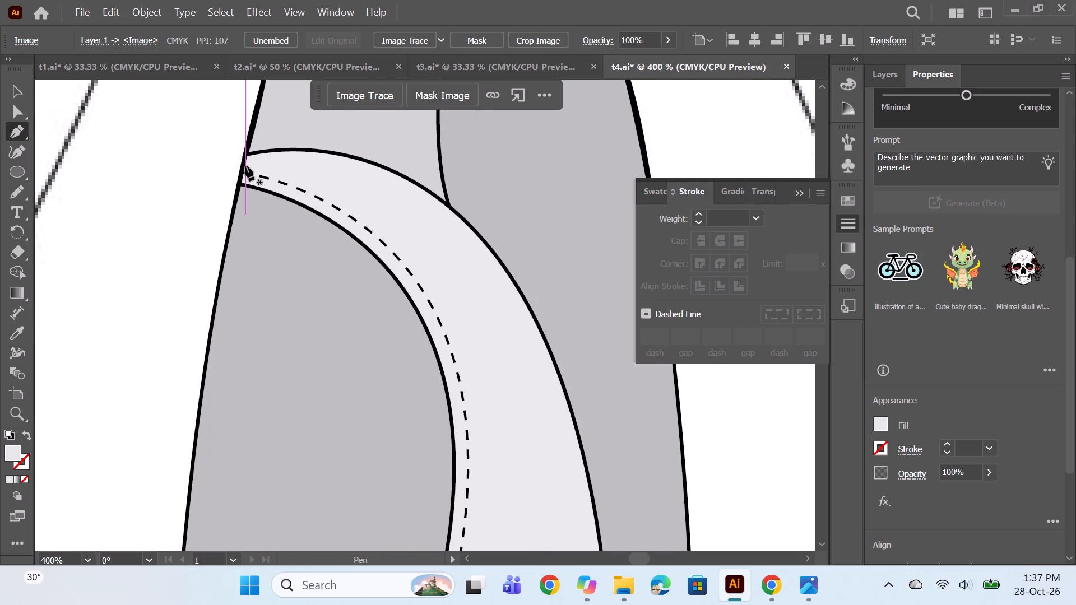
pyautogui.click(243, 165)
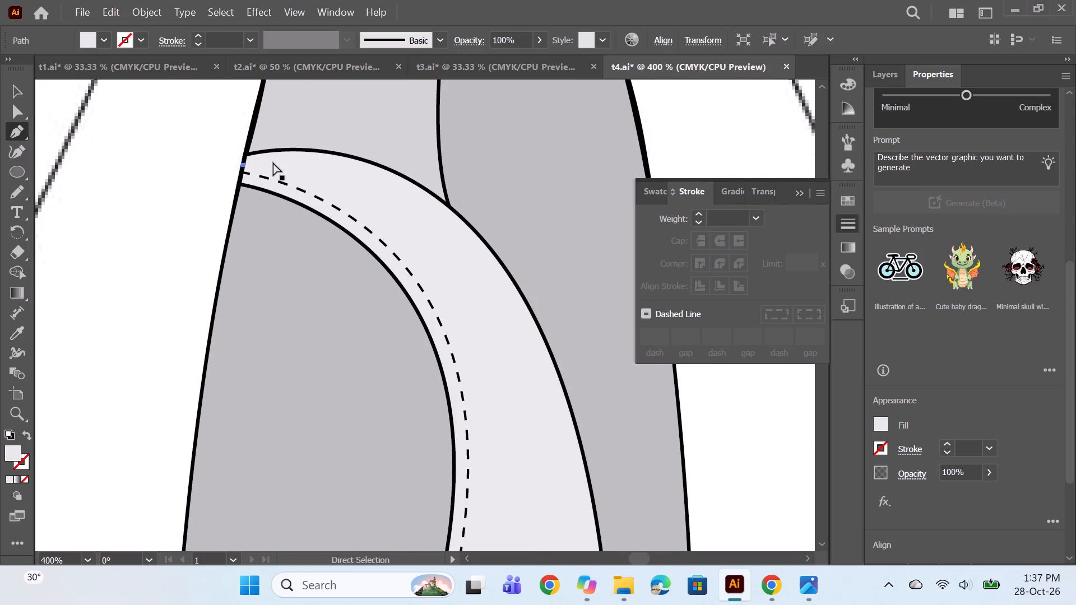
pyautogui.hotkey('ctrl', 'z')
pyautogui.click(244, 161)
pyautogui.keyDown('alt'); pyautogui.scroll(-2, 341, 170); pyautogui.keyUp('alt')
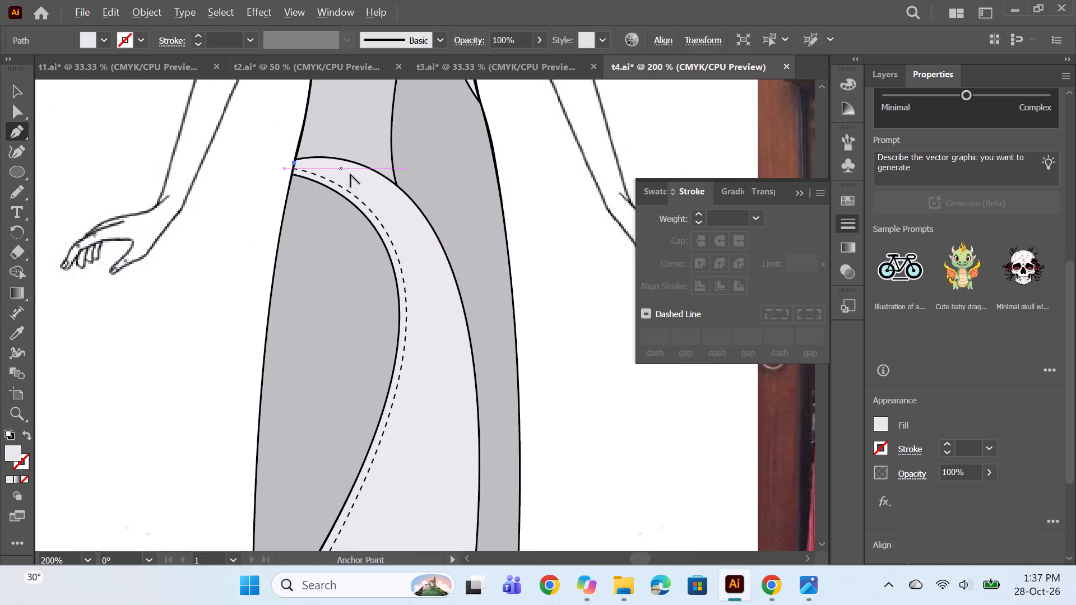
pyautogui.keyDown('alt'); pyautogui.scroll(-2, 358, 178); pyautogui.keyUp('alt')
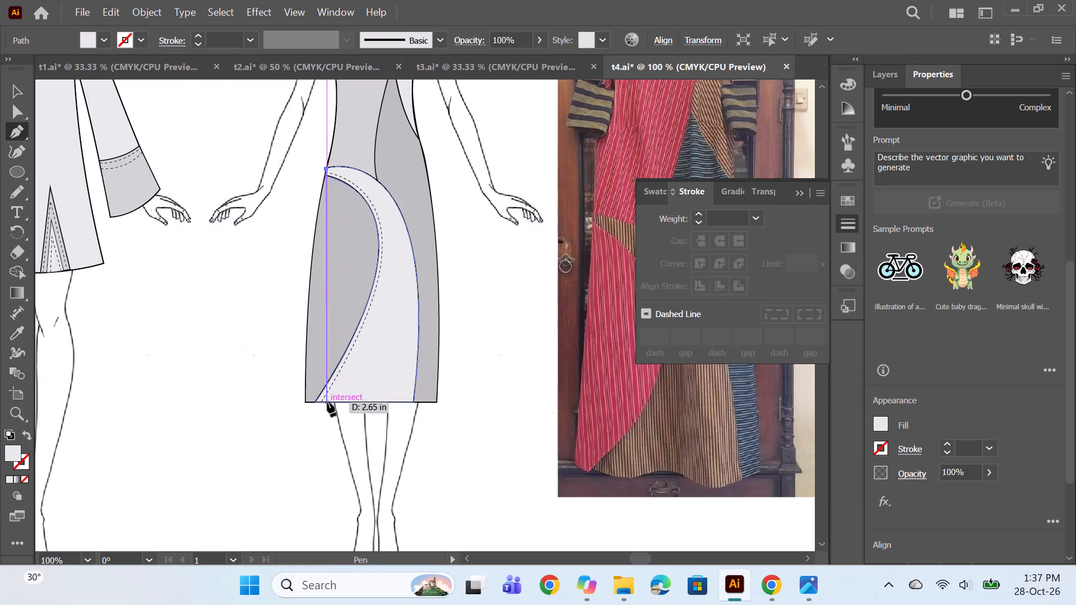
pyautogui.moveTo(328, 401); pyautogui.dragTo(199, 541)
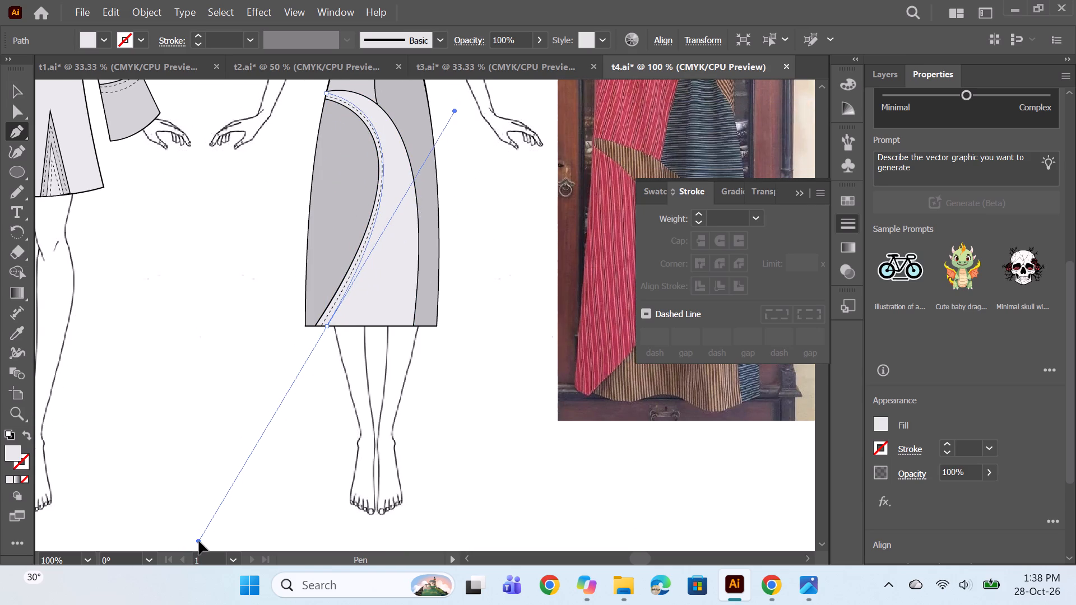
pyautogui.moveTo(199, 541); pyautogui.dragTo(178, 551)
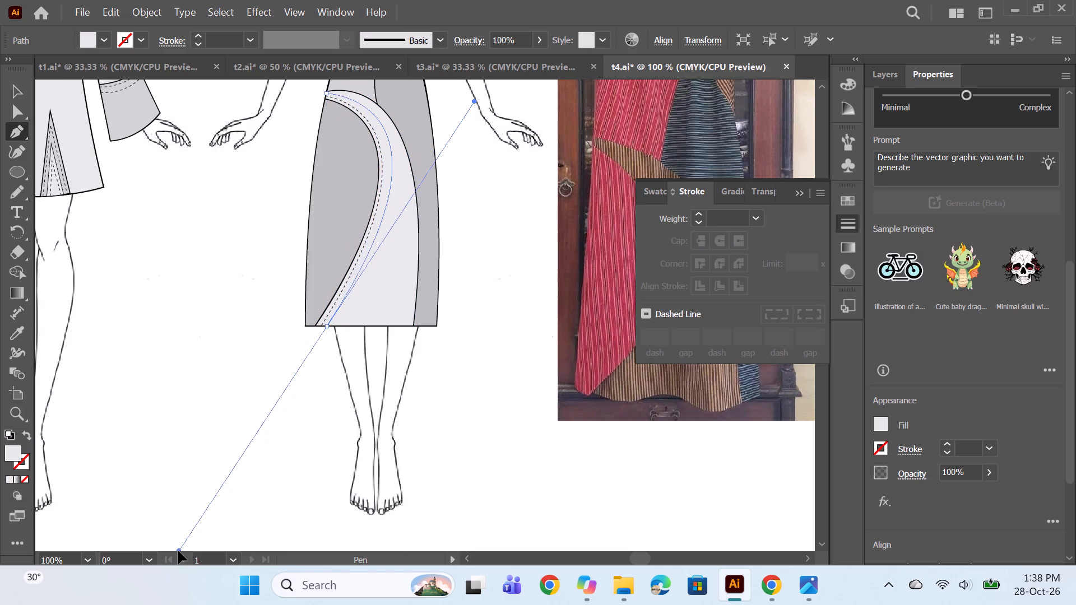
pyautogui.moveTo(178, 551); pyautogui.dragTo(185, 478)
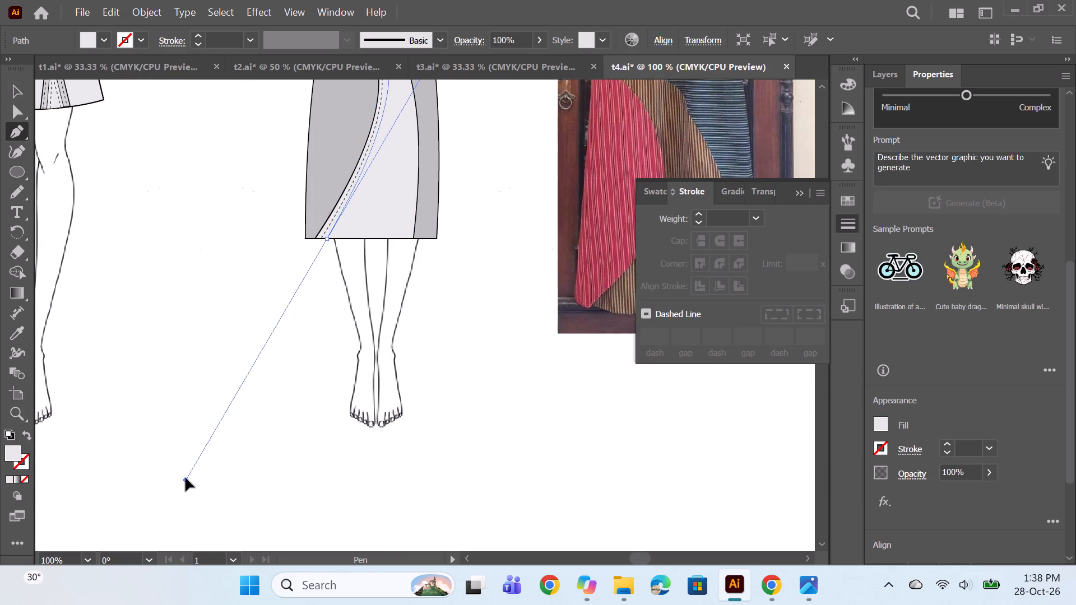
pyautogui.moveTo(185, 478); pyautogui.dragTo(188, 457)
# Remove the second curve's fill and give it a 0.5 pt stroke with 2 pt dashes.
pyautogui.scroll(15, 296, 356)
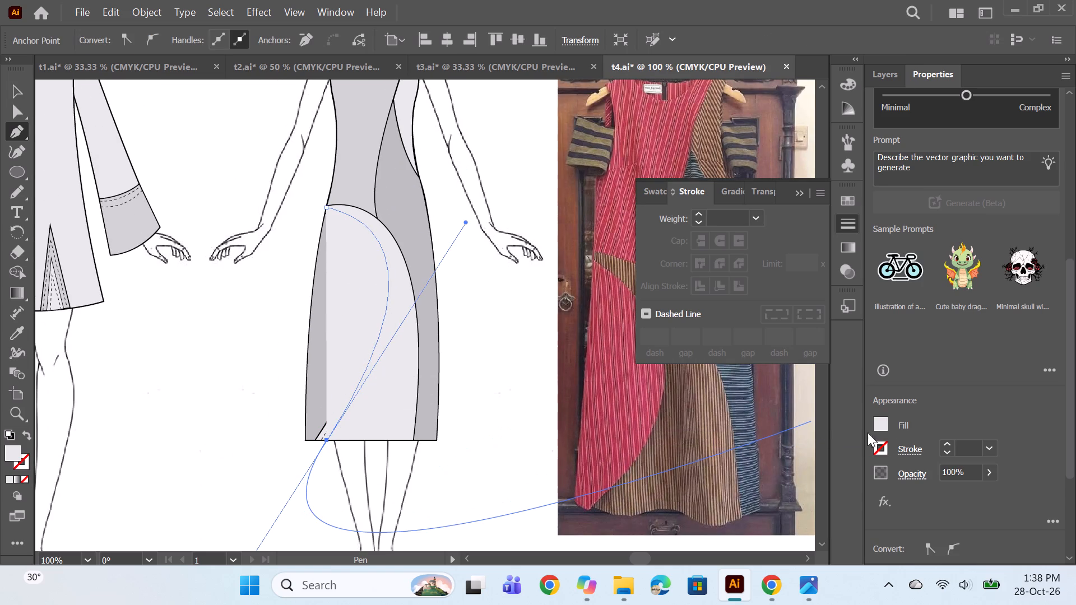
pyautogui.click(875, 426)
pyautogui.click(873, 421)
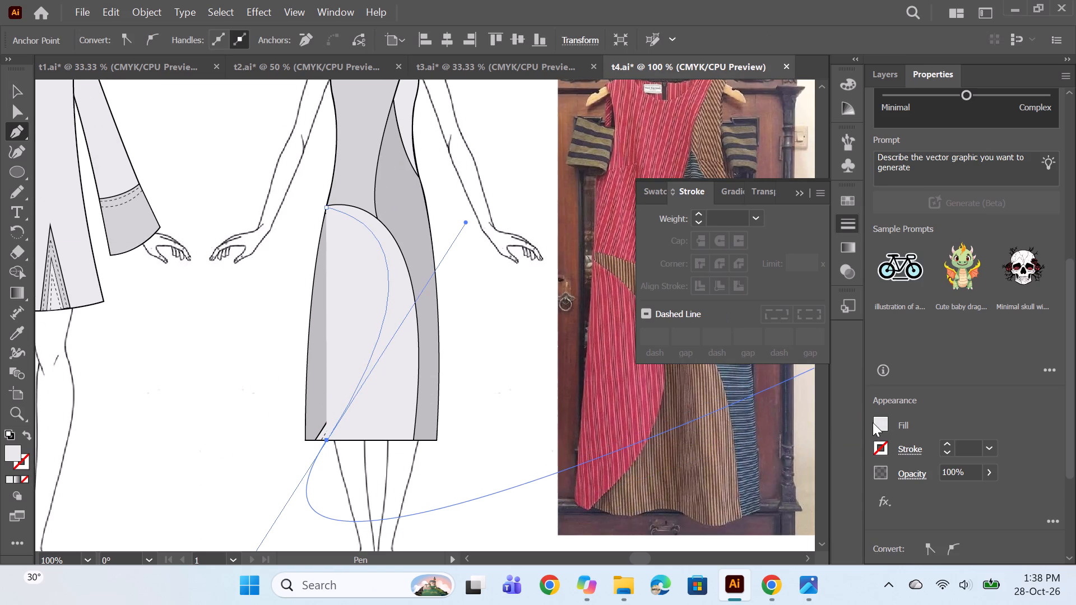
pyautogui.click(881, 429)
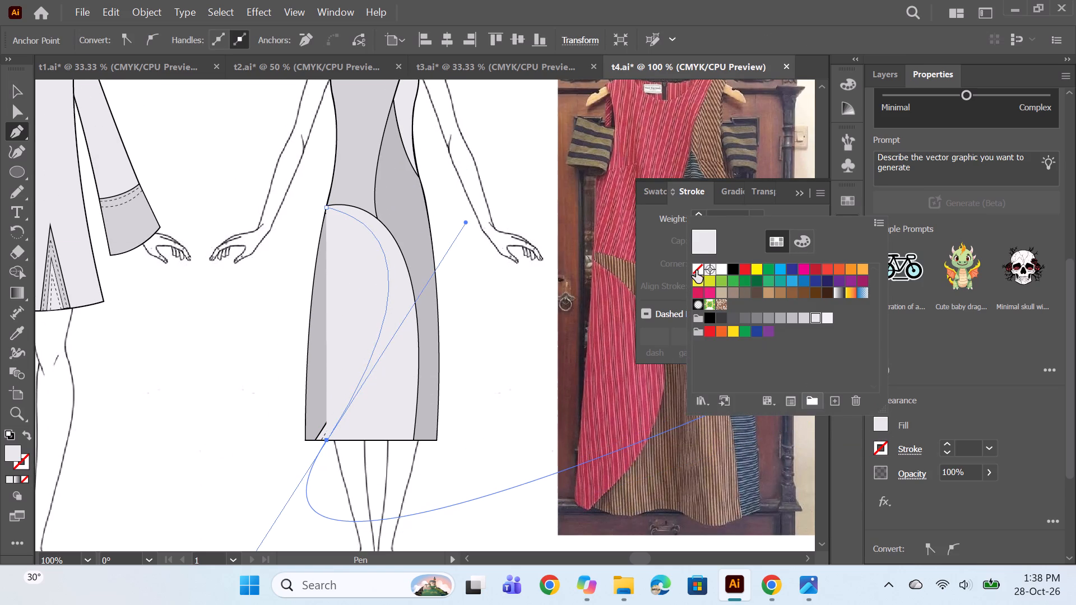
pyautogui.click(696, 271)
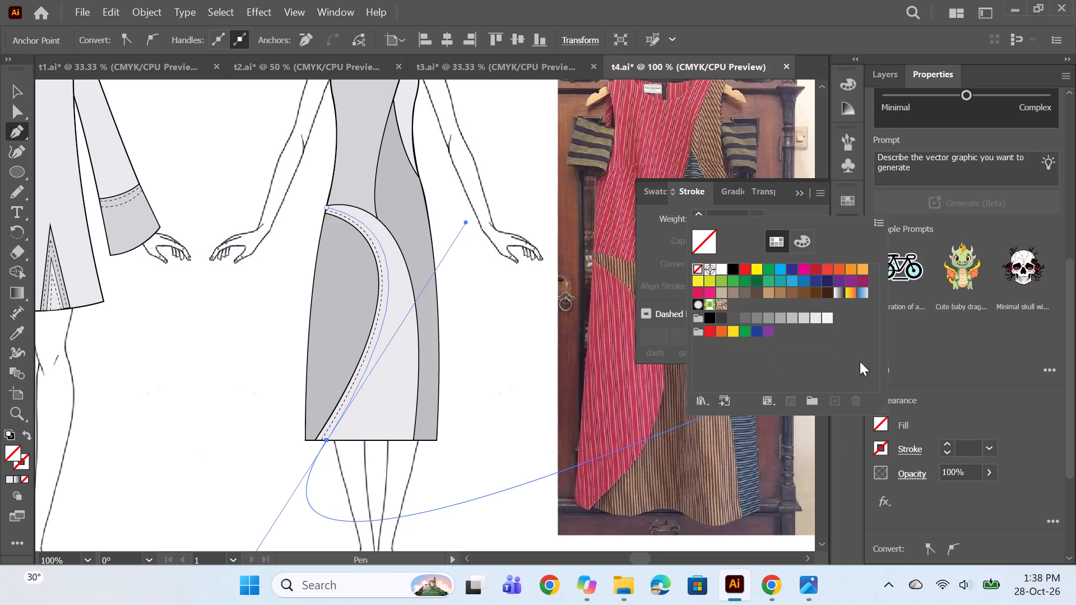
pyautogui.doubleClick(944, 443)
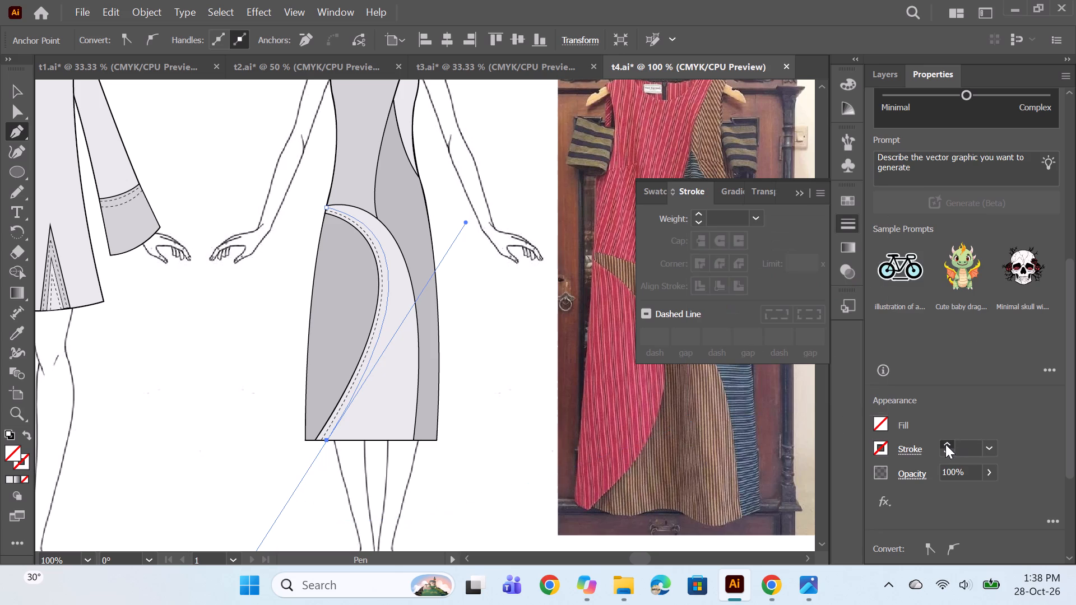
pyautogui.click(945, 444)
pyautogui.click(643, 318)
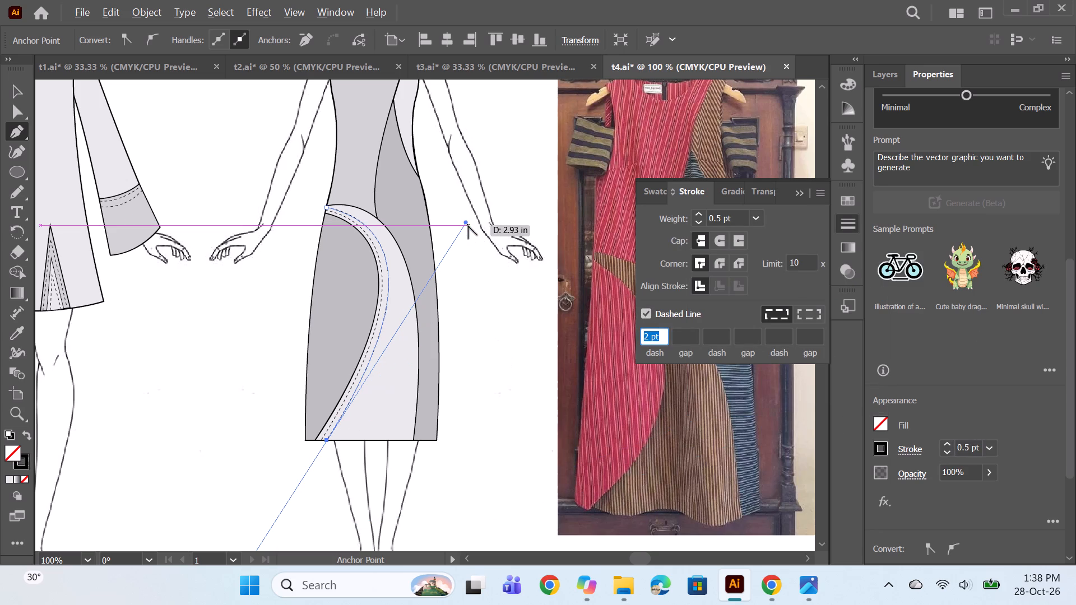
# Adjust the hem point's incoming handle so the second stitch line runs parallel to the first, and deselect it.
pyautogui.keyDown('alt'); pyautogui.moveTo(466, 224); pyautogui.dragTo(466, 229); pyautogui.keyUp('alt')
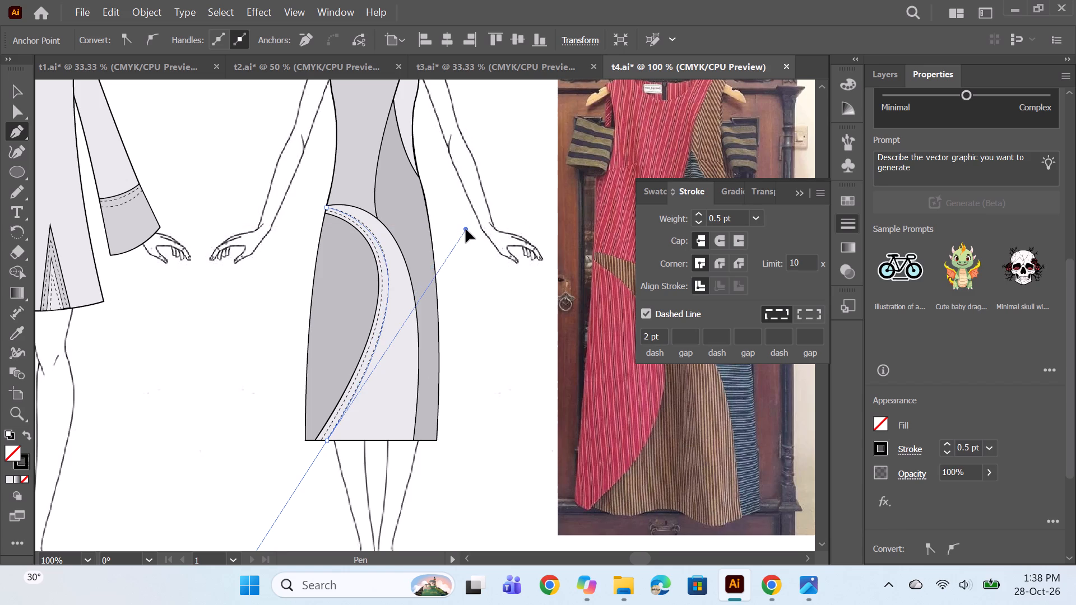
pyautogui.keyDown('alt'); pyautogui.moveTo(466, 229); pyautogui.dragTo(463, 230); pyautogui.keyUp('alt')
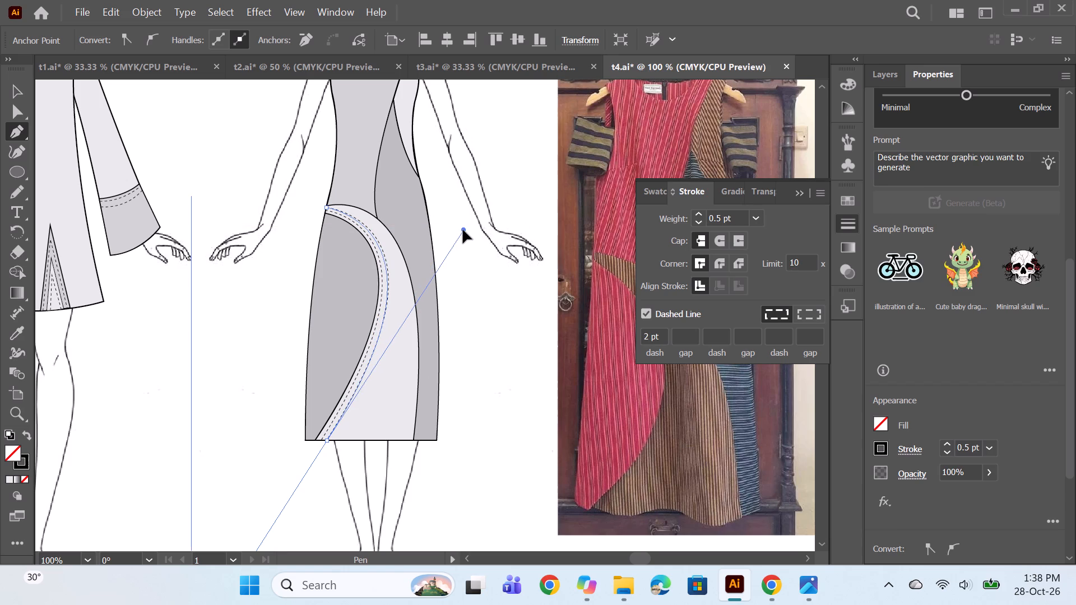
pyautogui.keyDown('alt'); pyautogui.moveTo(463, 230); pyautogui.dragTo(460, 231); pyautogui.keyUp('alt')
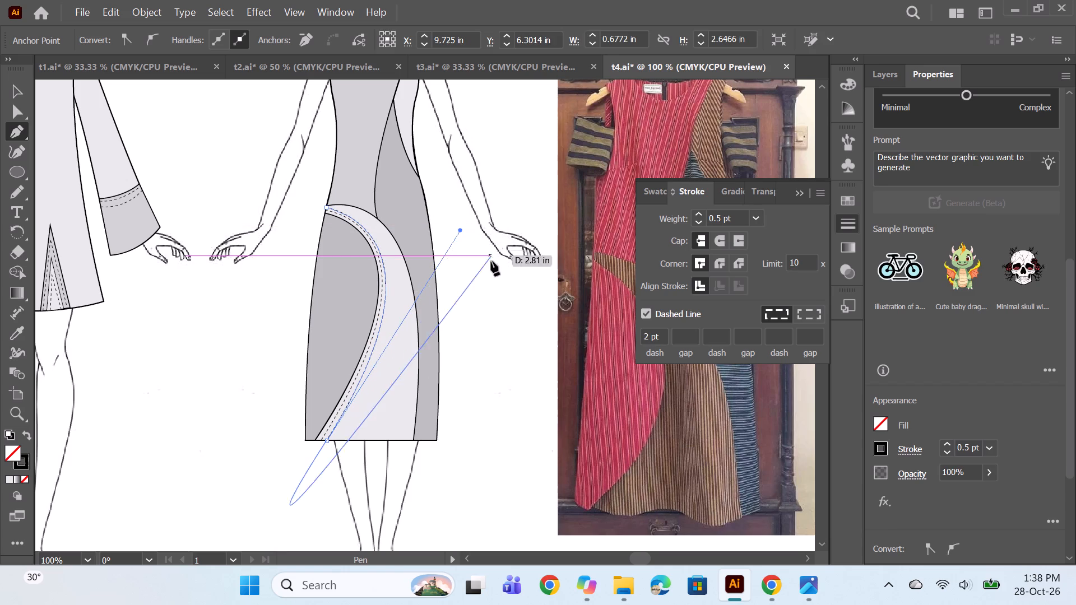
pyautogui.keyDown('ctrl'); pyautogui.click(474, 313); pyautogui.keyUp('ctrl')
# Draw a curved path on the bodice from the shoulder to the band's top edge, just beside the long diagonal seam.
pyautogui.keyDown('alt'); pyautogui.scroll(-1, 440, 262); pyautogui.keyUp('alt')
pyautogui.scroll(6, 435, 260)
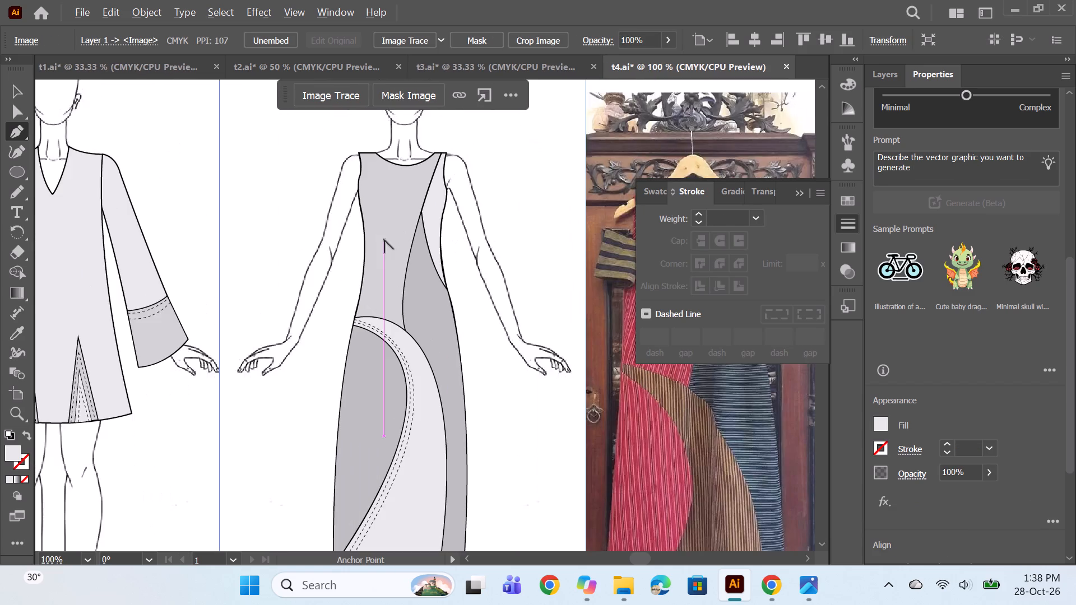
pyautogui.keyDown('alt'); pyautogui.scroll(-1, 384, 240); pyautogui.keyUp('alt')
pyautogui.keyDown('alt'); pyautogui.scroll(1, 378, 227); pyautogui.keyUp('alt')
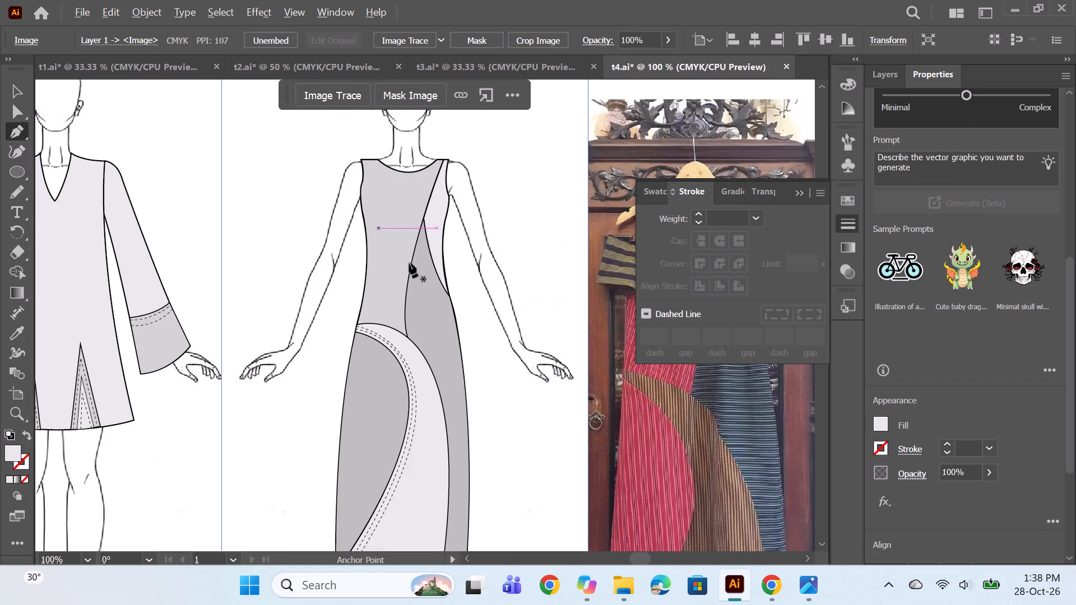
pyautogui.keyDown('alt'); pyautogui.scroll(1, 441, 169); pyautogui.keyUp('alt')
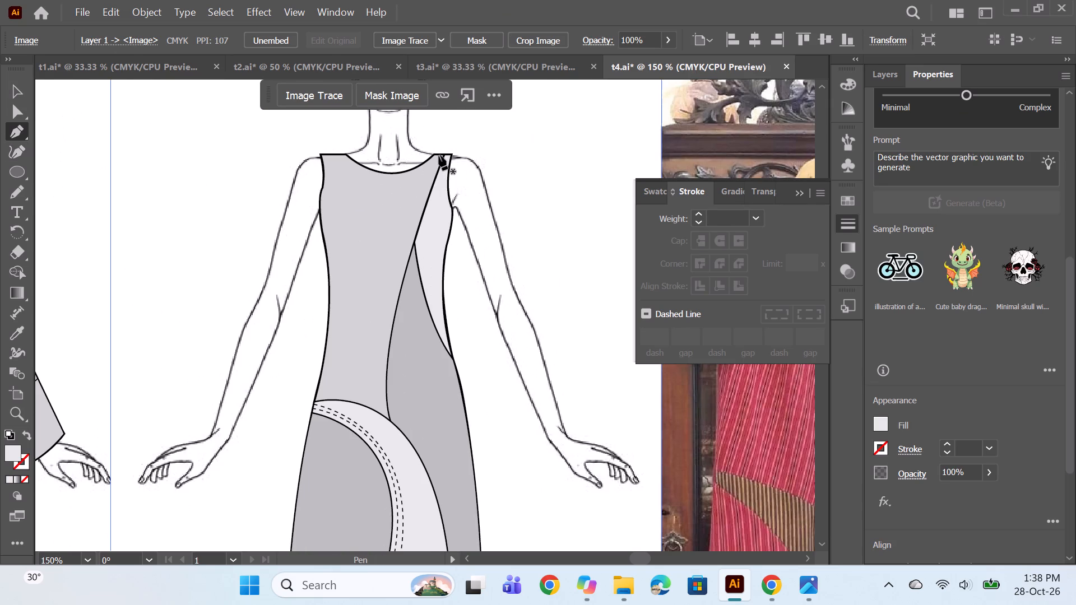
pyautogui.click(439, 153)
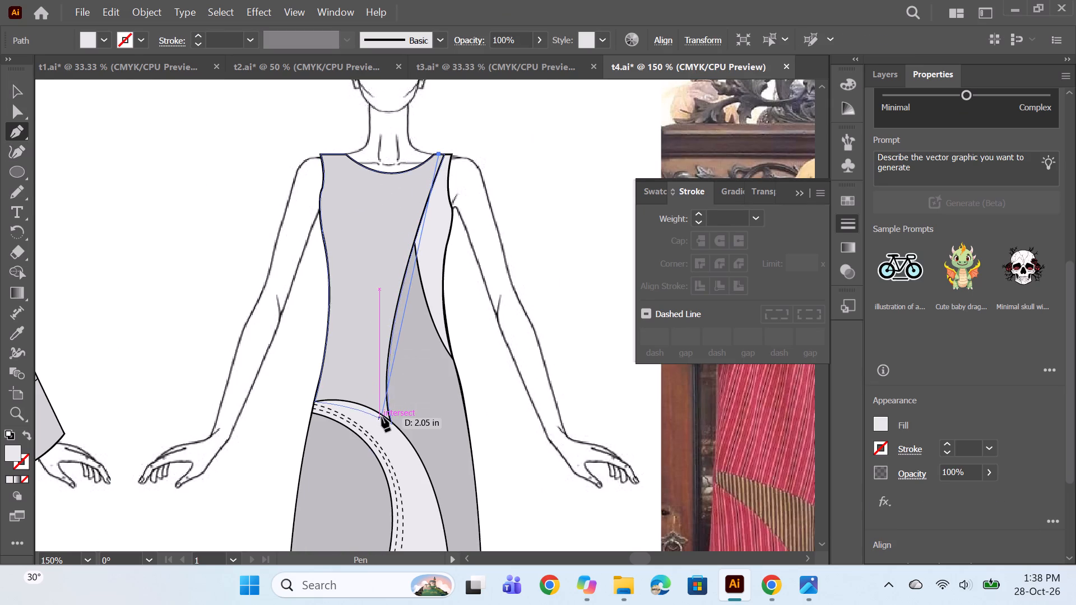
pyautogui.moveTo(382, 417); pyautogui.dragTo(398, 496)
# Remove the bodice curve's fill, give it a dashed 0.5 pt stroke, and deselect it.
pyautogui.click(885, 424)
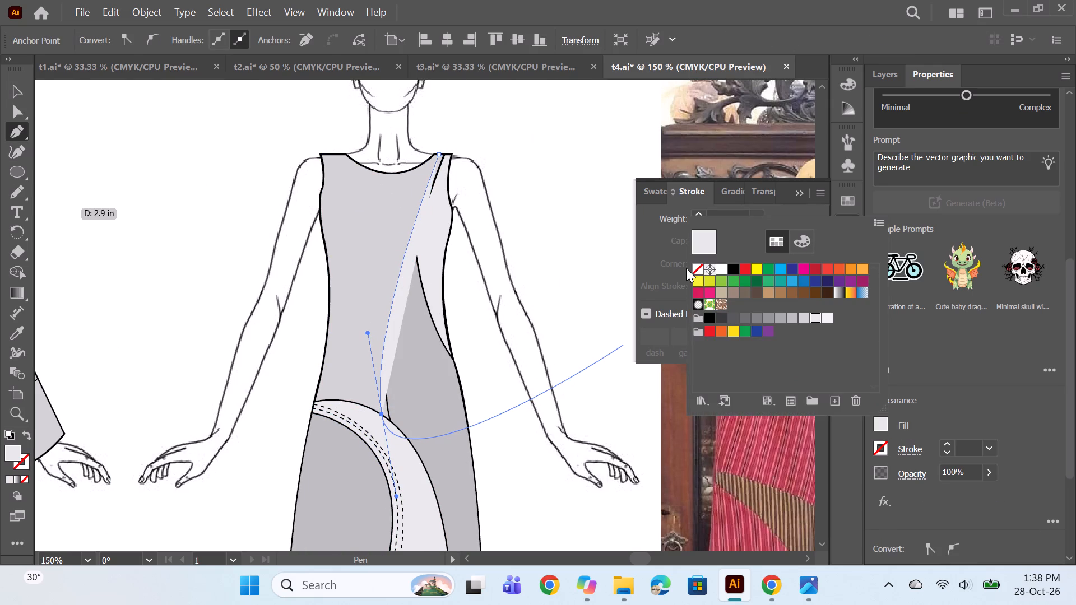
pyautogui.click(701, 269)
pyautogui.doubleClick(946, 444)
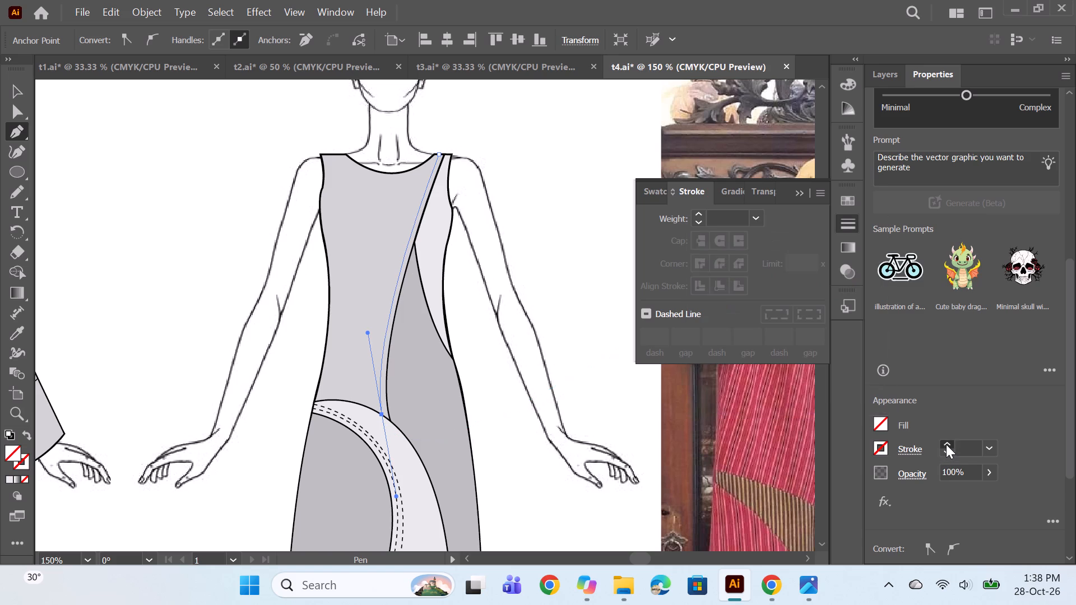
pyautogui.click(946, 444)
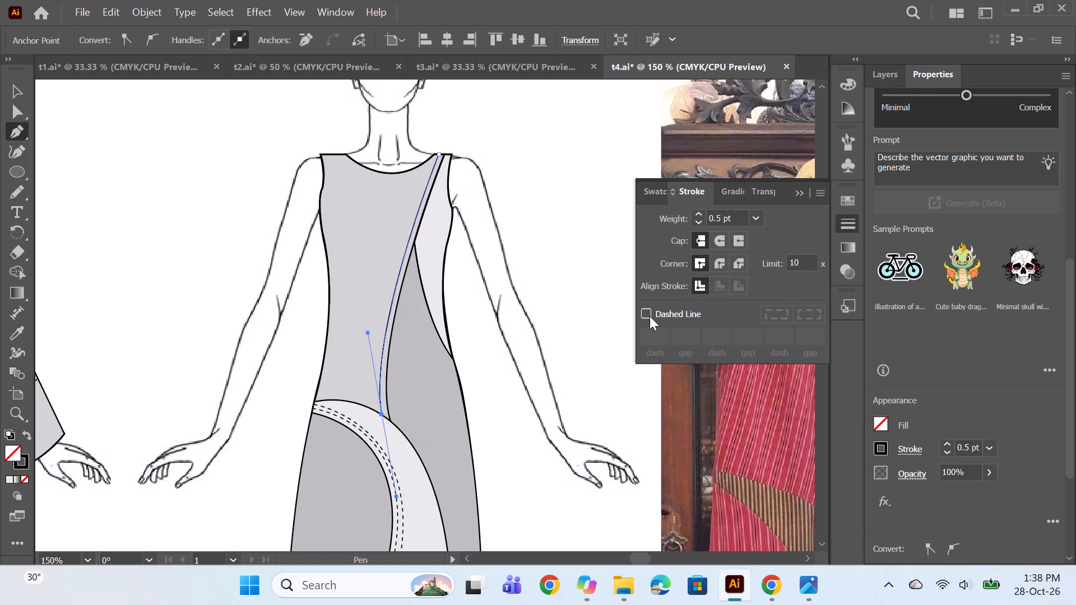
pyautogui.click(650, 316)
pyautogui.keyDown('ctrl'); pyautogui.click(599, 197); pyautogui.keyUp('ctrl')
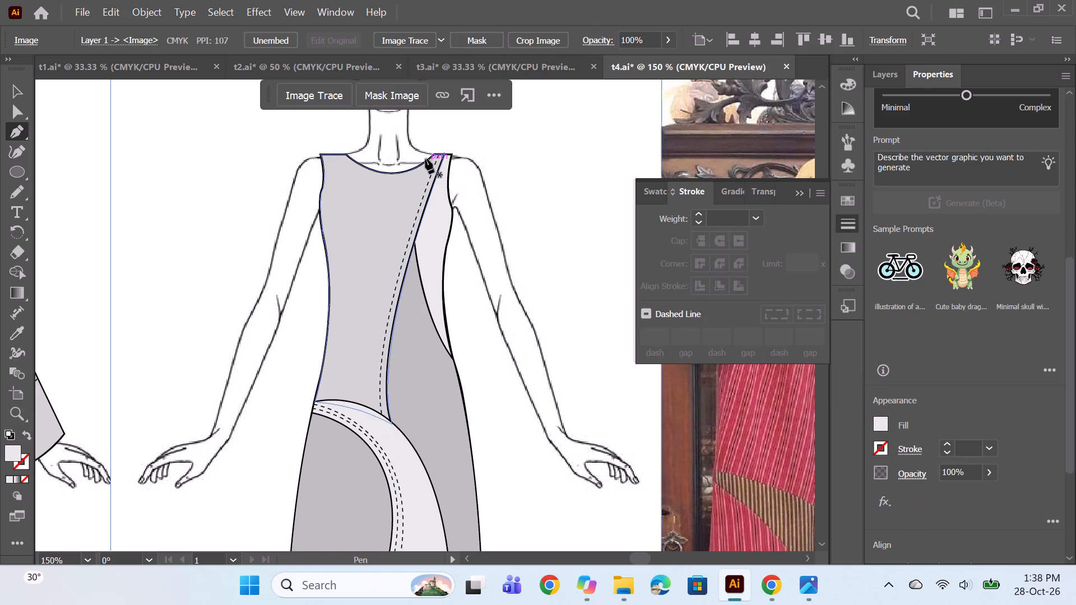
# Draw a second curved path from the neckline edge to the band's top edge, parallel to the bodice's dashed diagonal stitch line.
pyautogui.click(429, 159)
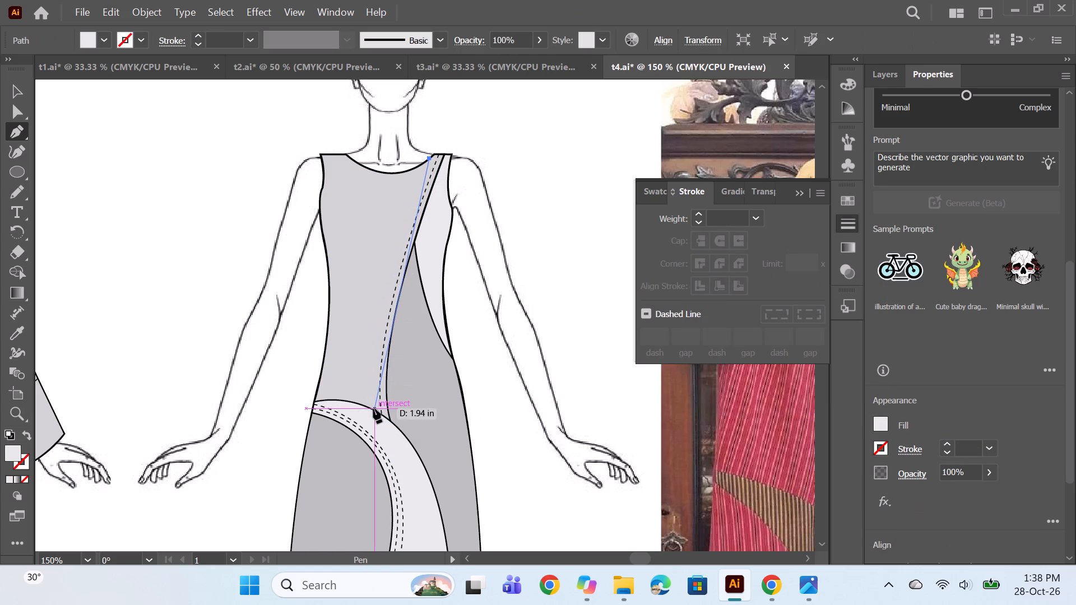
pyautogui.moveTo(374, 410); pyautogui.dragTo(396, 467)
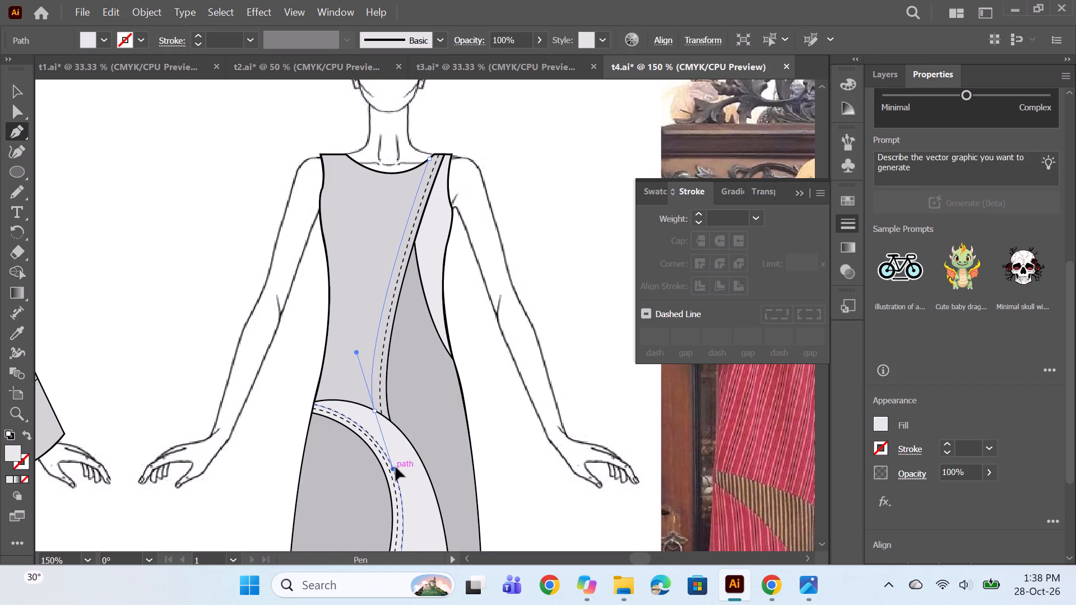
pyautogui.moveTo(396, 467); pyautogui.dragTo(387, 462)
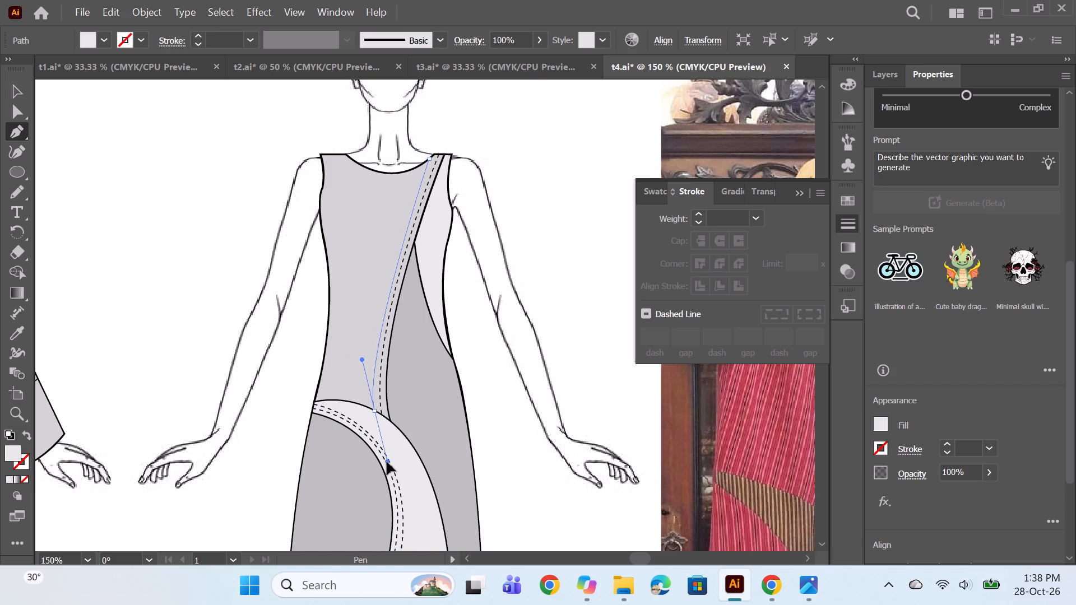
pyautogui.moveTo(387, 462); pyautogui.dragTo(388, 471)
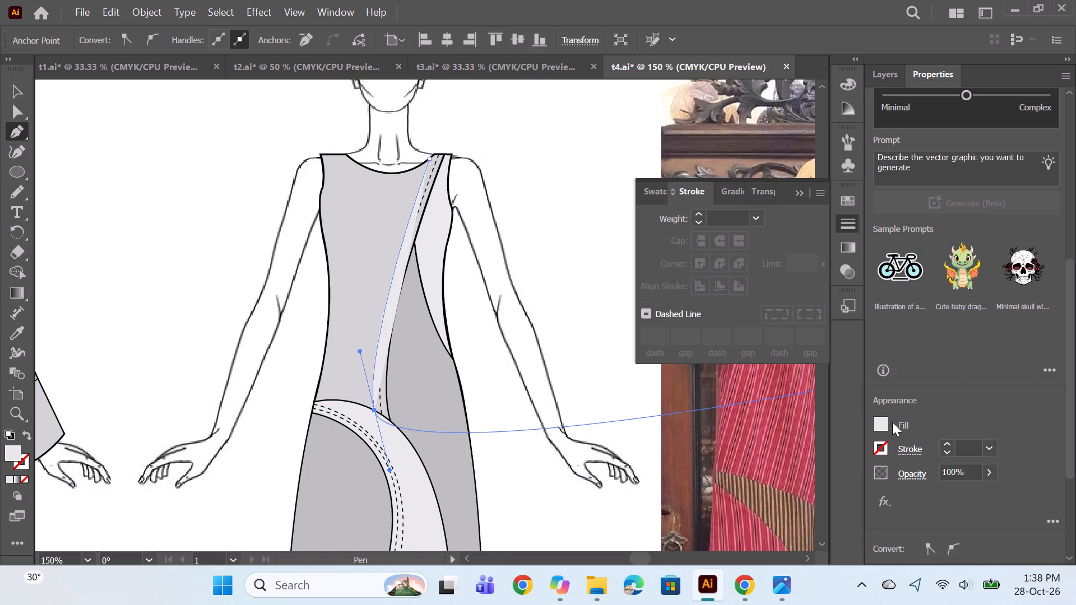
# Remove the second bodice curve's fill, give it a dashed 0.5 pt stroke, and deselect it.
pyautogui.click(880, 423)
pyautogui.click(698, 268)
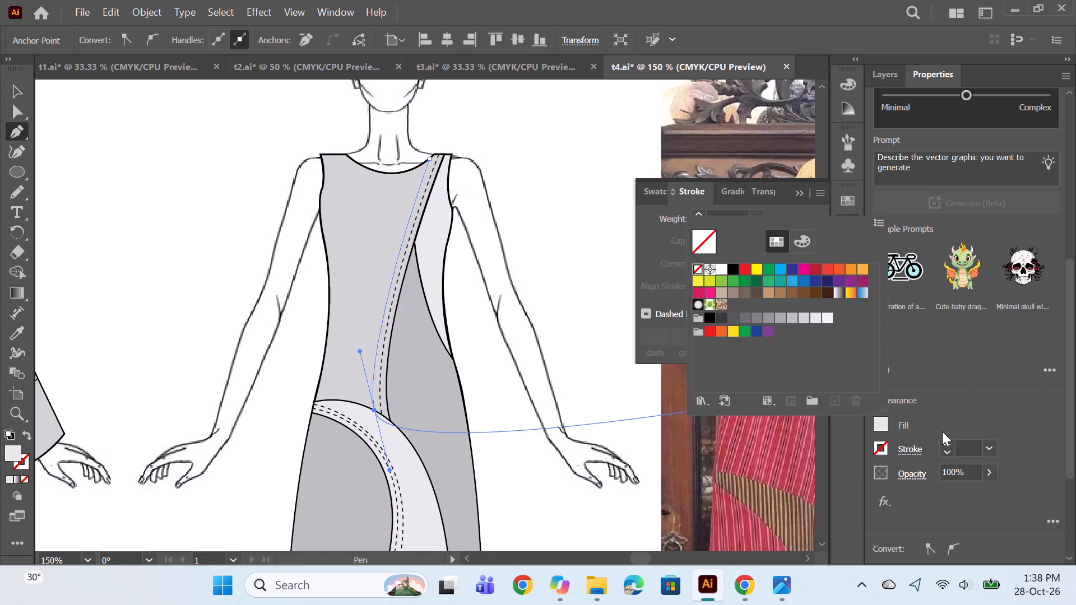
pyautogui.tripleClick(948, 444)
pyautogui.click(649, 318)
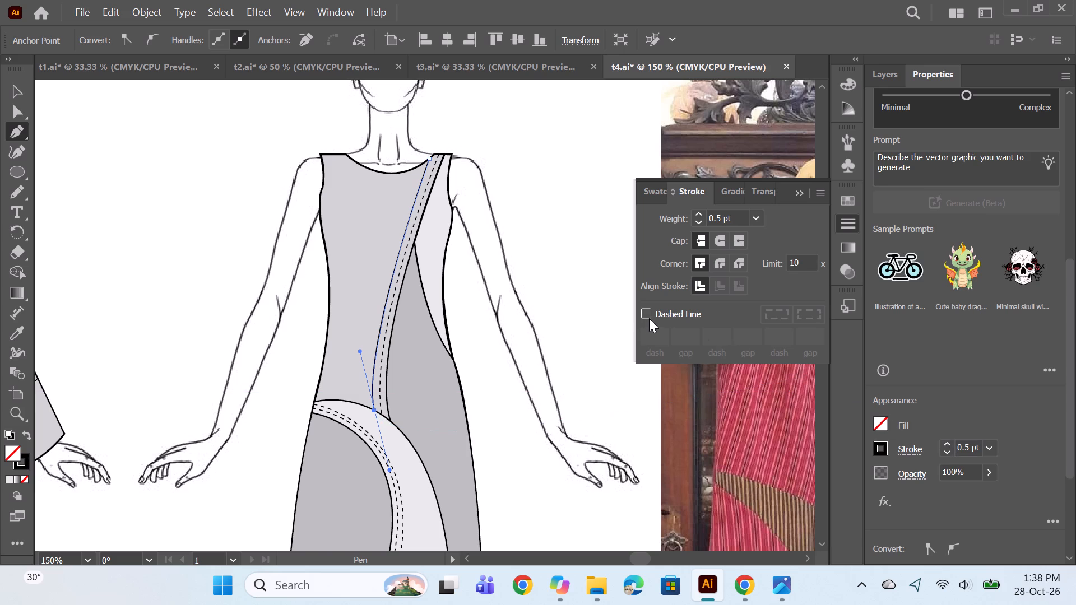
pyautogui.keyDown('ctrl'); pyautogui.click(606, 244); pyautogui.keyUp('ctrl')
# Draw a curved path from the diagonal seam's lower end to the hem, just outside the band's outer edge.
pyautogui.scroll(-4, 418, 269)
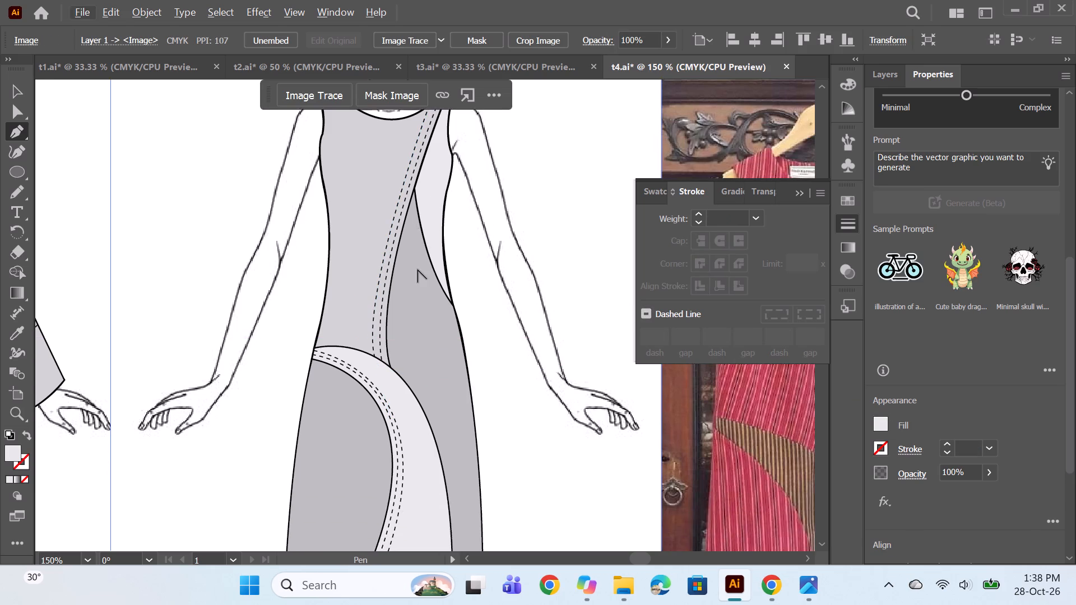
pyautogui.scroll(-8, 418, 269)
pyautogui.scroll(2, 429, 258)
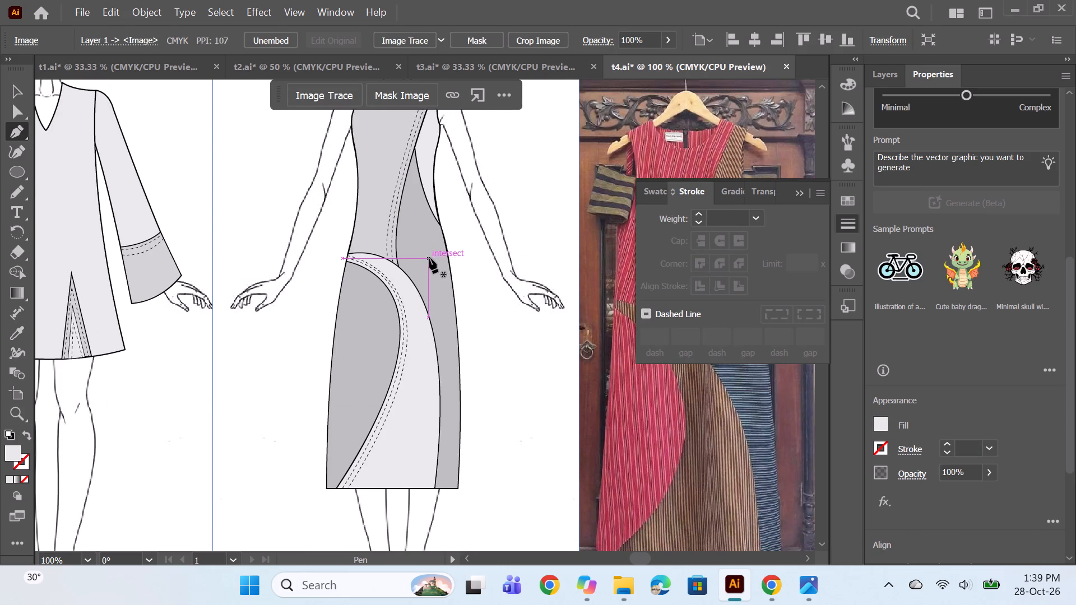
pyautogui.keyDown('alt'); pyautogui.scroll(1, 418, 253); pyautogui.keyUp('alt')
pyautogui.keyDown('alt'); pyautogui.scroll(-1, 403, 232); pyautogui.keyUp('alt')
pyautogui.scroll(3, 411, 236)
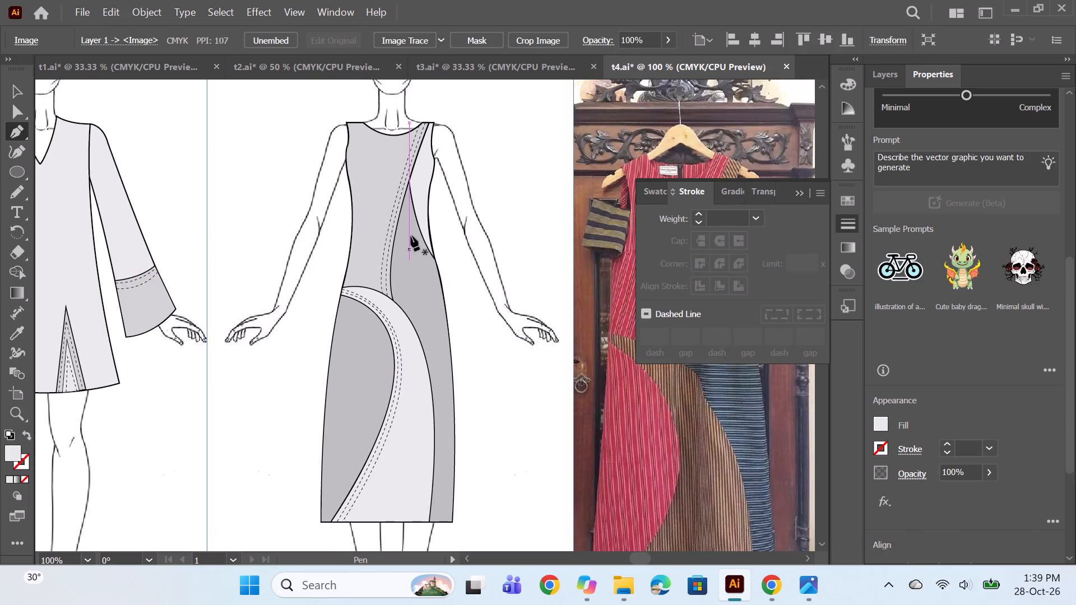
pyautogui.scroll(3, 411, 236)
pyautogui.scroll(-3, 414, 236)
pyautogui.keyDown('alt'); pyautogui.scroll(-1, 414, 236); pyautogui.keyUp('alt')
pyautogui.keyDown('alt'); pyautogui.scroll(1, 401, 269); pyautogui.keyUp('alt')
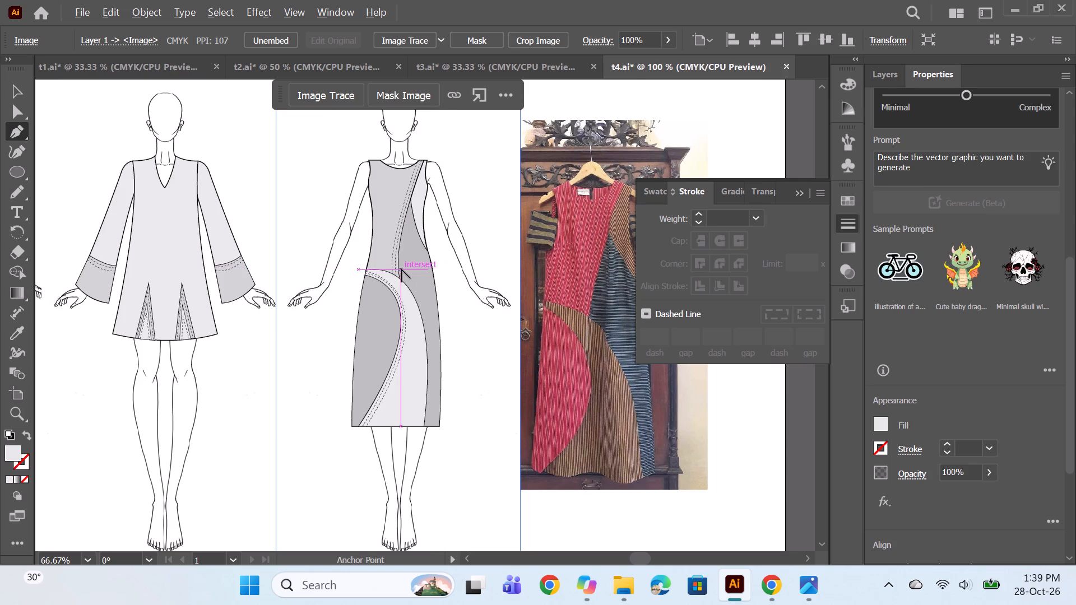
pyautogui.keyDown('alt'); pyautogui.scroll(1, 401, 269); pyautogui.keyUp('alt')
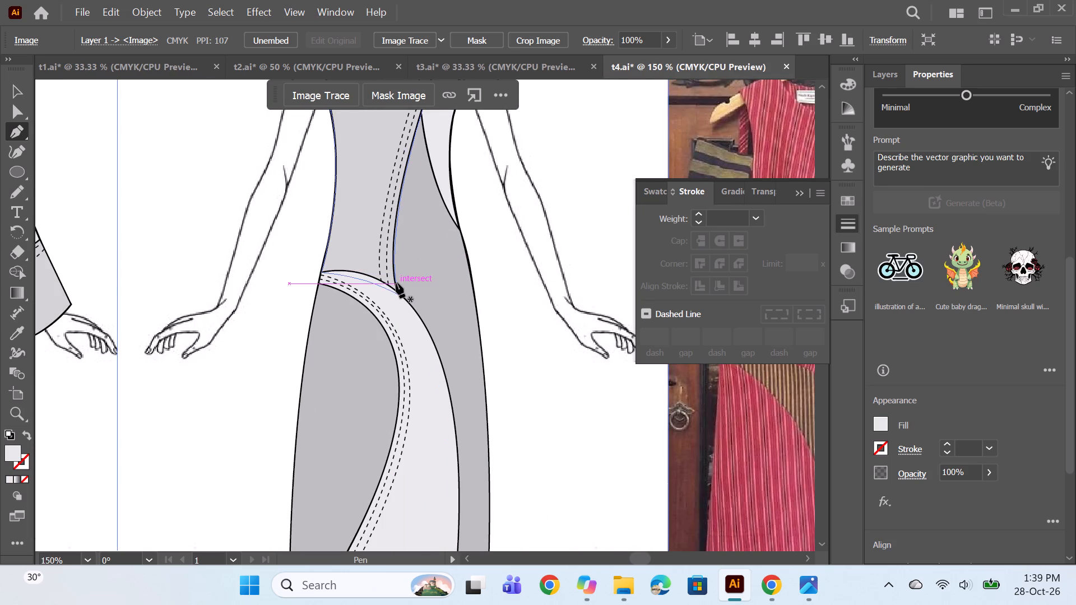
pyautogui.click(396, 283)
pyautogui.scroll(-7, 434, 302)
pyautogui.keyDown('alt'); pyautogui.scroll(-1, 472, 288); pyautogui.keyUp('alt')
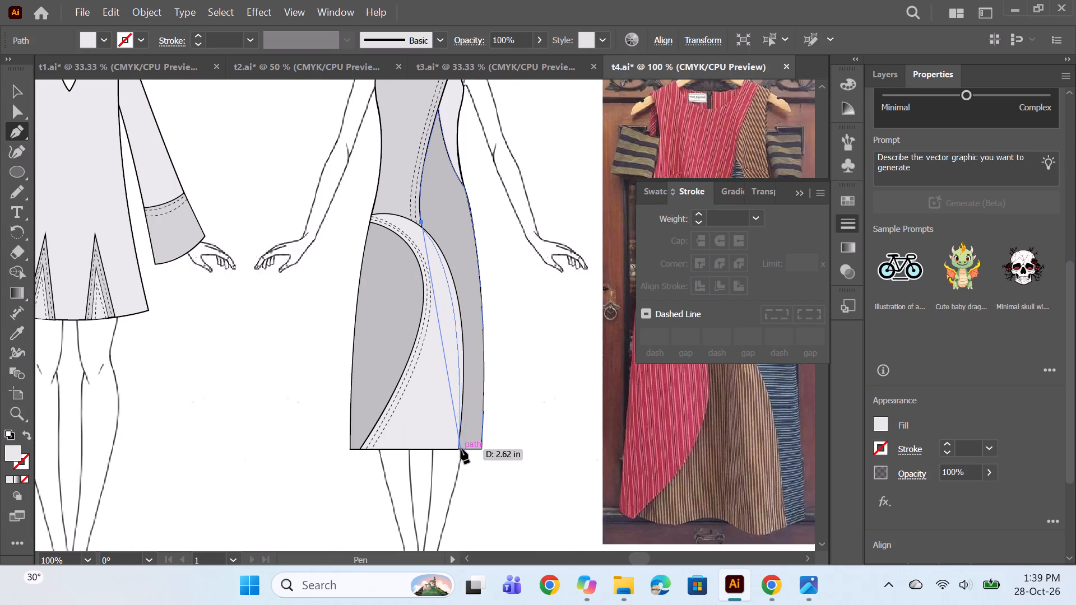
pyautogui.moveTo(461, 449); pyautogui.dragTo(425, 496)
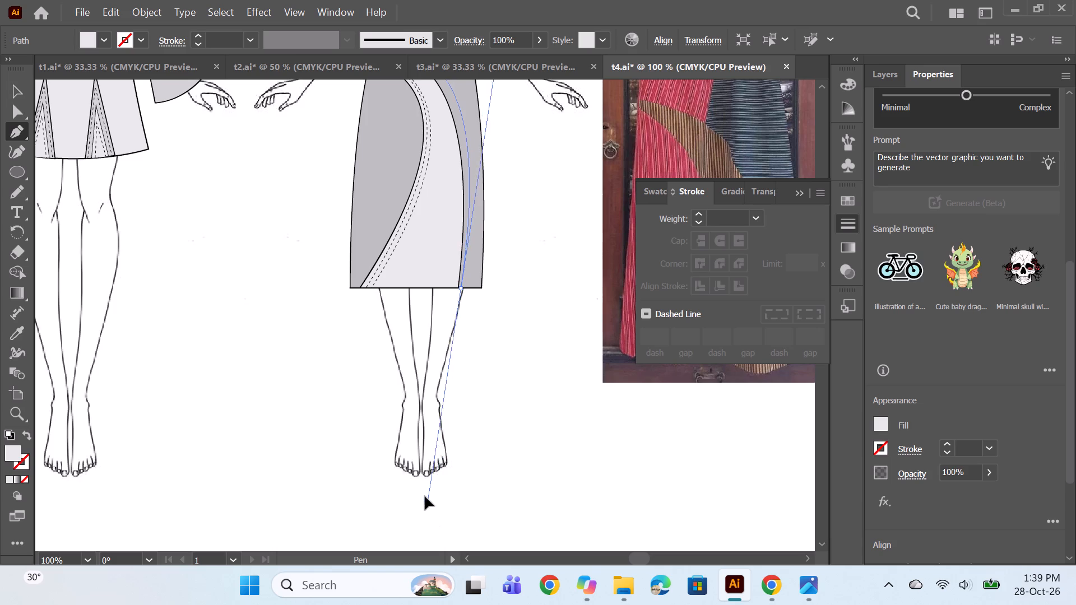
pyautogui.moveTo(425, 496); pyautogui.dragTo(430, 480)
pyautogui.scroll(5, 531, 394)
# Remove the fill of the curve outside the band, give it a dashed 0.5 pt stroke, and deselect it.
pyautogui.click(882, 428)
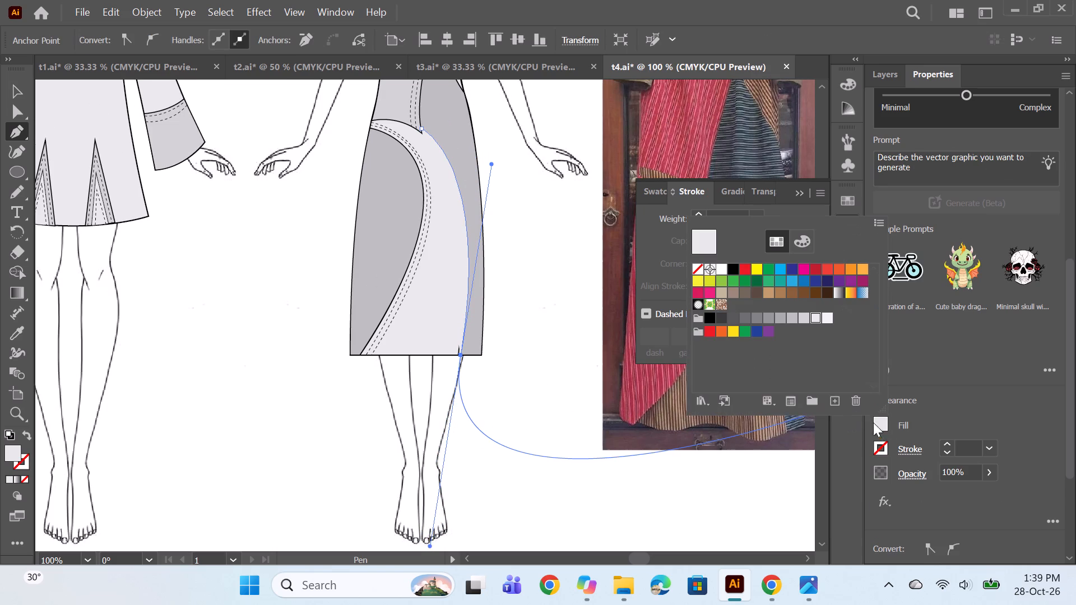
pyautogui.click(696, 274)
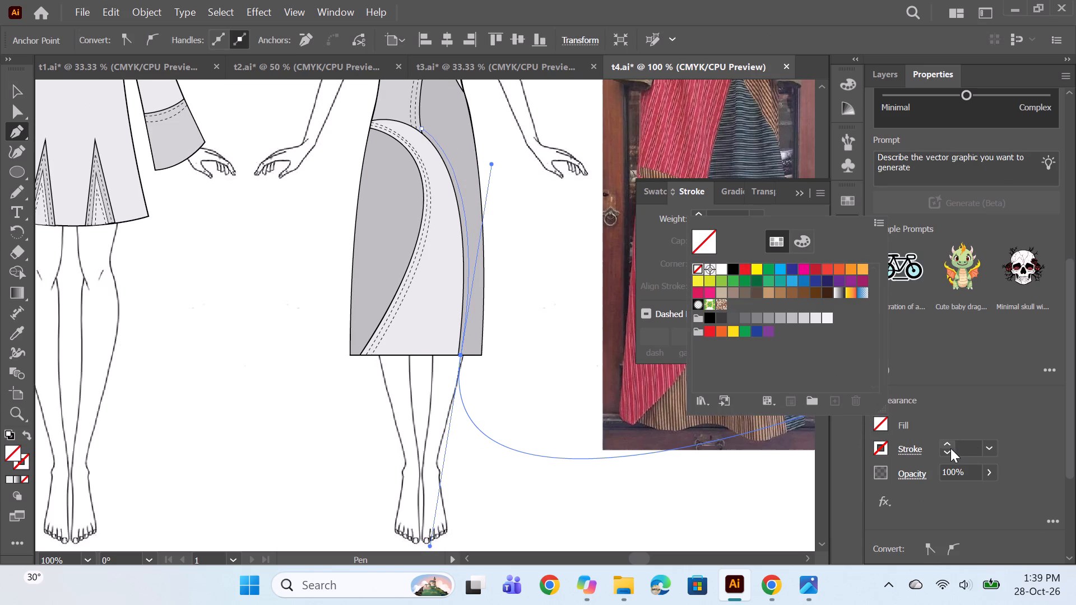
pyautogui.doubleClick(950, 448)
pyautogui.click(949, 448)
pyautogui.click(653, 305)
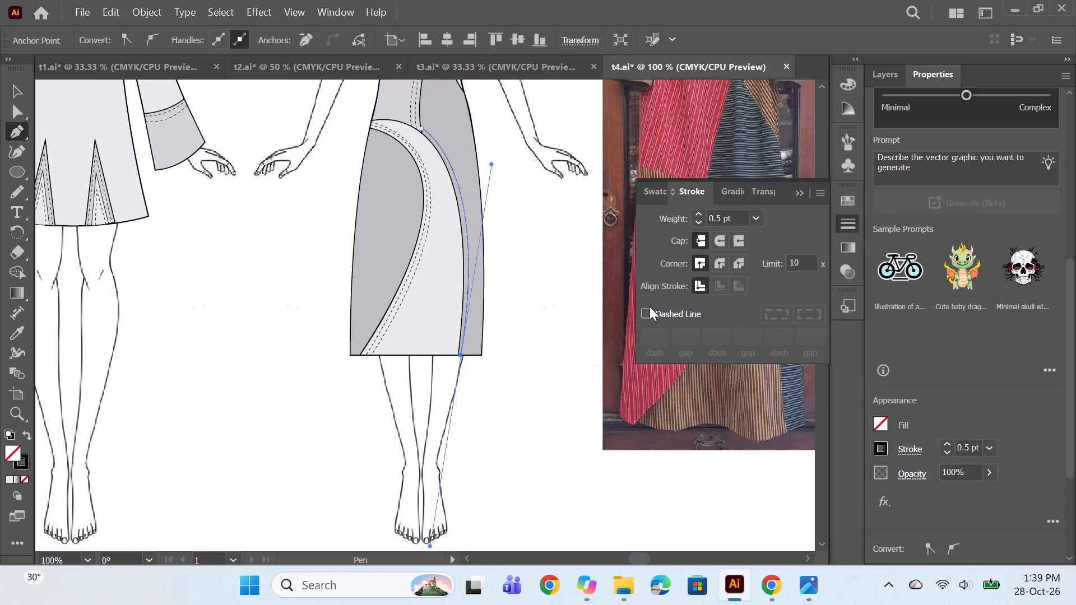
pyautogui.click(648, 315)
pyautogui.keyDown('ctrl'); pyautogui.click(577, 295); pyautogui.keyUp('ctrl')
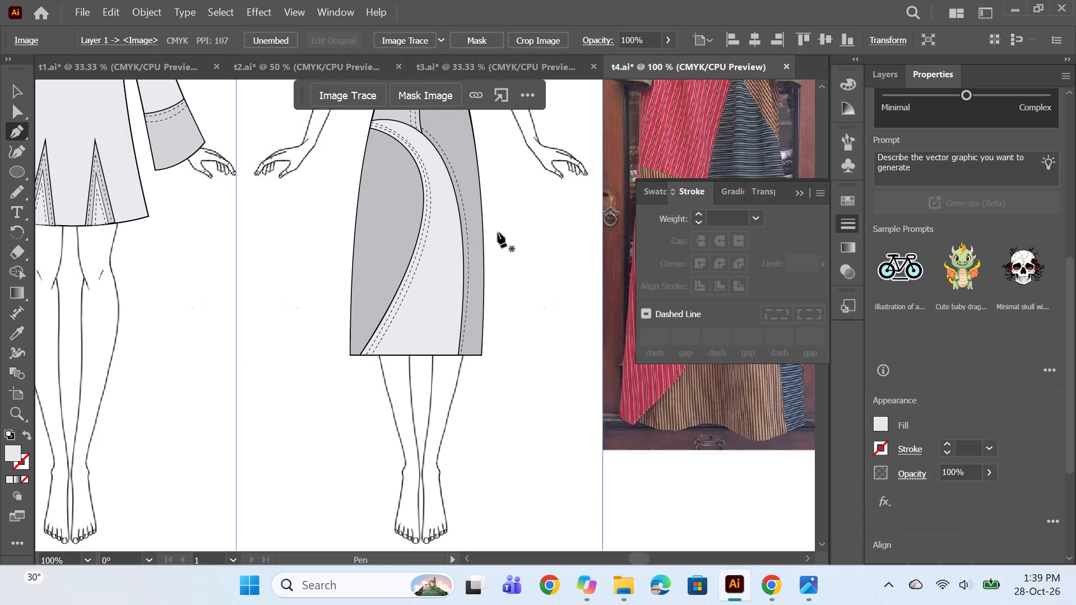
# Draw a curved path on the light side panel from the diagonal seam to the side seam, just inside the panel's curved lower edge.
pyautogui.scroll(3, 379, 219)
pyautogui.keyDown('alt'); pyautogui.scroll(-1, 429, 242); pyautogui.keyUp('alt')
pyautogui.scroll(7, 468, 252)
pyautogui.scroll(-1, 462, 241)
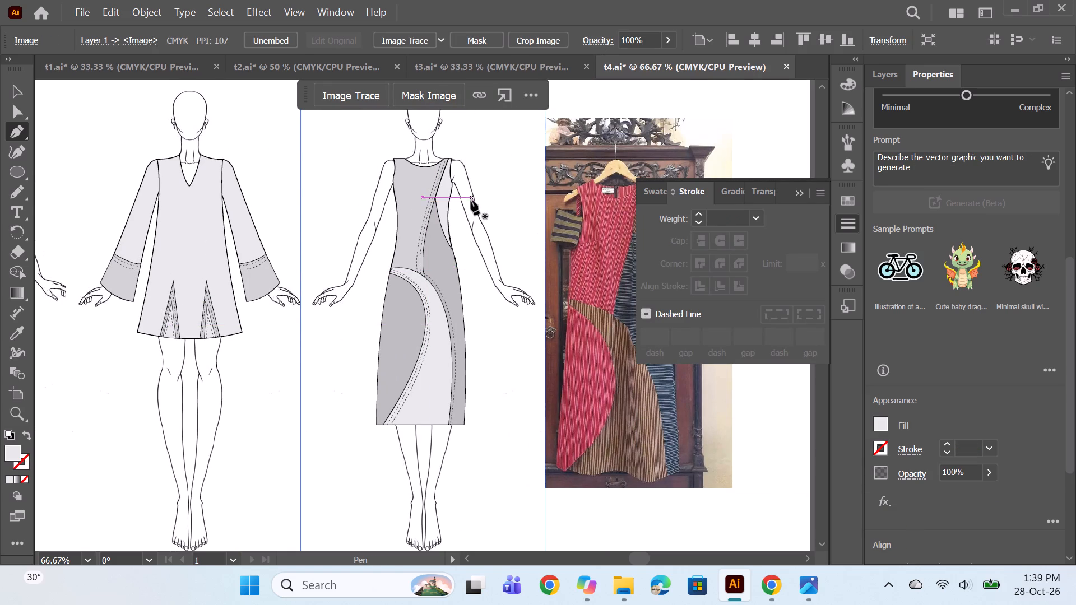
pyautogui.keyDown('alt'); pyautogui.scroll(4, 463, 213); pyautogui.keyUp('alt')
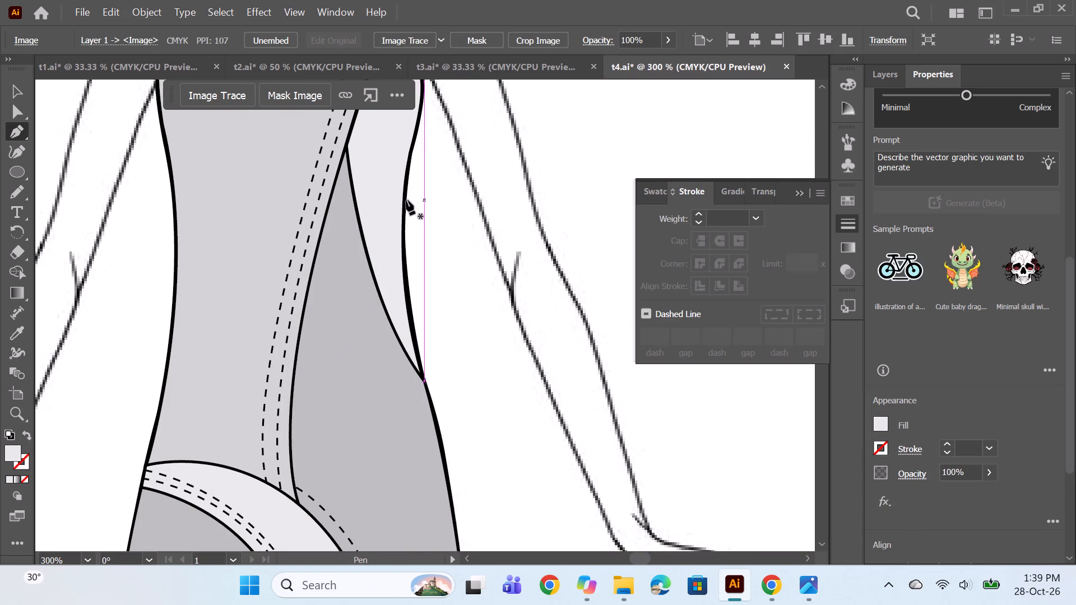
pyautogui.scroll(3, 378, 199)
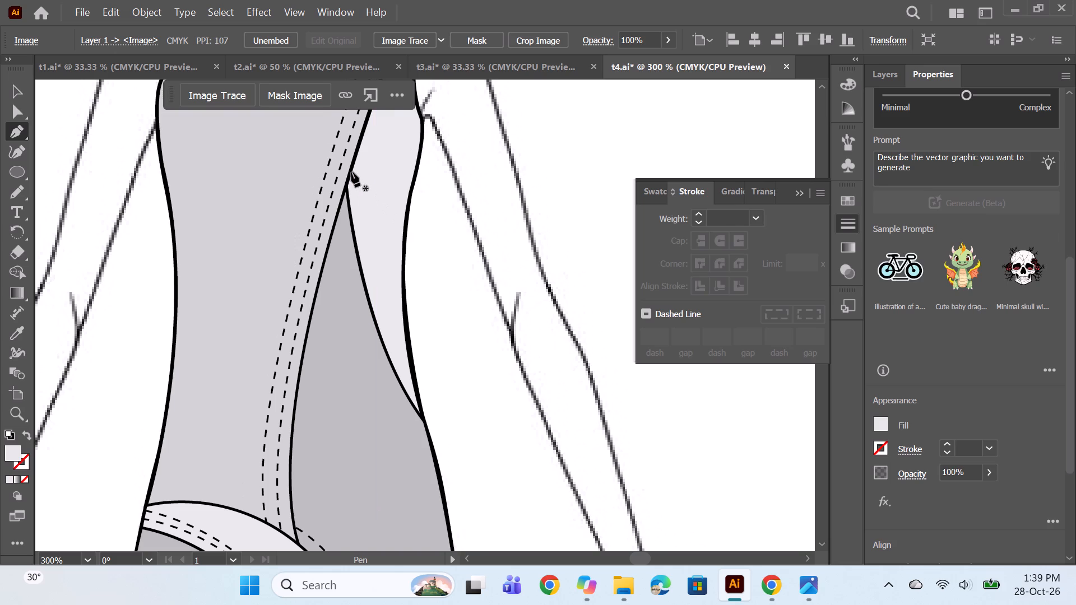
pyautogui.click(351, 172)
pyautogui.moveTo(418, 399); pyautogui.dragTo(452, 450)
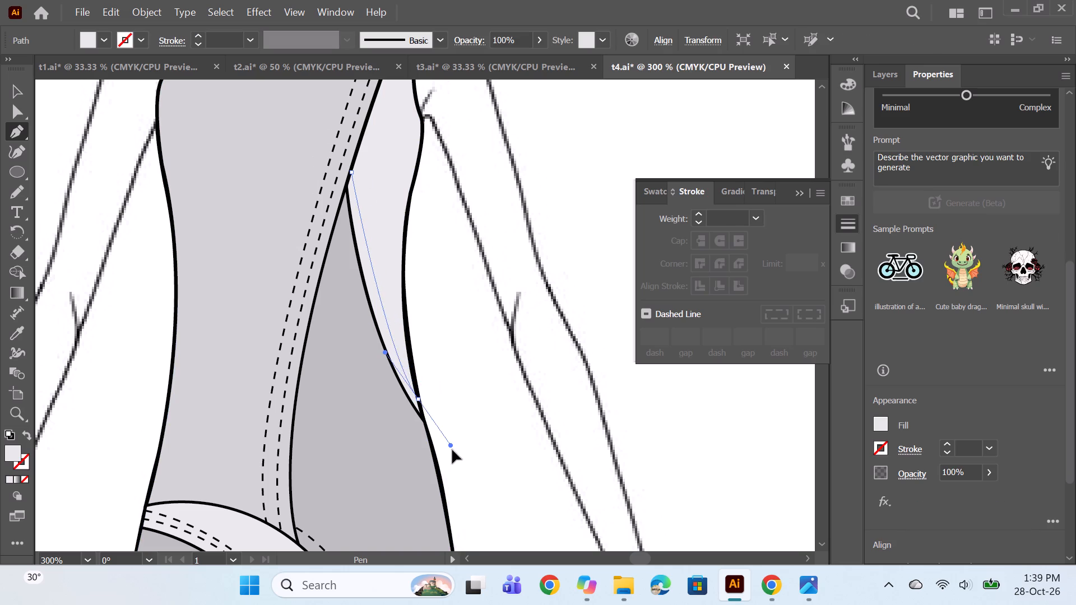
pyautogui.moveTo(452, 450); pyautogui.dragTo(471, 487)
# Remove the side panel curve's fill and give it a 0.5 pt stroke with 2 pt dashes.
pyautogui.click(882, 418)
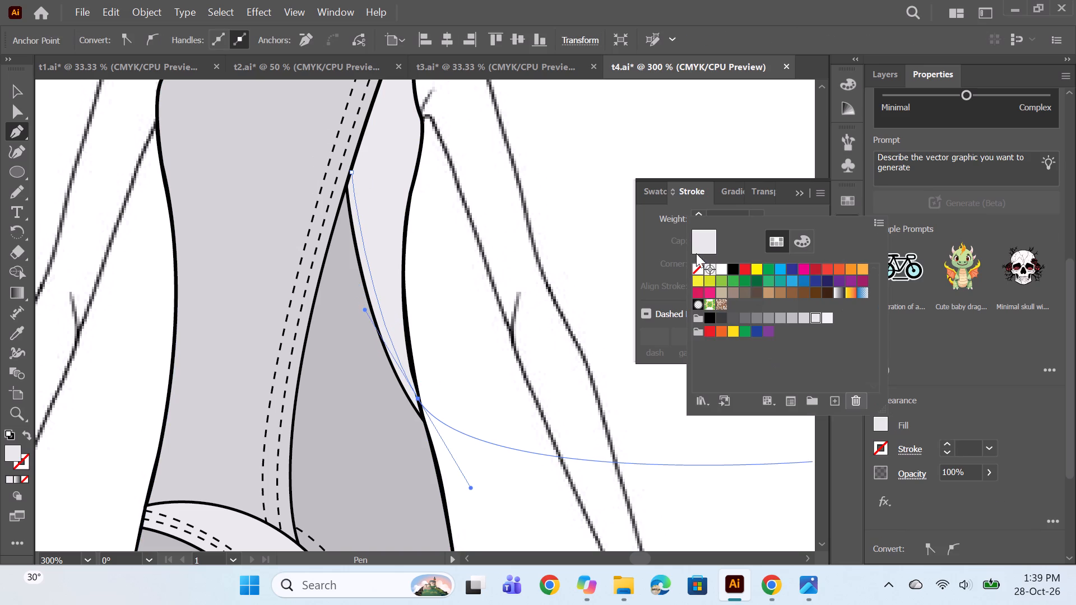
pyautogui.click(697, 266)
pyautogui.doubleClick(945, 445)
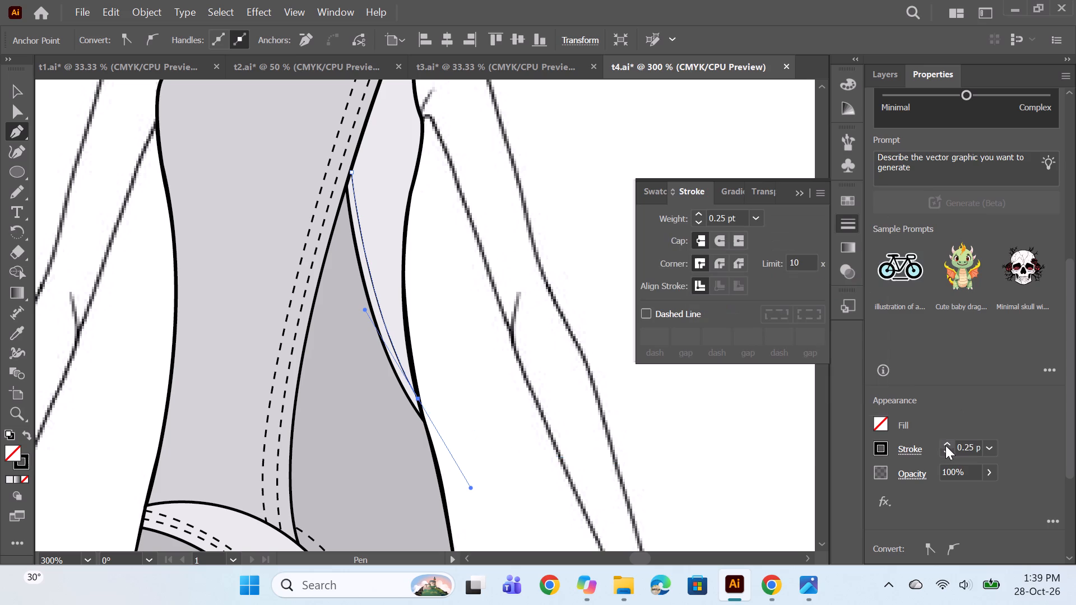
pyautogui.click(945, 445)
pyautogui.click(647, 315)
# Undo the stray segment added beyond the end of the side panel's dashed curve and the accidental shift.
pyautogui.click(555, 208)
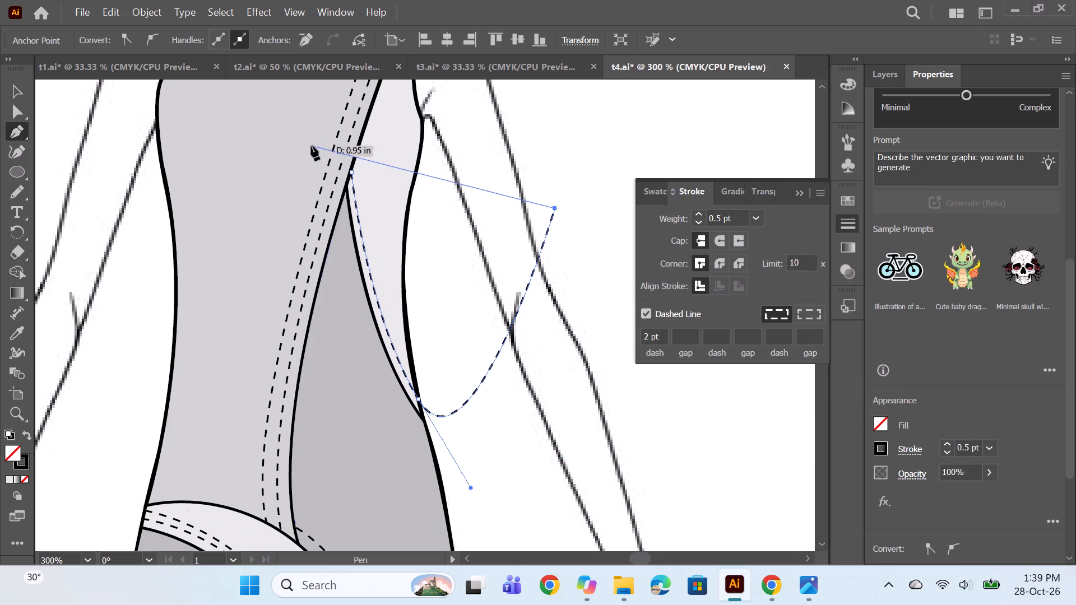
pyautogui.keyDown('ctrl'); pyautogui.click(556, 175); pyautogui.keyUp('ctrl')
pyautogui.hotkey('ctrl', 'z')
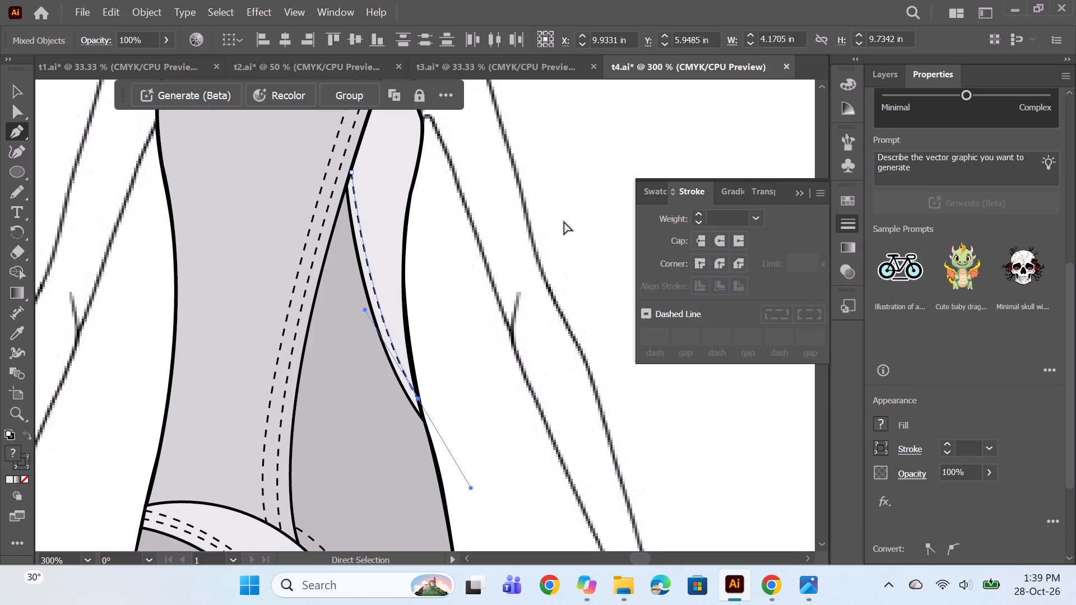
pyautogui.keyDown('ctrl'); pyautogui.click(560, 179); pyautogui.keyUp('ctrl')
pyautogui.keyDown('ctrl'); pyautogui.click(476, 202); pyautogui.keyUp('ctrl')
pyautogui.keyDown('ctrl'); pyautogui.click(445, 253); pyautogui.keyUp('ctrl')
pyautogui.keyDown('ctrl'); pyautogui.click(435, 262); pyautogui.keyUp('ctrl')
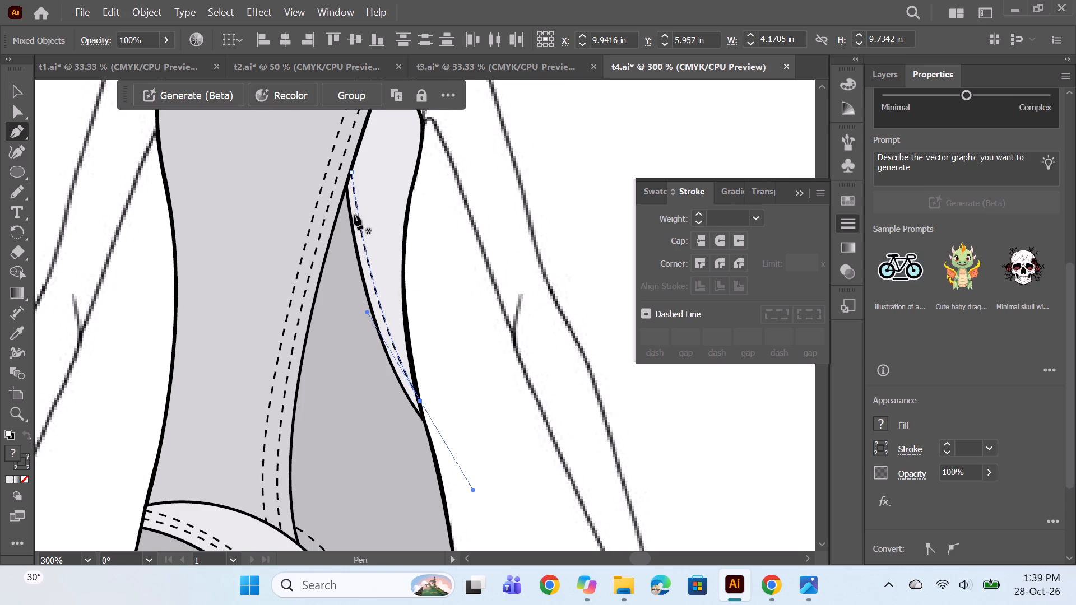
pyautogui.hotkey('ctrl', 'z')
# End the side panel's dashed curve at the side seam and deselect it.
pyautogui.keyDown('ctrl'); pyautogui.click(545, 201); pyautogui.keyUp('ctrl')
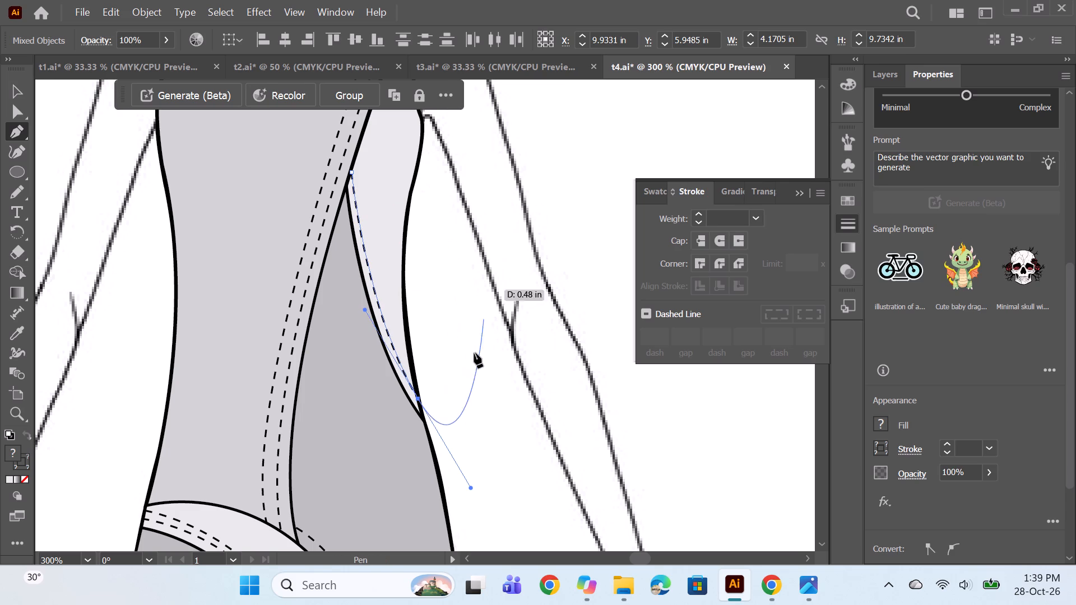
pyautogui.keyDown('alt'); pyautogui.click(419, 400); pyautogui.keyUp('alt')
pyautogui.keyDown('ctrl'); pyautogui.click(452, 355); pyautogui.keyUp('ctrl')
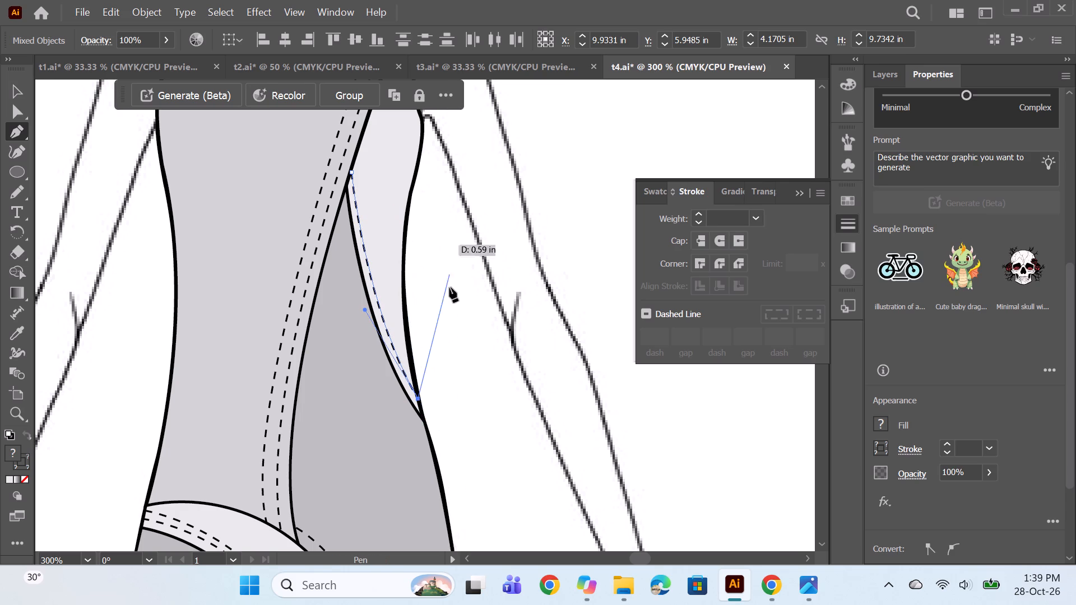
pyautogui.keyDown('ctrl'); pyautogui.click(444, 311); pyautogui.keyUp('ctrl')
pyautogui.keyDown('ctrl'); pyautogui.click(455, 319); pyautogui.keyUp('ctrl')
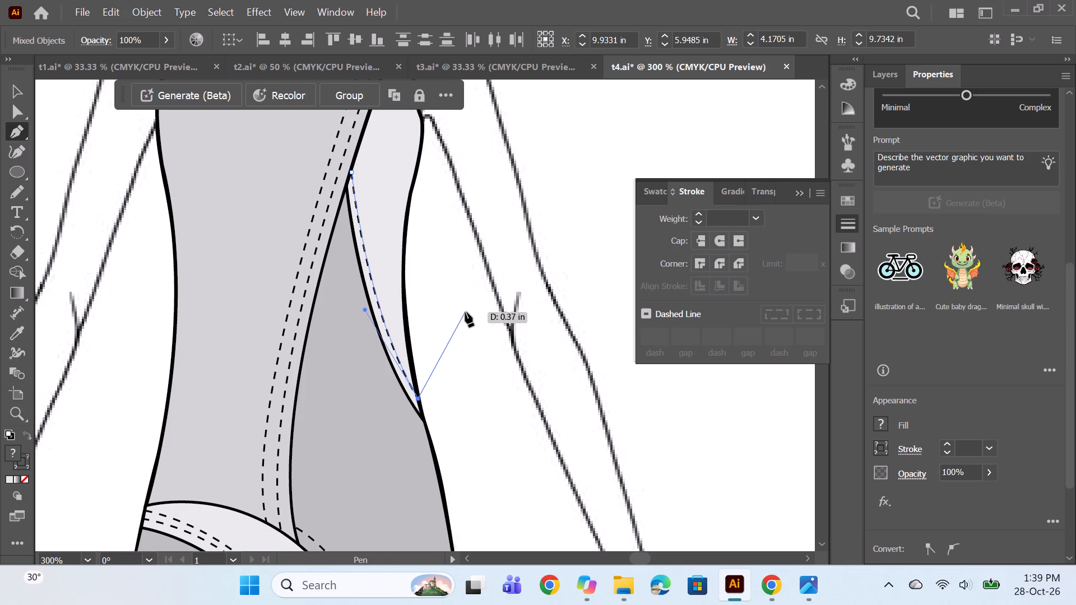
pyautogui.keyDown('alt'); pyautogui.scroll(-2, 448, 305); pyautogui.keyUp('alt')
pyautogui.keyDown('ctrl'); pyautogui.click(537, 272); pyautogui.keyUp('ctrl')
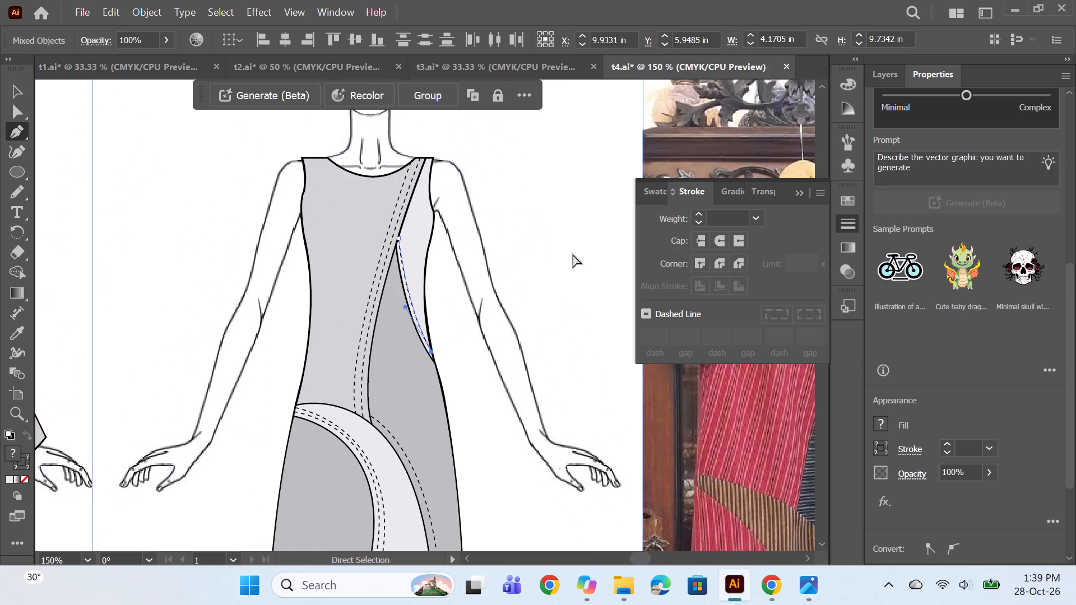
pyautogui.keyDown('ctrl'); pyautogui.click(661, 71); pyautogui.keyUp('ctrl')
pyautogui.keyDown('alt'); pyautogui.scroll(3, 426, 264); pyautogui.keyUp('alt')
pyautogui.scroll(-3, 458, 373)
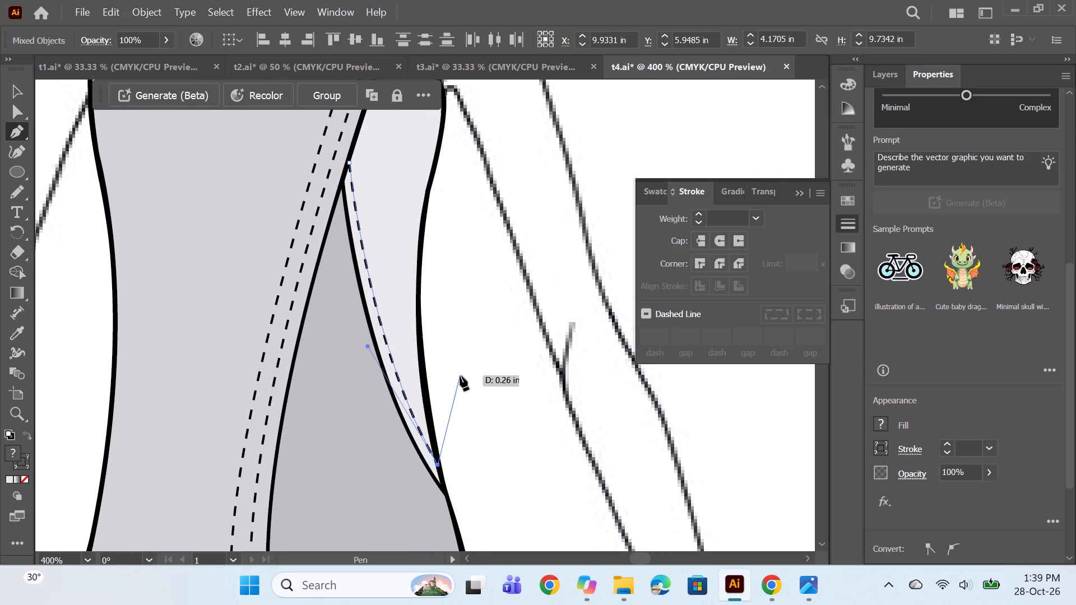
pyautogui.keyDown('ctrl'); pyautogui.click(460, 376); pyautogui.keyUp('ctrl')
pyautogui.keyDown('ctrl'); pyautogui.click(460, 379); pyautogui.keyUp('ctrl')
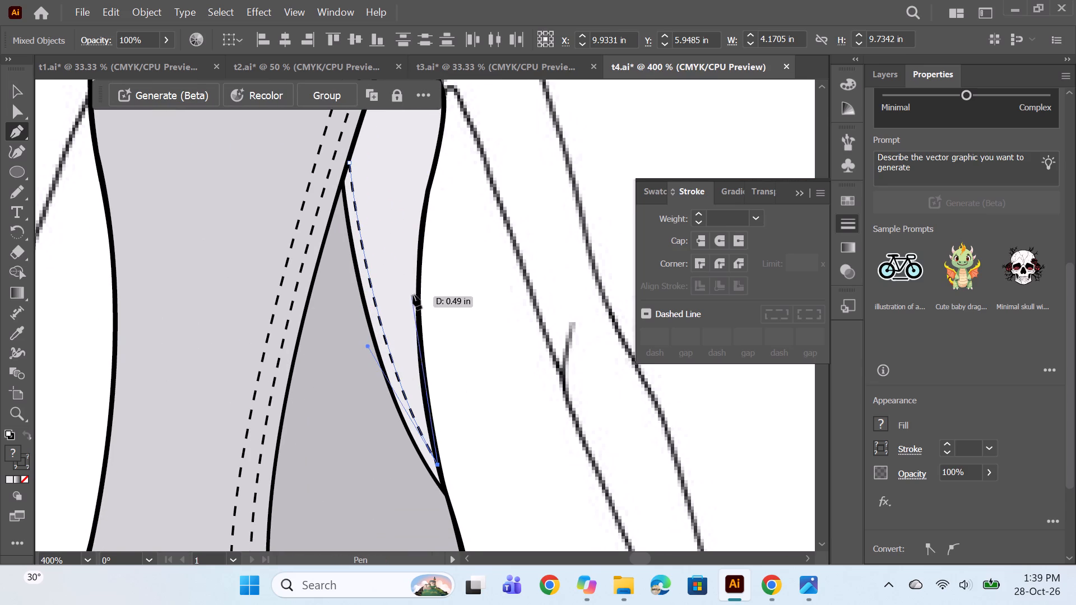
pyautogui.keyDown('ctrl'); pyautogui.click(439, 467); pyautogui.keyUp('ctrl')
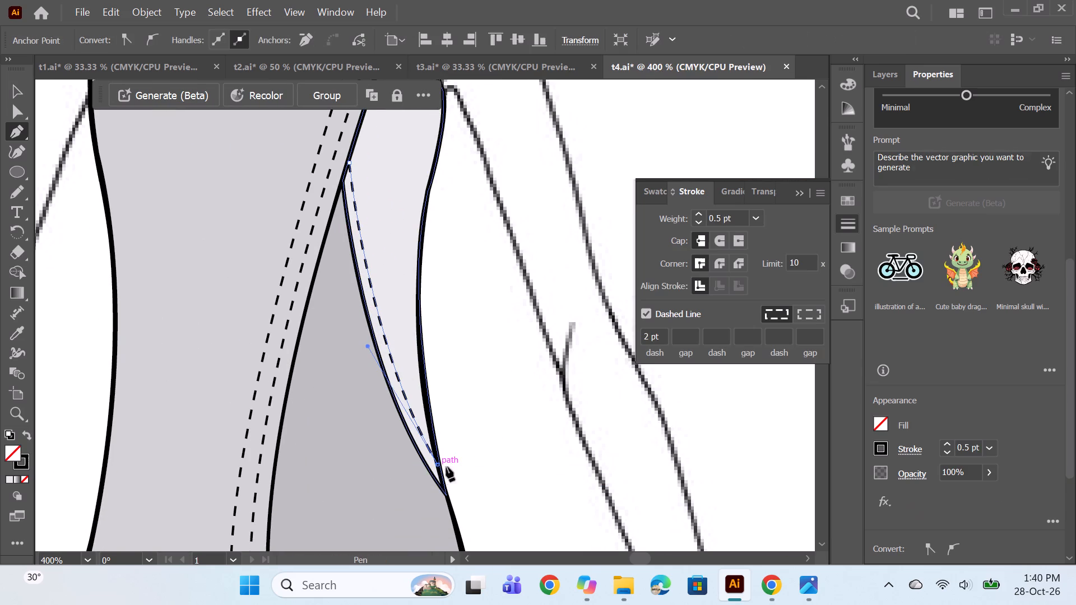
pyautogui.keyDown('ctrl'); pyautogui.click(494, 432); pyautogui.keyUp('ctrl')
# Draw a second curved path on the light side panel from the diagonal seam to the side seam, just inside the first dashed curve.
pyautogui.keyDown('alt'); pyautogui.scroll(-1, 463, 398); pyautogui.keyUp('alt')
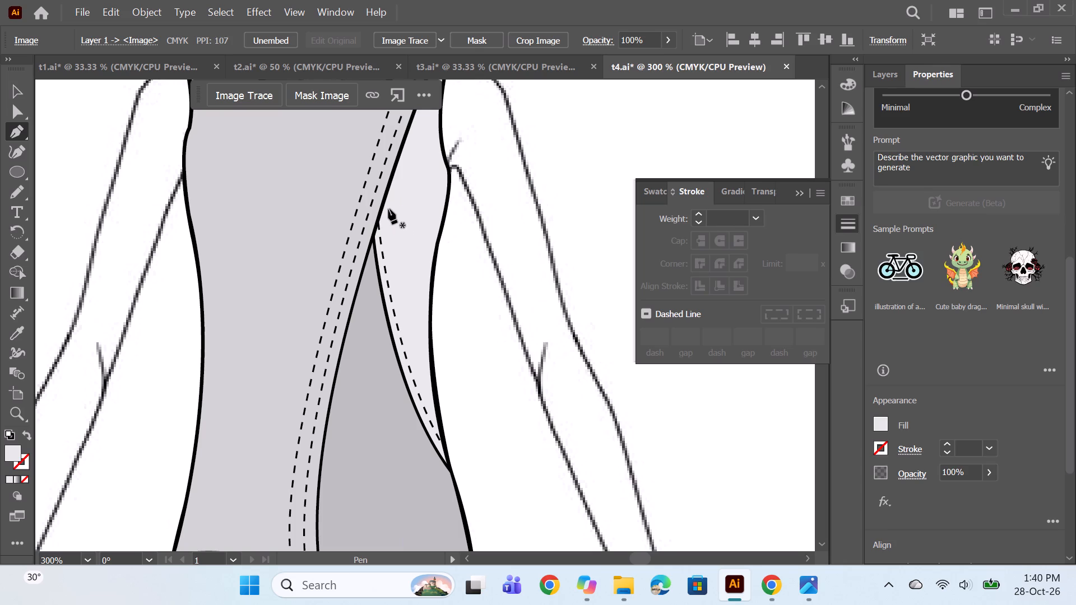
pyautogui.click(383, 204)
pyautogui.moveTo(437, 420); pyautogui.dragTo(451, 460)
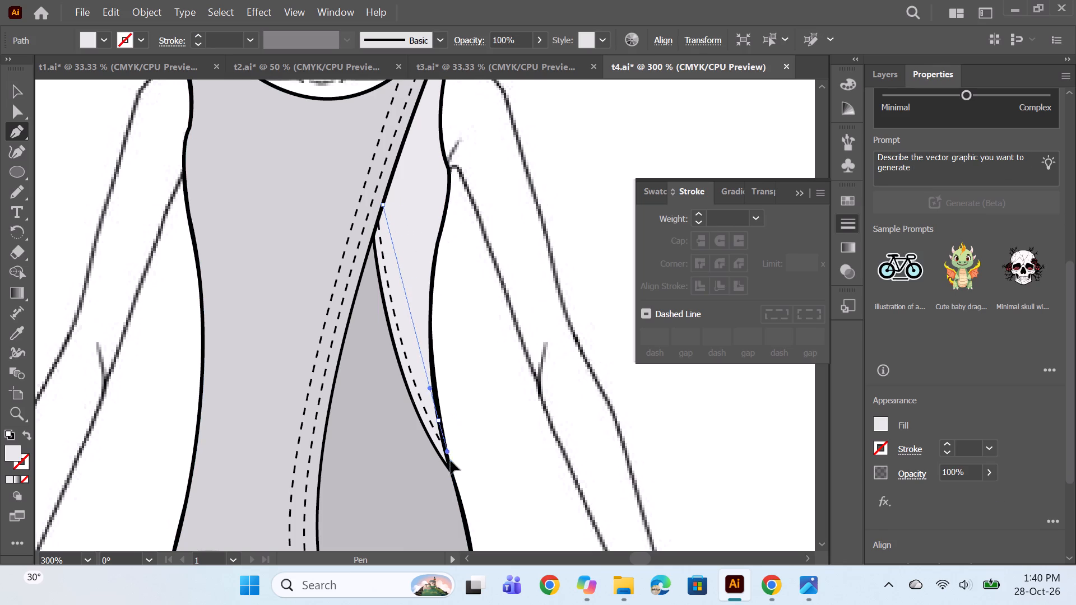
pyautogui.moveTo(451, 460); pyautogui.dragTo(485, 509)
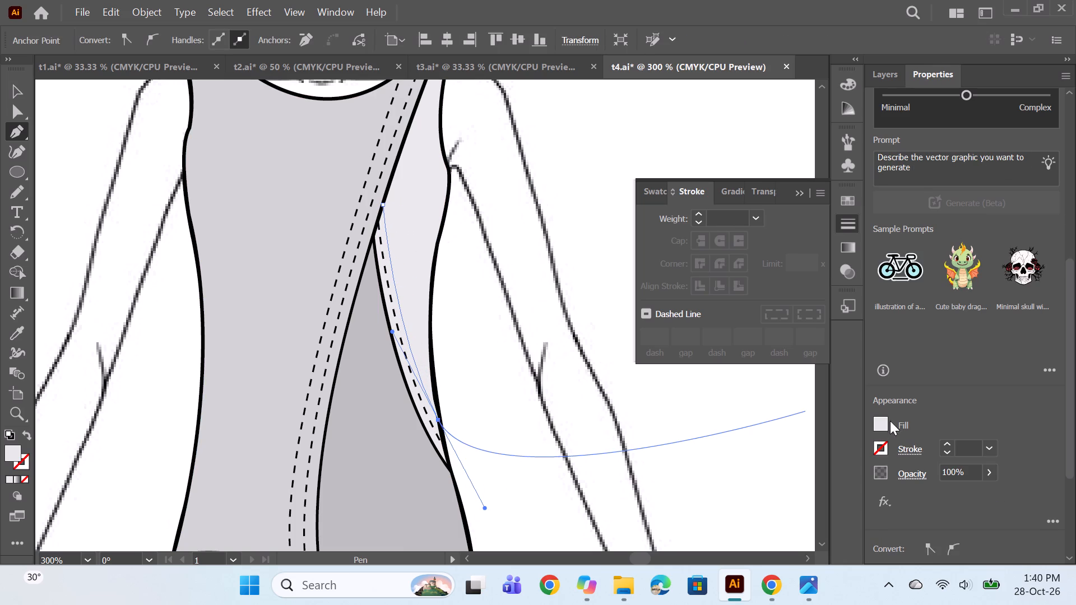
# Remove the second side panel curve's fill, give it a 0.5 pt stroke with 2 pt dashes, and deselect it.
pyautogui.click(874, 426)
pyautogui.click(698, 272)
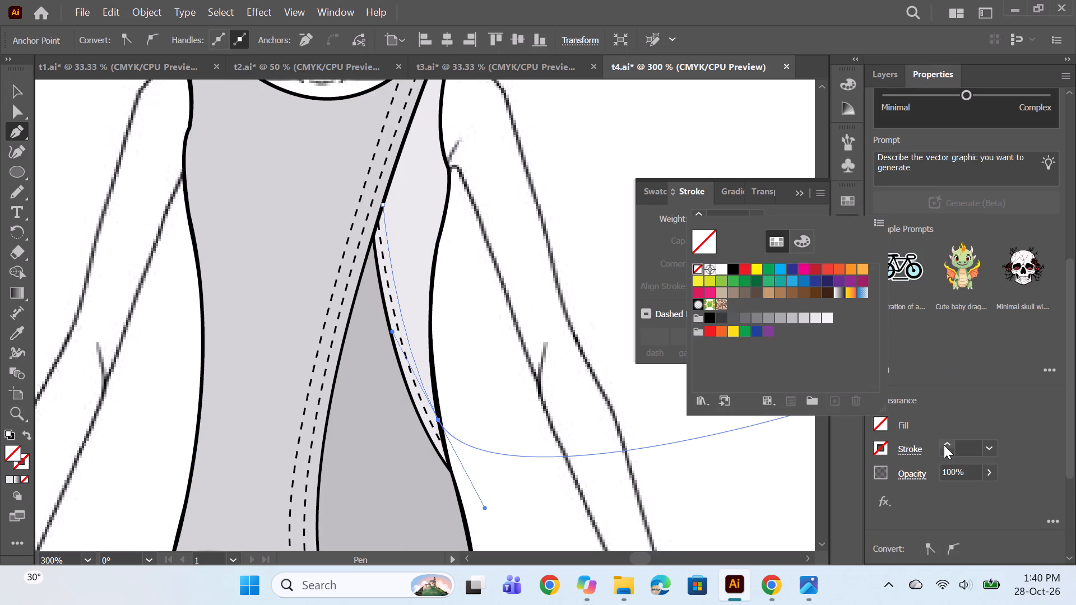
pyautogui.tripleClick(944, 444)
pyautogui.click(646, 318)
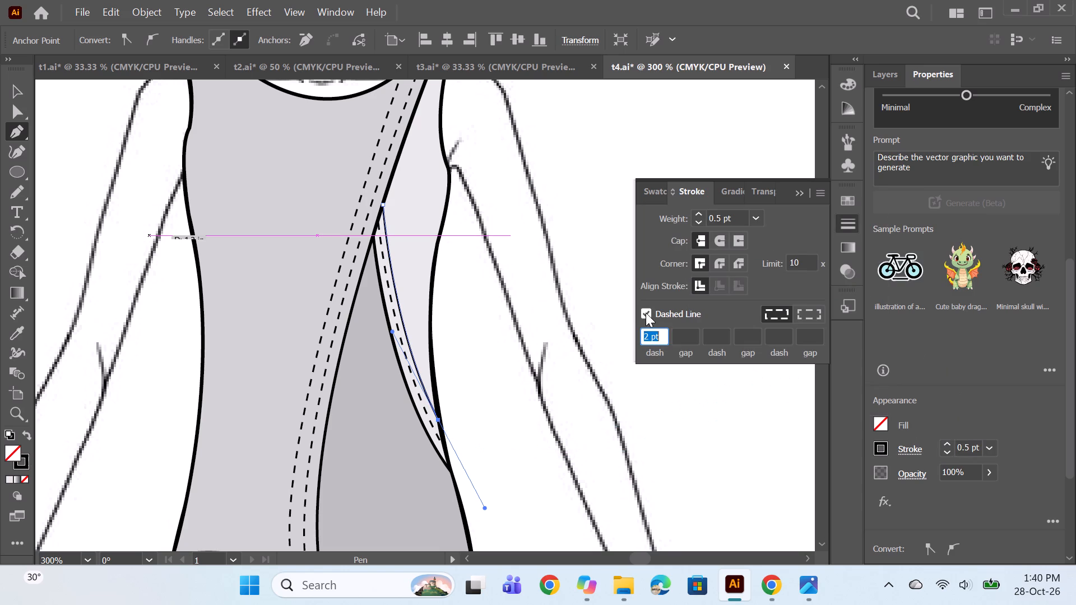
pyautogui.keyDown('ctrl'); pyautogui.click(583, 288); pyautogui.keyUp('ctrl')
# Save the t4.ai document with the topstitched sleeveless dress.
pyautogui.keyDown('alt'); pyautogui.scroll(-3, 511, 288); pyautogui.keyUp('alt')
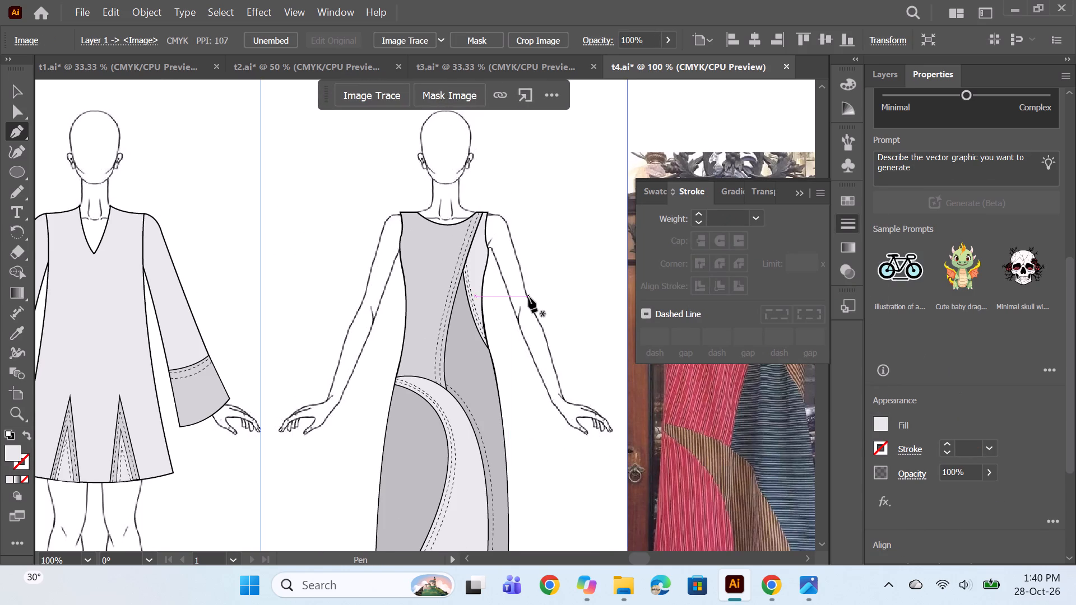
pyautogui.scroll(-2, 528, 297)
pyautogui.keyDown('alt'); pyautogui.scroll(-1, 528, 297); pyautogui.keyUp('alt')
pyautogui.press('space')
pyautogui.press('space')
pyautogui.press('space')
pyautogui.moveTo(545, 399); pyautogui.dragTo(498, 367)
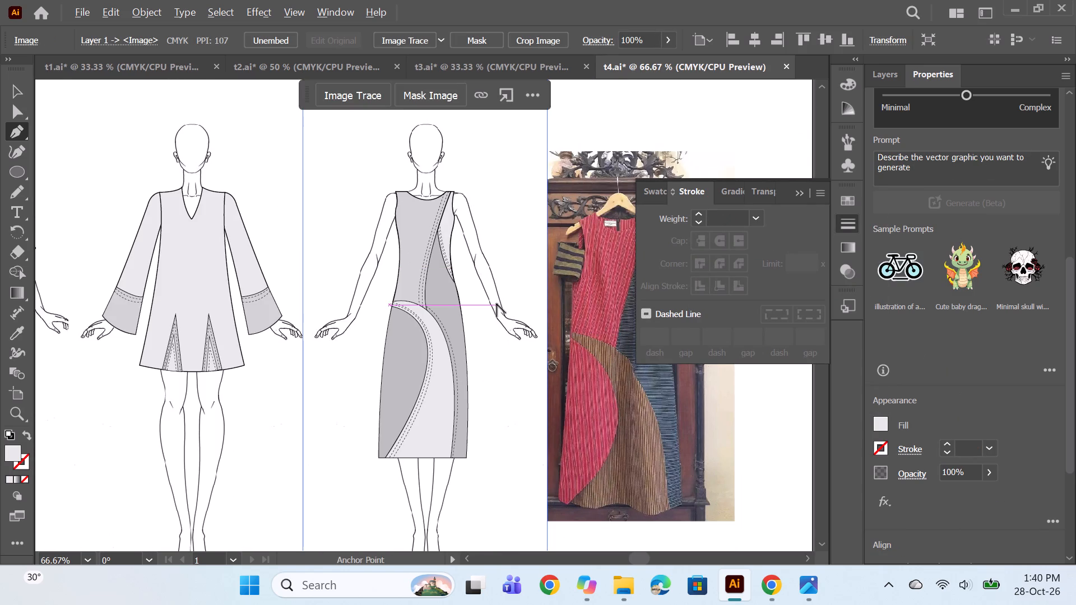
pyautogui.keyDown('alt'); pyautogui.scroll(1, 497, 304); pyautogui.keyUp('alt')
pyautogui.keyDown('alt'); pyautogui.scroll(-1, 497, 302); pyautogui.keyUp('alt')
pyautogui.hotkey('ctrl', 's')
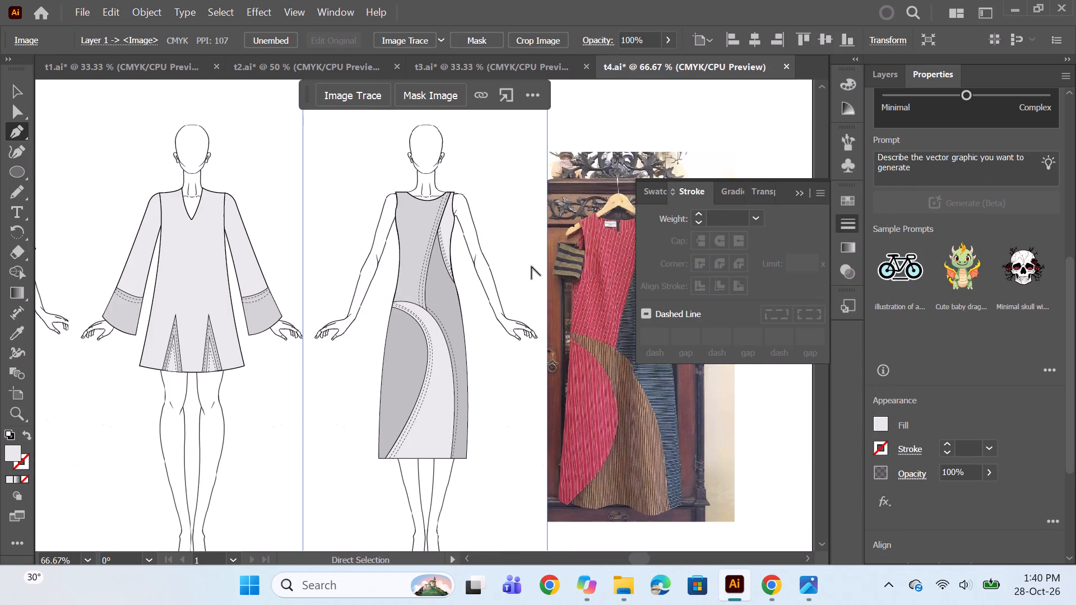
# Delete the reference photo of the red striped dress beside the sleeveless dress figure.
pyautogui.keyDown('alt'); pyautogui.scroll(-1, 531, 266); pyautogui.keyUp('alt')
pyautogui.click(3, 86)
pyautogui.click(12, 86)
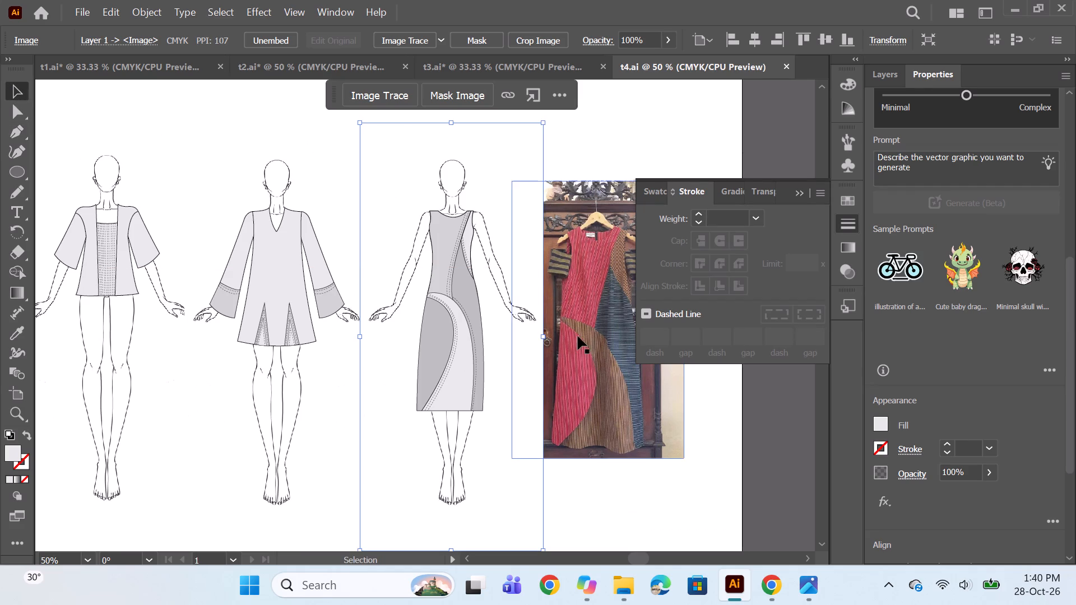
pyautogui.click(583, 351)
pyautogui.press('BackSpace')
# Review the three dressed figures and the free space on the artboard.
pyautogui.press('space')
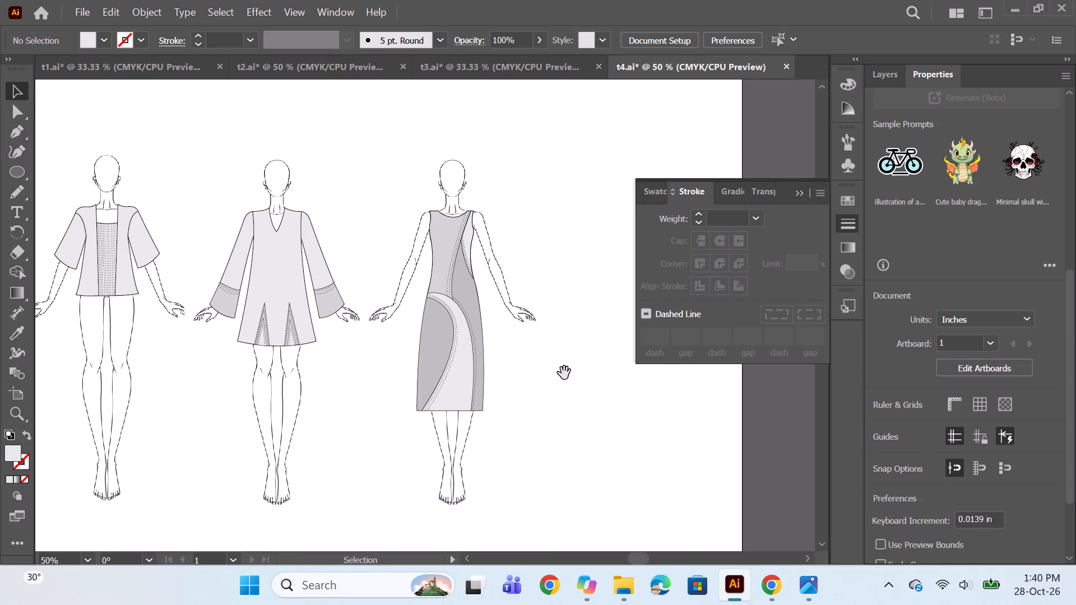
pyautogui.moveTo(564, 373); pyautogui.dragTo(518, 365)
pyautogui.keyDown('alt'); pyautogui.scroll(-1, 523, 352); pyautogui.keyUp('alt')
pyautogui.keyDown('alt'); pyautogui.scroll(1, 627, 476); pyautogui.keyUp('alt')
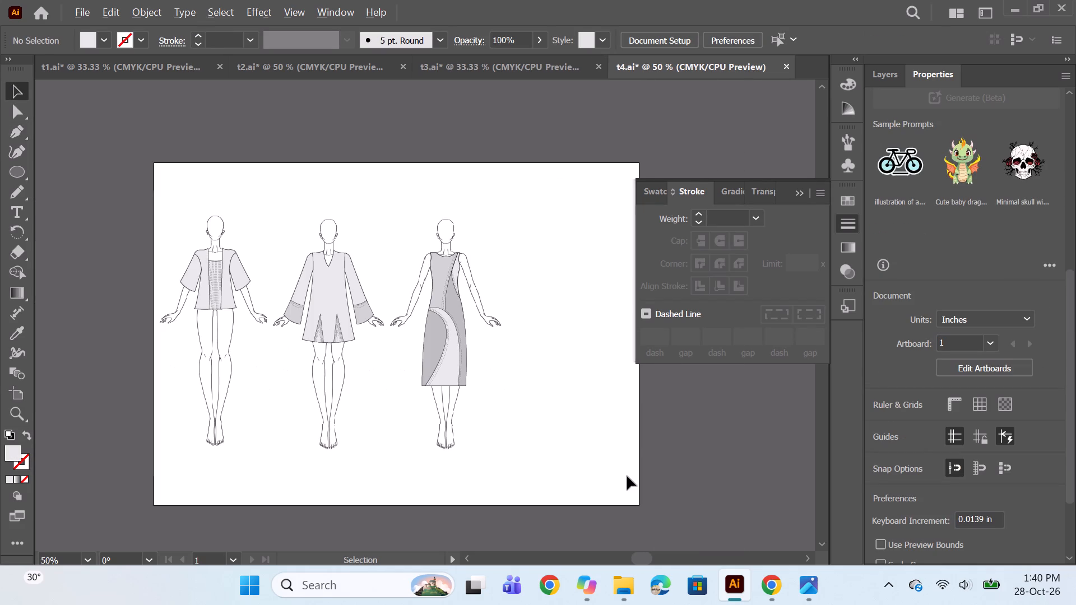
pyautogui.press('space')
pyautogui.press('space')
pyautogui.moveTo(535, 431); pyautogui.dragTo(654, 471)
pyautogui.keyDown('alt'); pyautogui.scroll(-1, 642, 468); pyautogui.keyUp('alt')
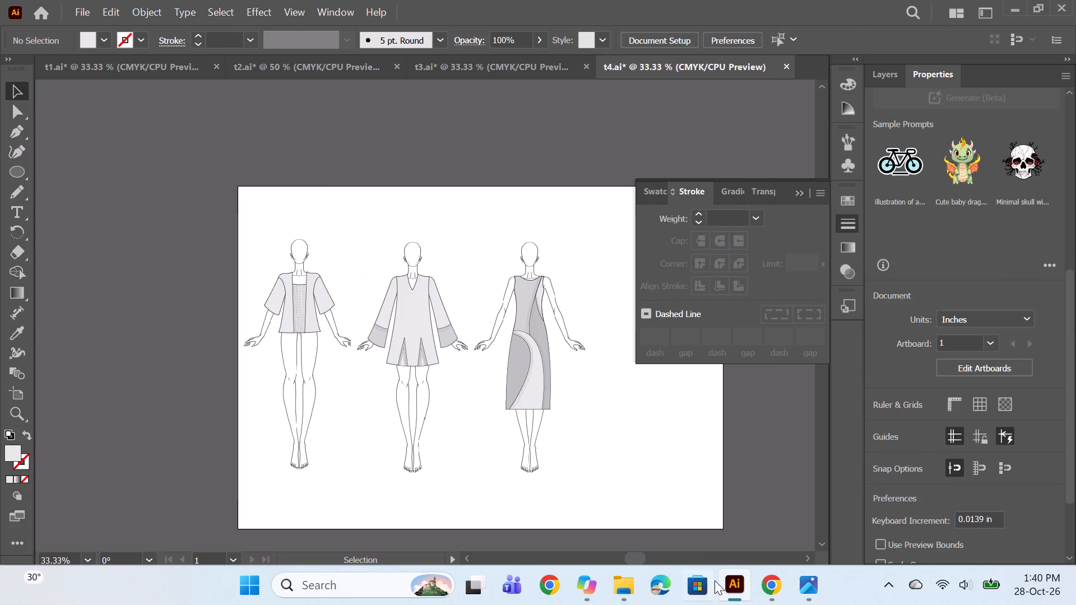
pyautogui.keyDown('alt'); pyautogui.scroll(1, 646, 500); pyautogui.keyUp('alt')
# Copy the green poncho top photo from the Khadi tops silhouettes folder and paste it into t4.ai in Illustrator.
pyautogui.click(625, 587)
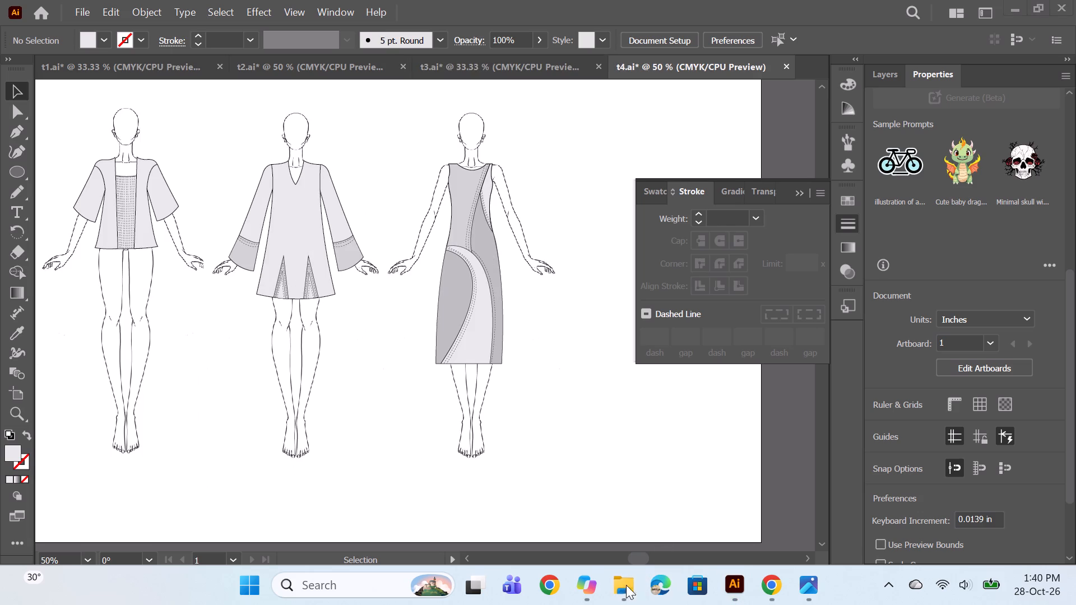
pyautogui.click(635, 585)
pyautogui.click(760, 304)
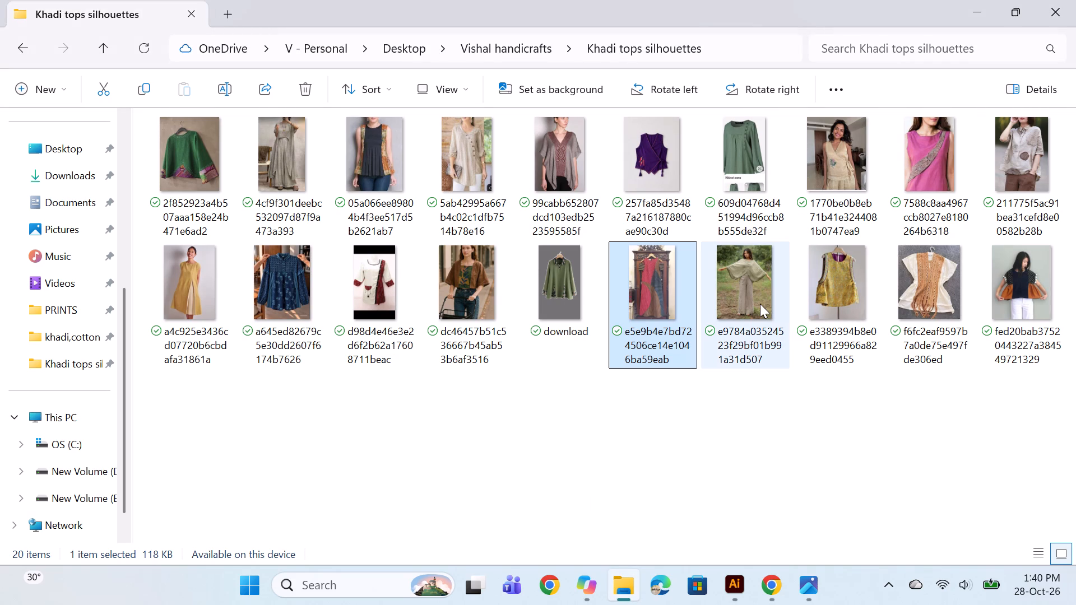
pyautogui.hotkey('ctrl', 'c')
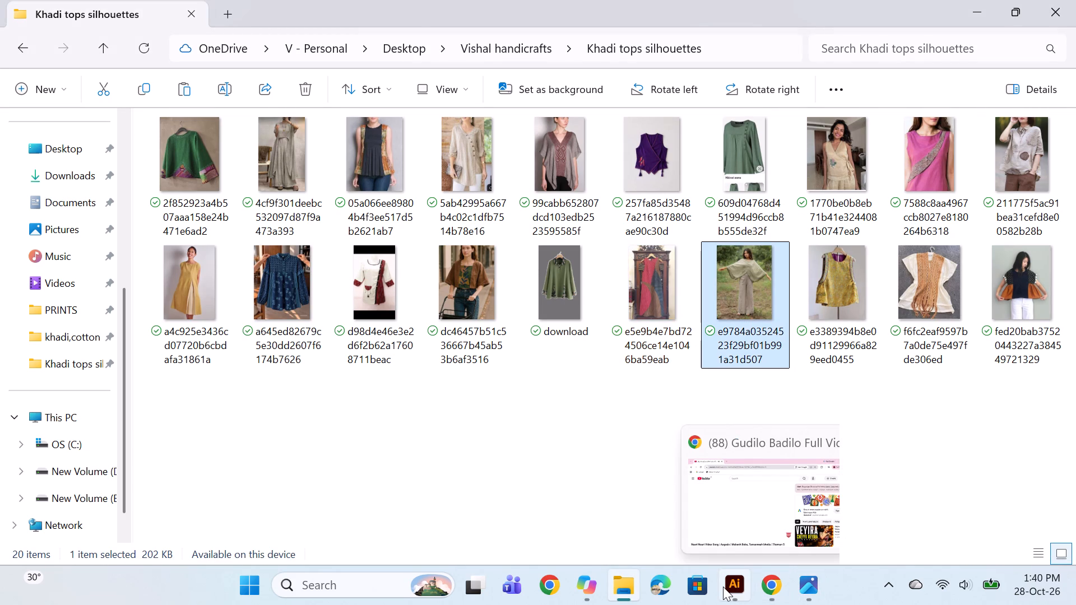
pyautogui.click(723, 587)
pyautogui.hotkey('ctrl', 'v')
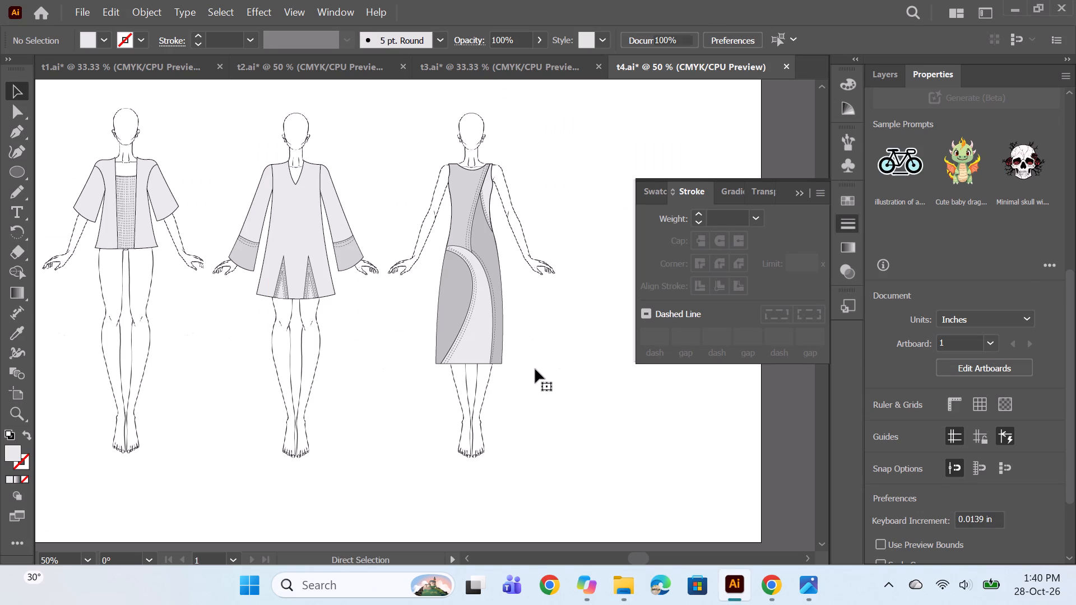
# Scale the poncho photo down to roughly half the artboard's height and place it just outside the artboard, beyond the sleeveless dress figure.
pyautogui.keyDown('alt'); pyautogui.scroll(-2, 546, 333); pyautogui.keyUp('alt')
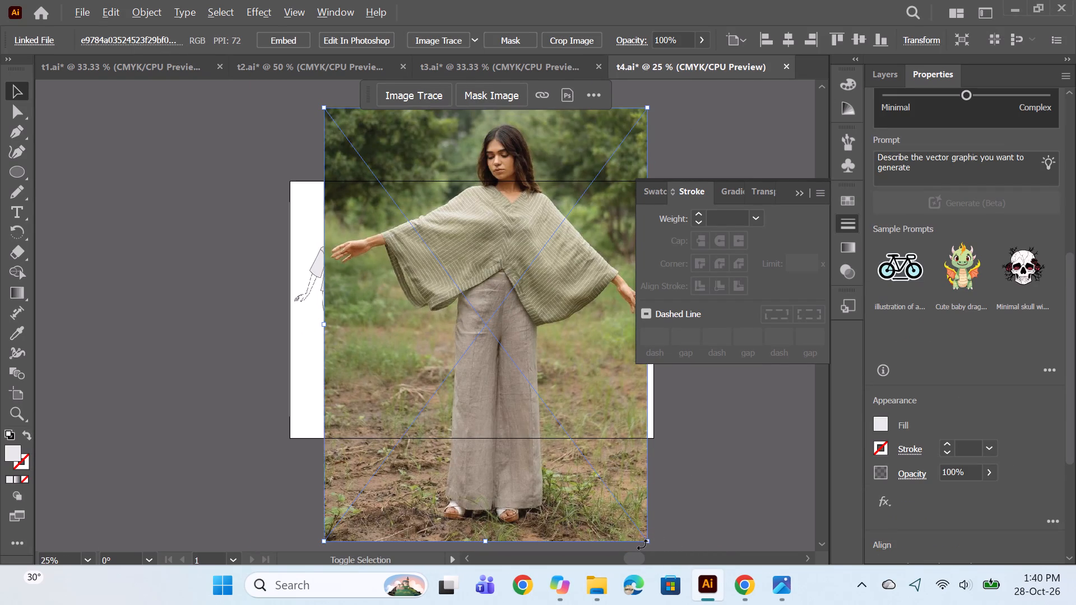
pyautogui.keyDown('alt'); pyautogui.keyDown('shift'); pyautogui.moveTo(648, 541); pyautogui.dragTo(582, 381); pyautogui.keyUp('shift'); pyautogui.keyUp('alt')
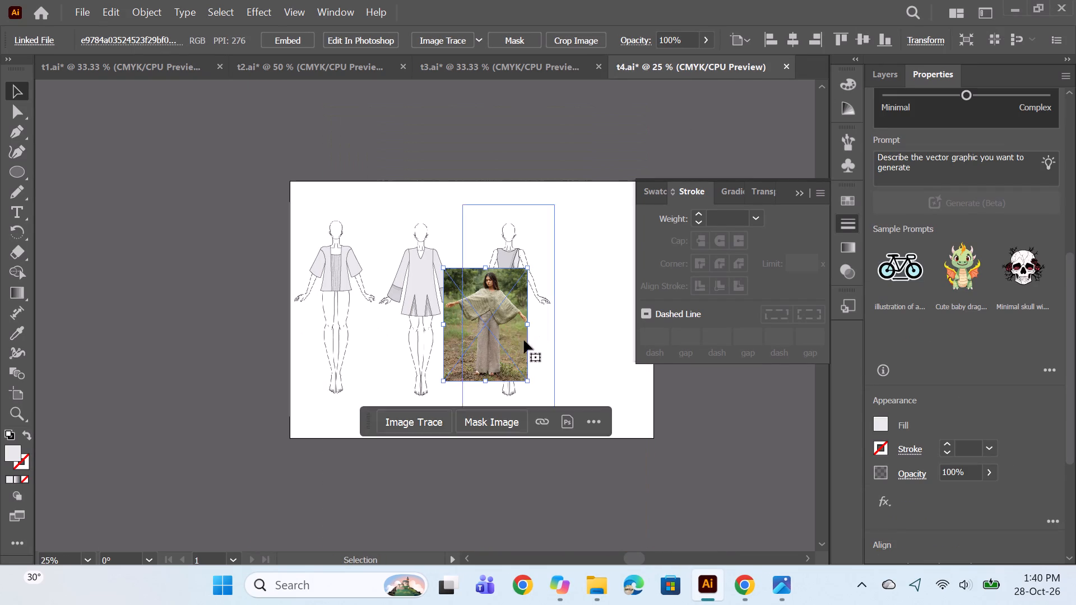
pyautogui.moveTo(493, 320); pyautogui.dragTo(672, 342)
pyautogui.moveTo(497, 323); pyautogui.dragTo(630, 311)
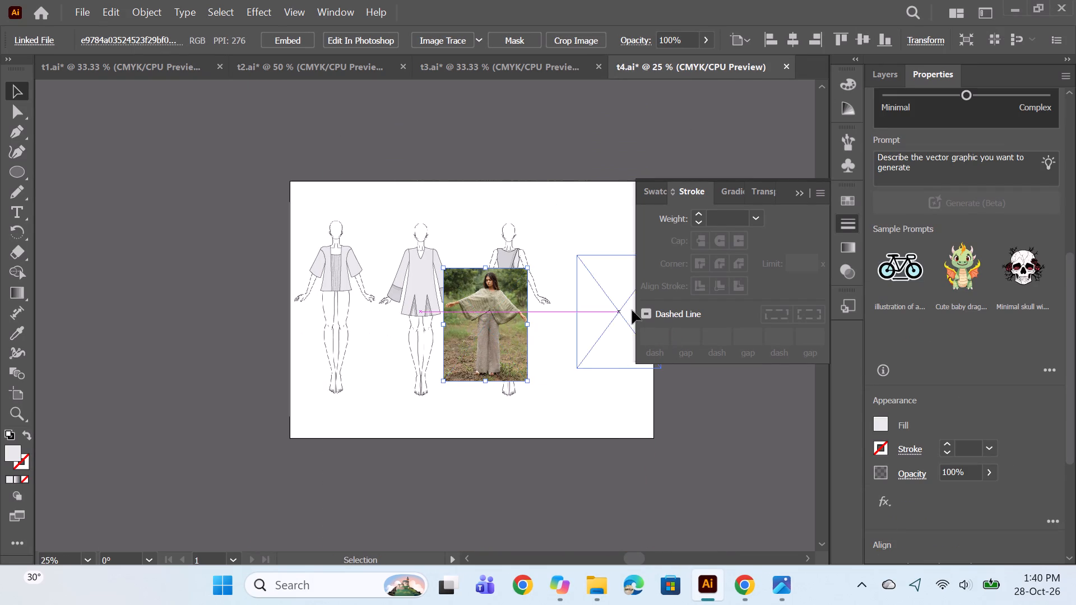
pyautogui.click(796, 195)
pyautogui.keyDown('alt'); pyautogui.keyDown('shift'); pyautogui.moveTo(660, 367); pyautogui.dragTo(665, 373); pyautogui.keyUp('shift'); pyautogui.keyUp('alt')
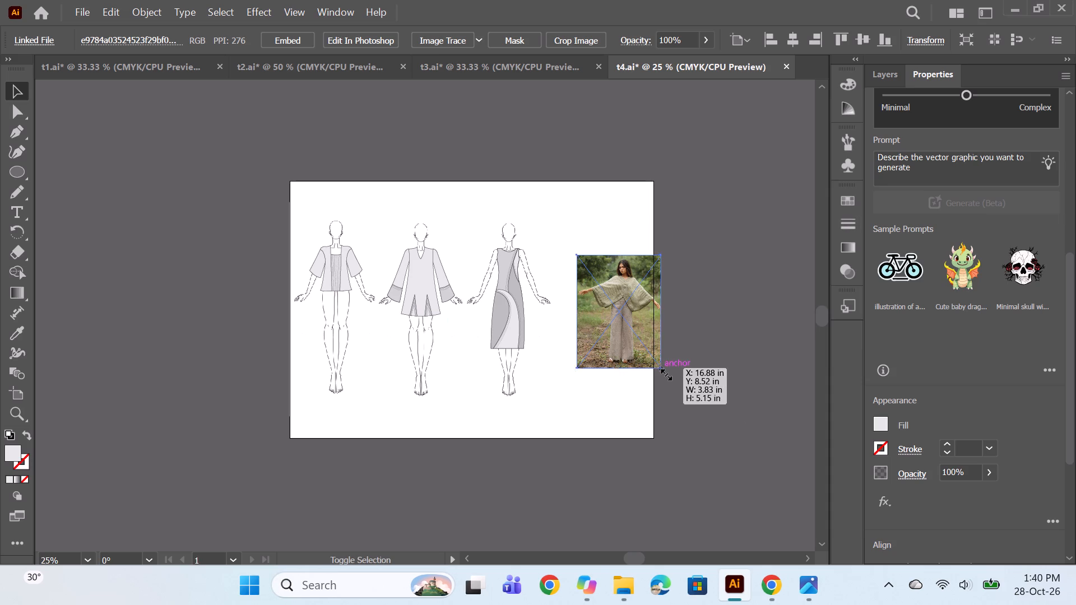
pyautogui.keyDown('alt'); pyautogui.keyDown('shift'); pyautogui.moveTo(665, 373); pyautogui.dragTo(669, 379); pyautogui.keyUp('shift'); pyautogui.keyUp('alt')
pyautogui.moveTo(636, 333); pyautogui.dragTo(718, 324)
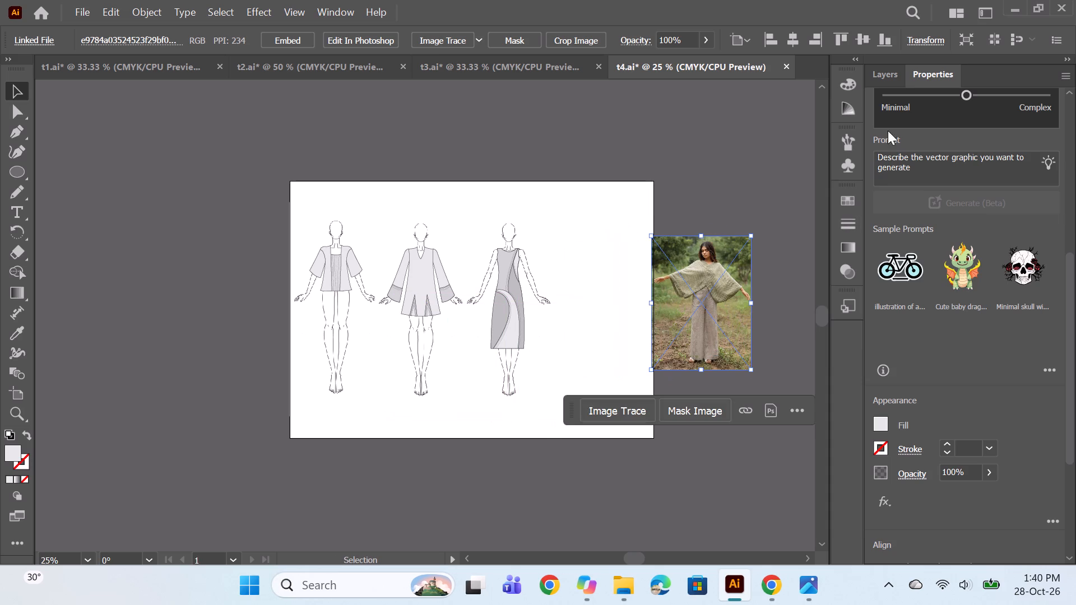
# Duplicate the blank body figure image that lies beneath the sleeveless dress.
pyautogui.click(891, 68)
pyautogui.scroll(-3, 1020, 320)
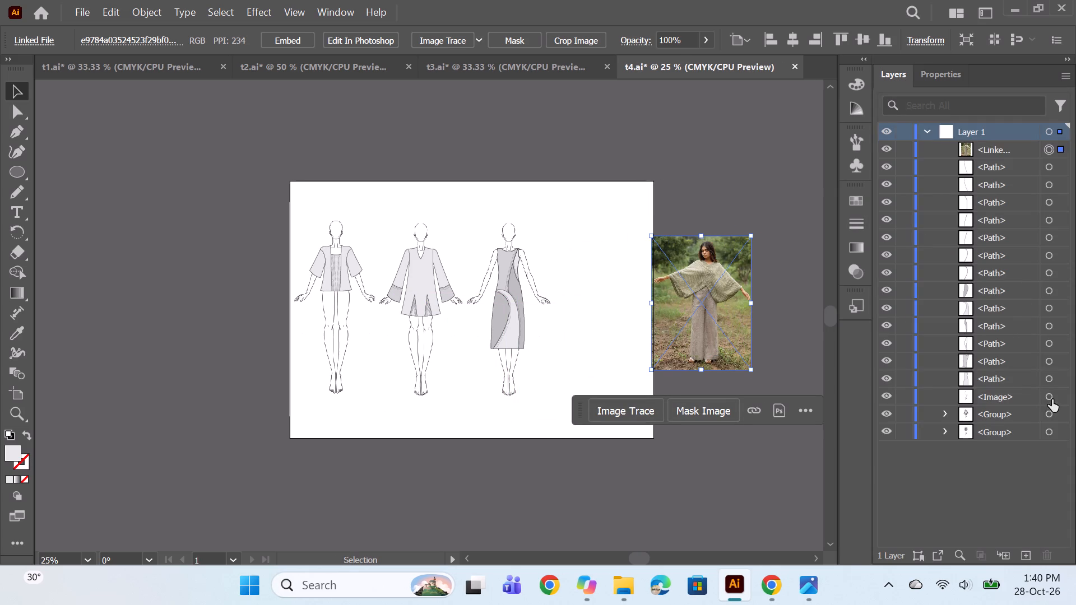
pyautogui.click(1052, 399)
pyautogui.hotkey('ctrl', 'c')
pyautogui.hotkey('ctrl', 'v')
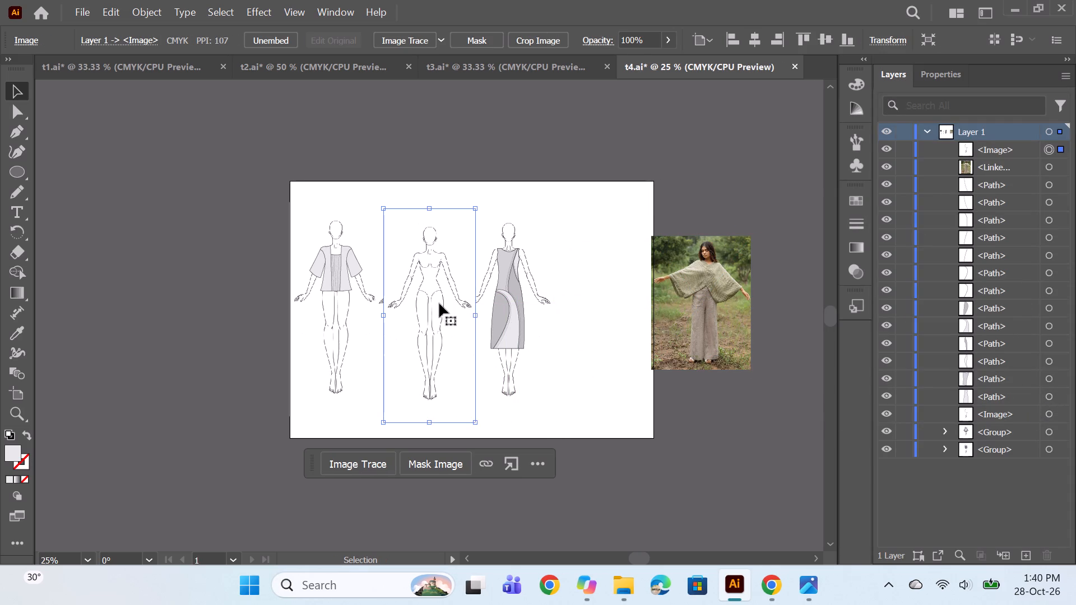
# Move the duplicated blank body figure into the free artboard space between the sleeveless dress figure and the poncho photo.
pyautogui.moveTo(439, 304); pyautogui.dragTo(610, 304)
# Group all the sleeveless dress paths together with their body figure image.
pyautogui.click(733, 331)
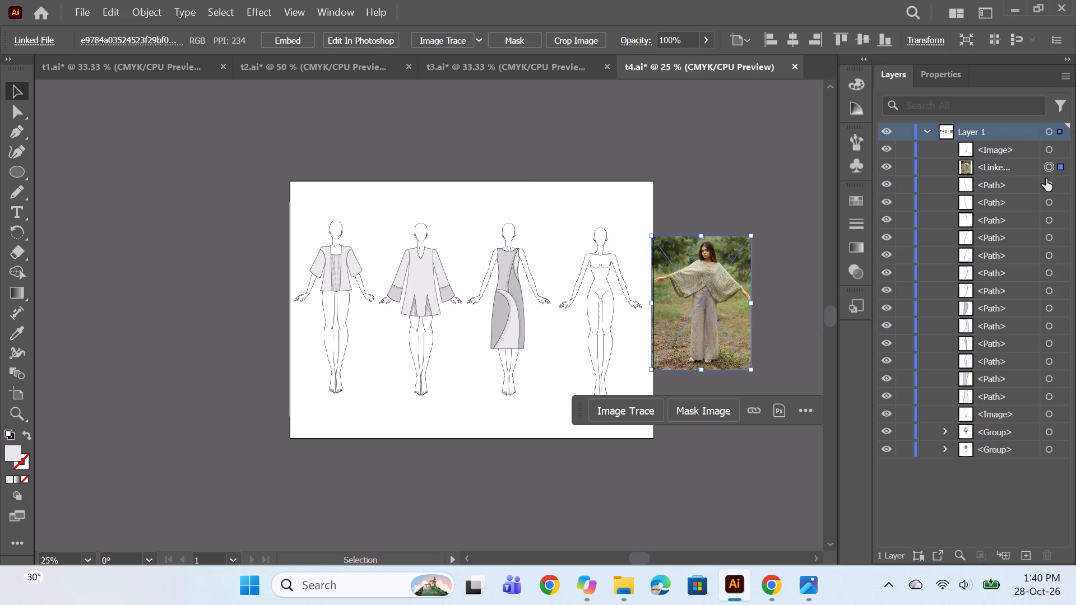
pyautogui.click(1046, 179)
pyautogui.keyDown('shift'); pyautogui.click(1047, 420); pyautogui.keyUp('shift')
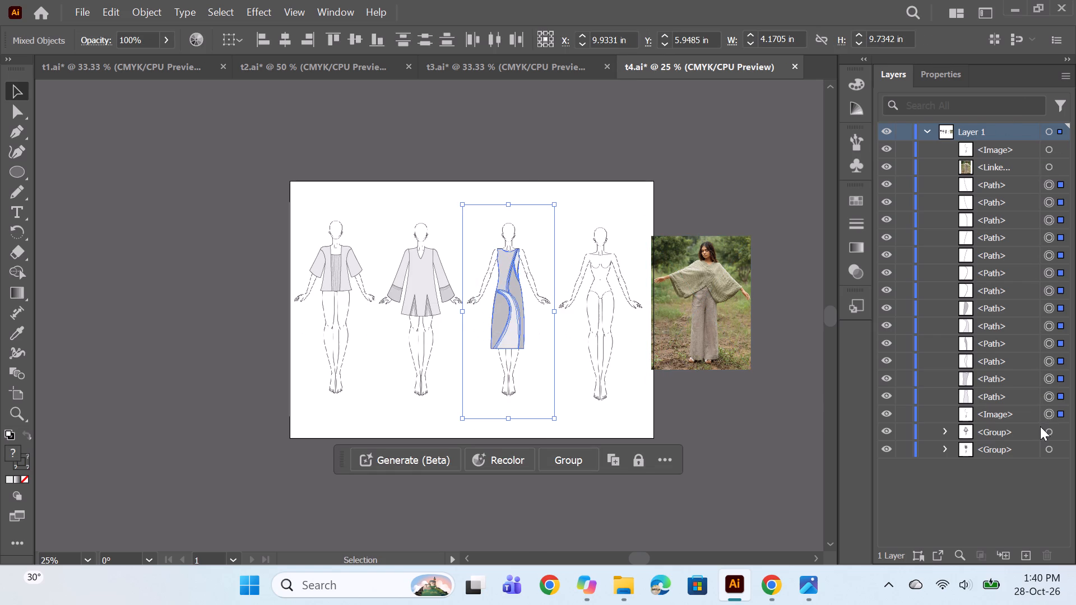
pyautogui.hotkey('ctrl', 'g')
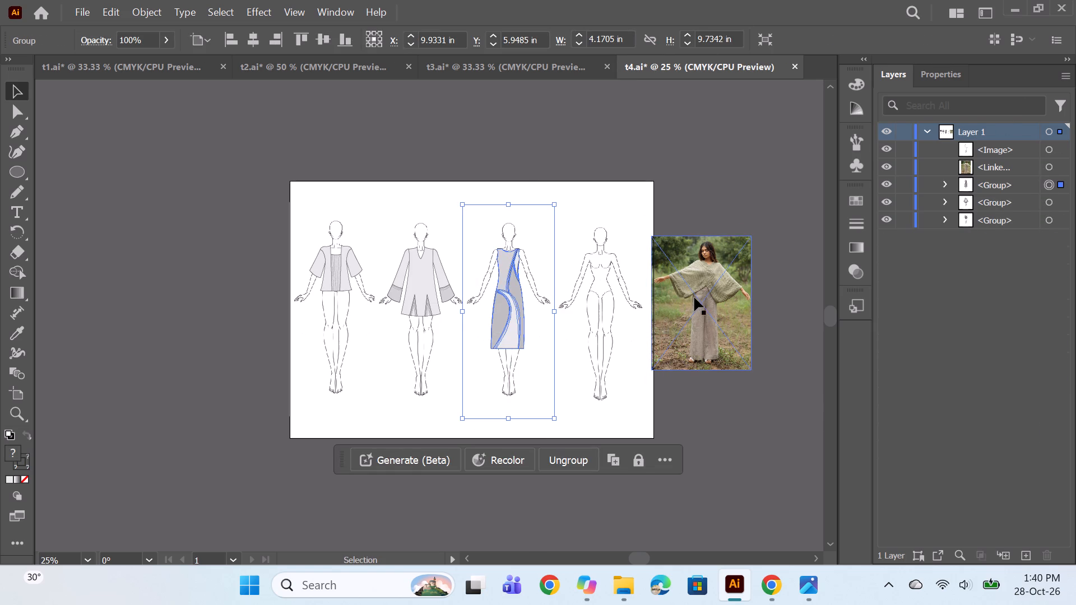
# Nudge the poncho photo slightly toward the blank figure so it overlaps the artboard edge, and deselect it.
pyautogui.moveTo(694, 297); pyautogui.dragTo(688, 300)
pyautogui.click(734, 190)
# With the Pen tool, start the poncho outline with a V-neckline on the fourth figure, sides about 0.36 and 0.39 in.
pyautogui.keyDown('alt'); pyautogui.scroll(2, 656, 269); pyautogui.keyUp('alt')
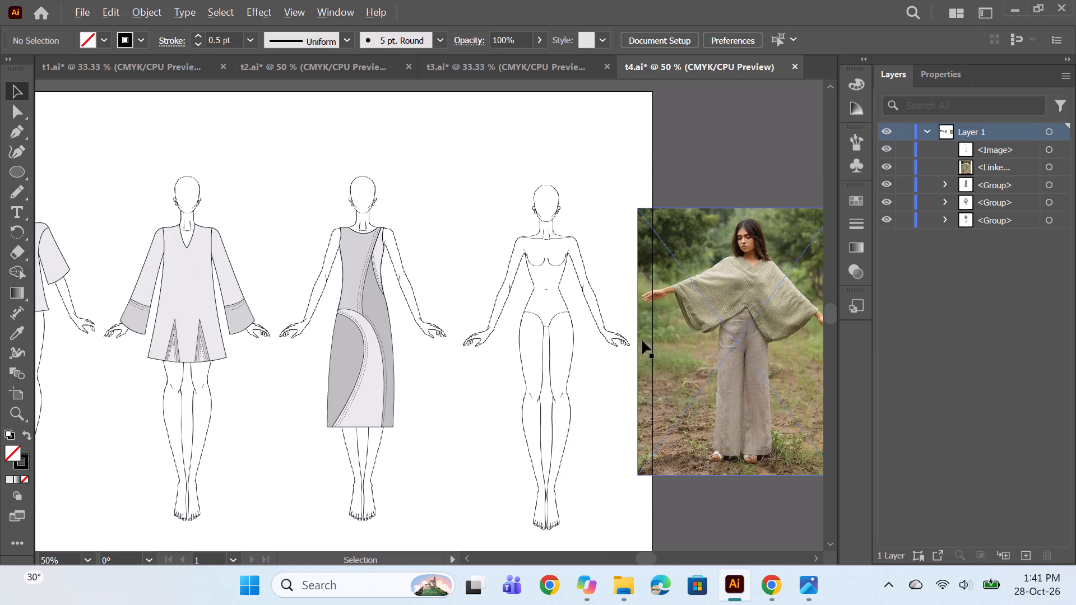
pyautogui.press('space')
pyautogui.moveTo(604, 440); pyautogui.dragTo(501, 440)
pyautogui.click(8, 125)
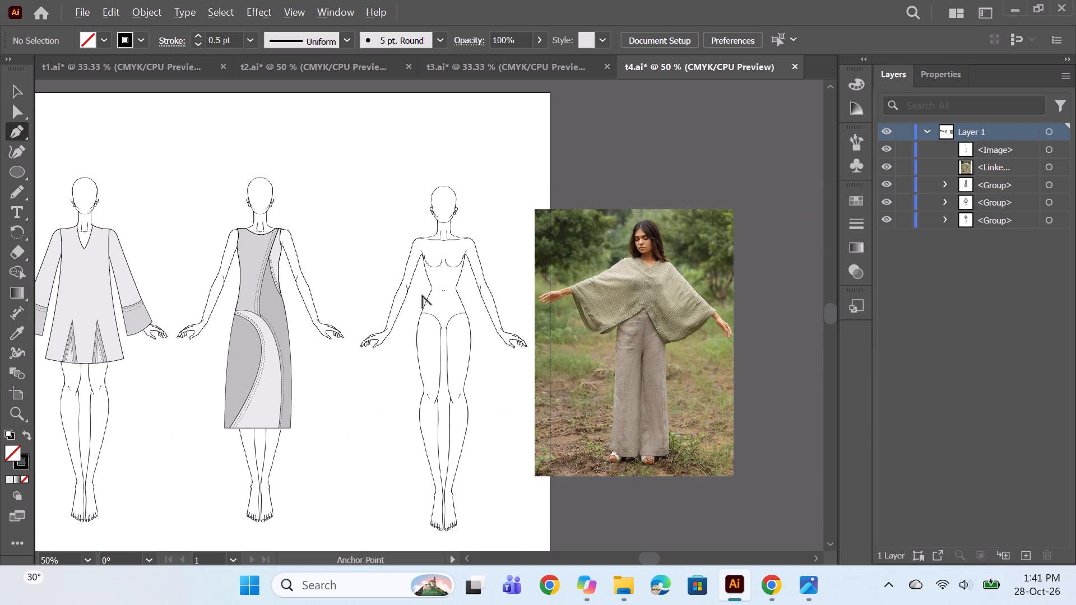
pyautogui.keyDown('alt'); pyautogui.scroll(2, 424, 286); pyautogui.keyUp('alt')
pyautogui.press('space')
pyautogui.press('space')
pyautogui.moveTo(409, 345); pyautogui.dragTo(281, 315)
pyautogui.keyDown('alt'); pyautogui.scroll(-1, 336, 280); pyautogui.keyUp('alt')
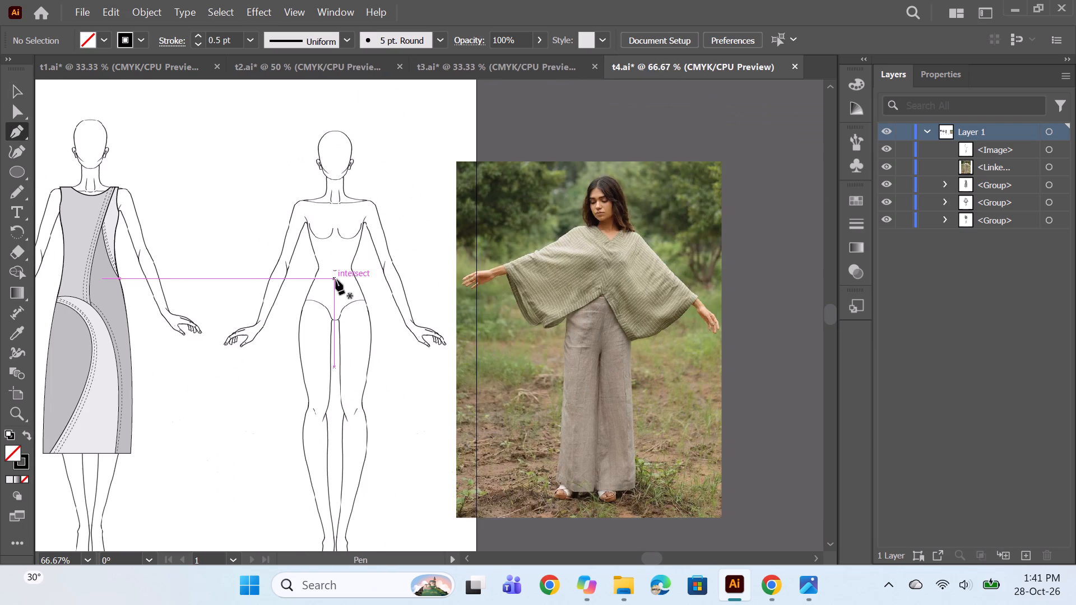
pyautogui.press('space')
pyautogui.scroll(1, 359, 230)
pyautogui.press('space')
pyautogui.scroll(1, 354, 222)
pyautogui.keyDown('alt'); pyautogui.scroll(1, 365, 234); pyautogui.keyUp('alt')
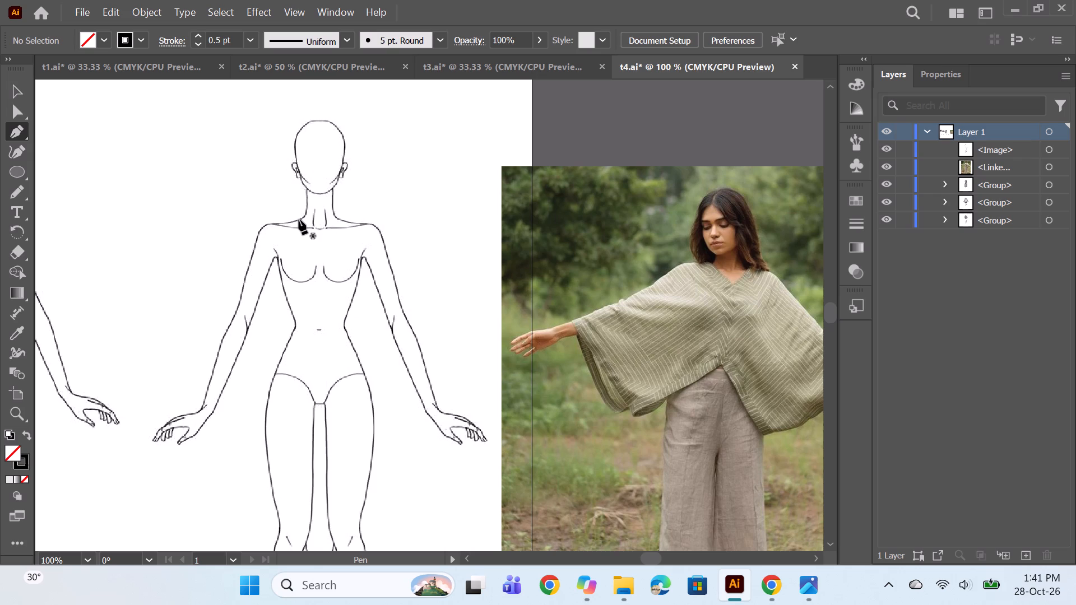
pyautogui.click(300, 217)
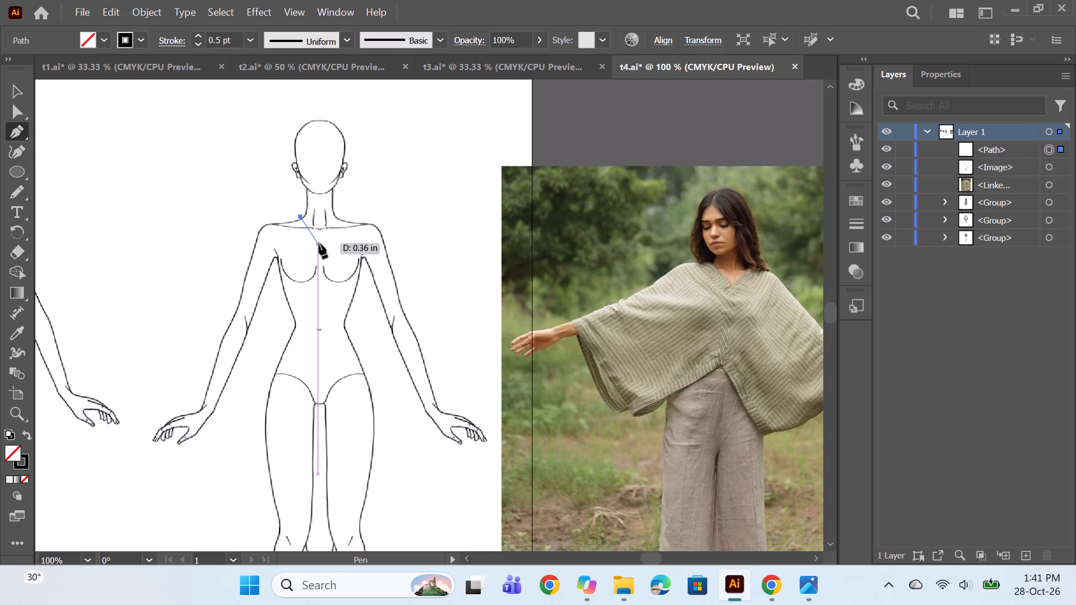
pyautogui.click(321, 246)
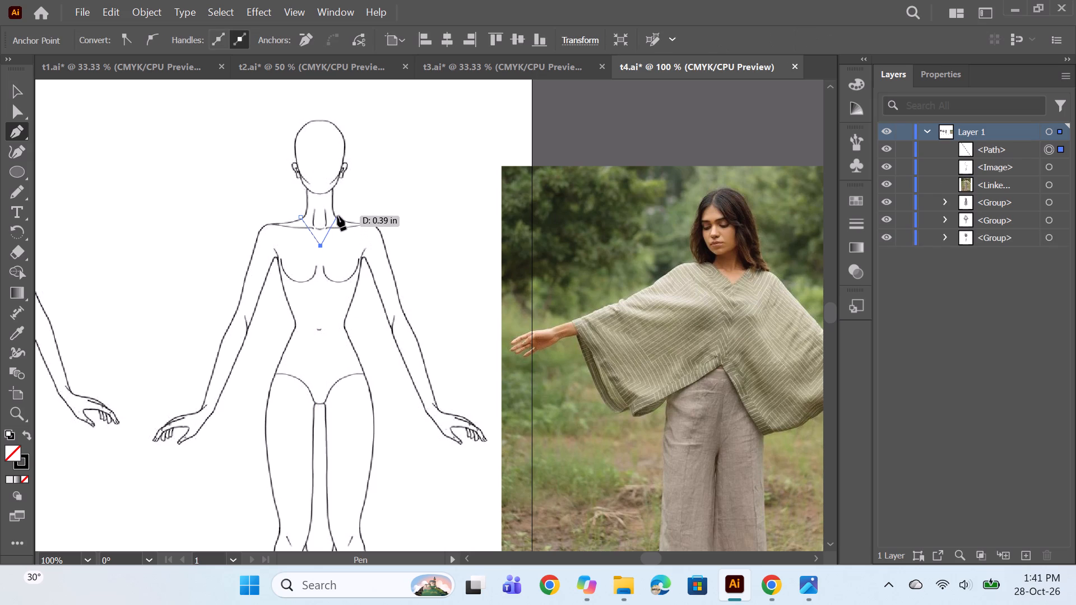
pyautogui.click(337, 216)
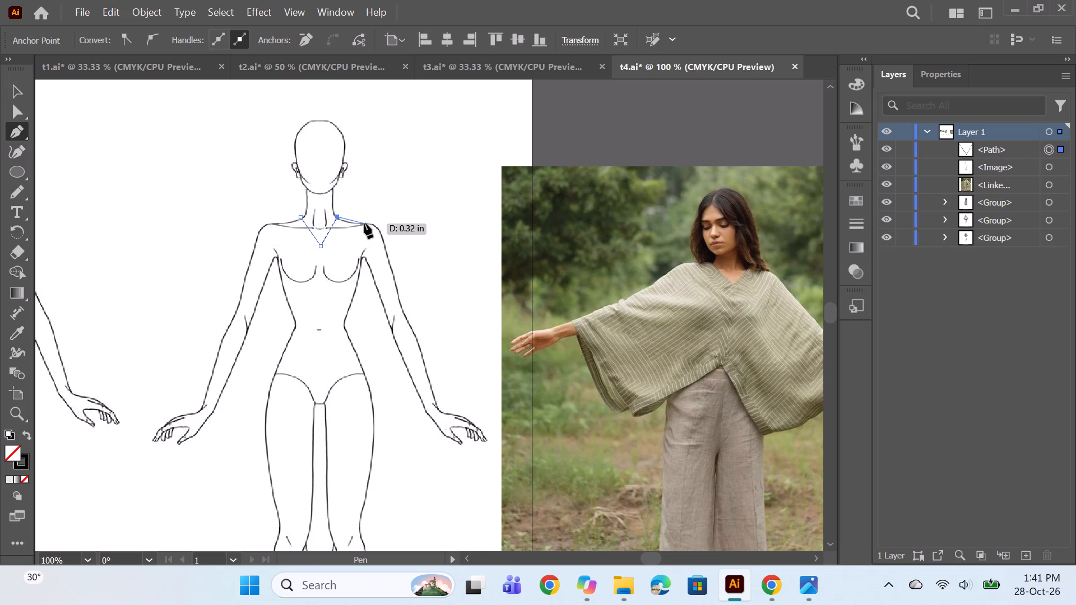
# Continue the outline along the shoulder nearest the photo, curve over the upper arm and run about 1.57 in straight to the wrist.
pyautogui.click(364, 223)
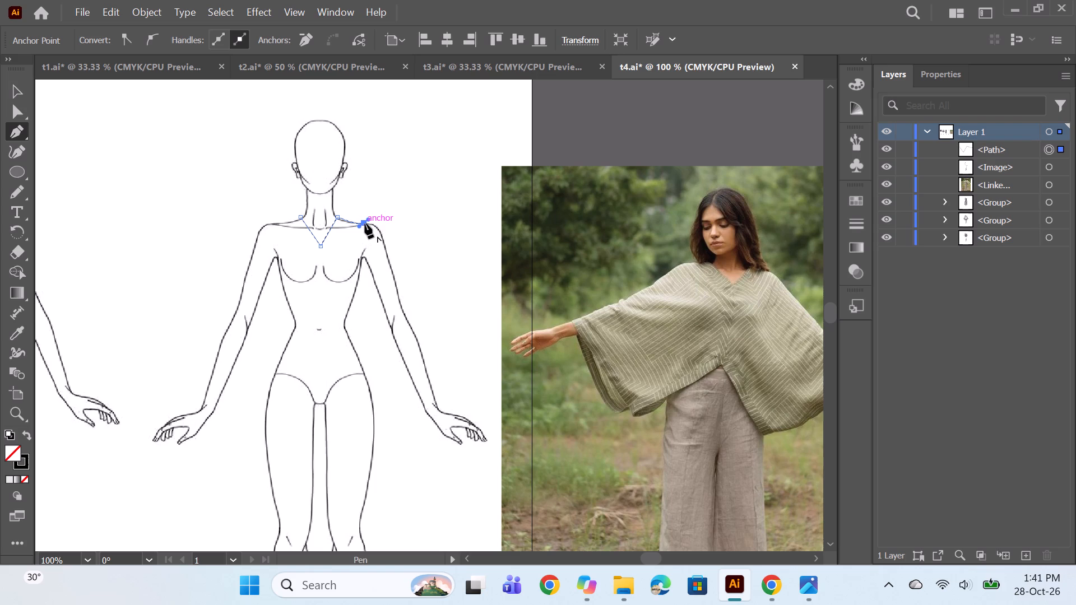
pyautogui.keyDown('alt'); pyautogui.click(365, 224); pyautogui.keyUp('alt')
pyautogui.keyDown('alt'); pyautogui.scroll(-1, 433, 277); pyautogui.keyUp('alt')
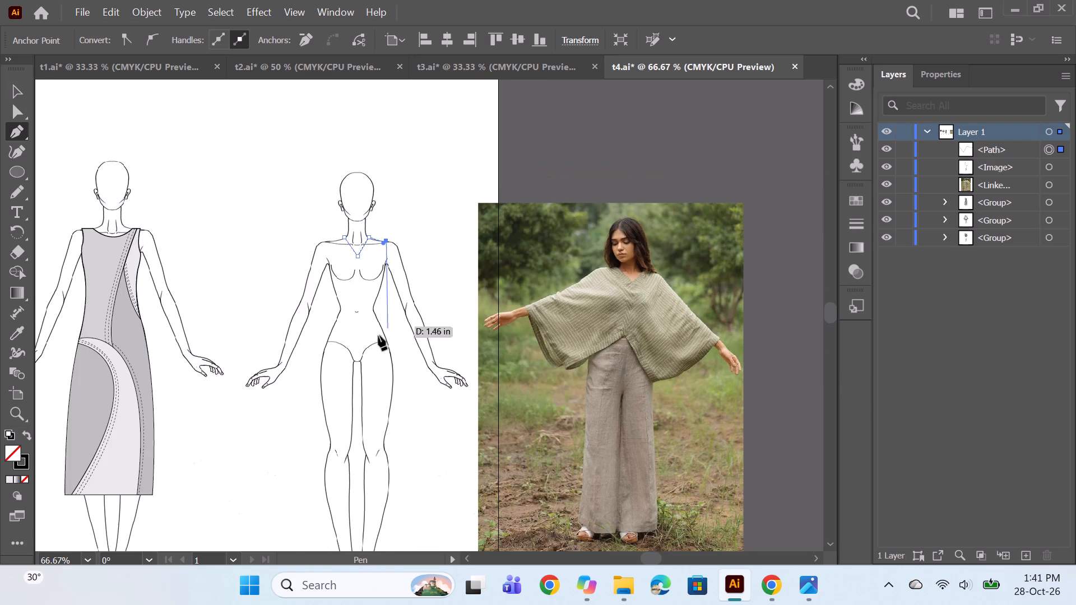
pyautogui.press('space')
pyautogui.moveTo(376, 336); pyautogui.dragTo(304, 333)
pyautogui.keyDown('alt'); pyautogui.scroll(1, 354, 246); pyautogui.keyUp('alt')
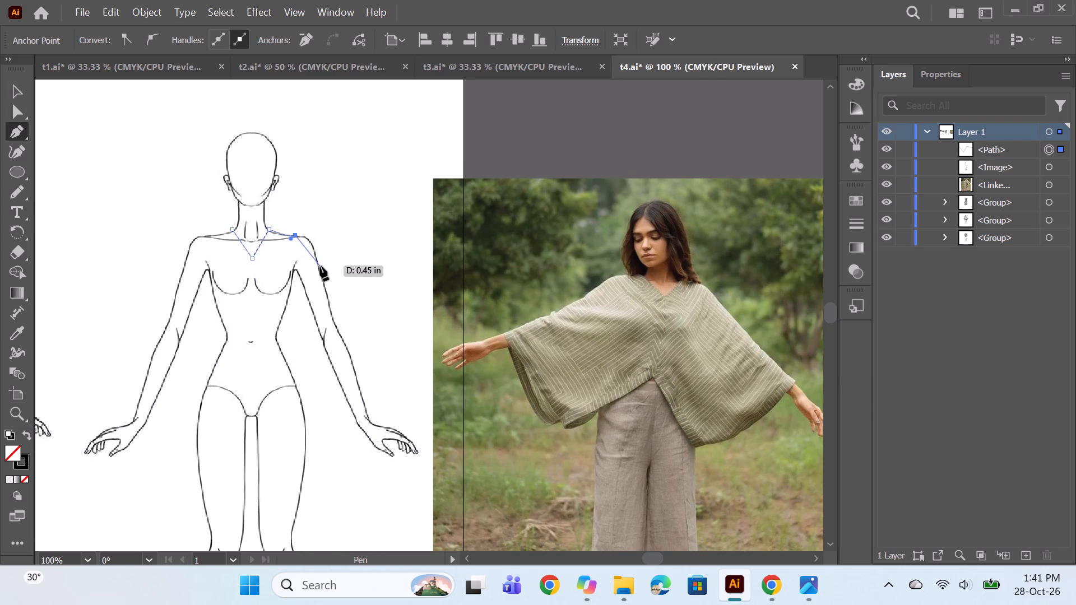
pyautogui.moveTo(320, 266); pyautogui.dragTo(323, 302)
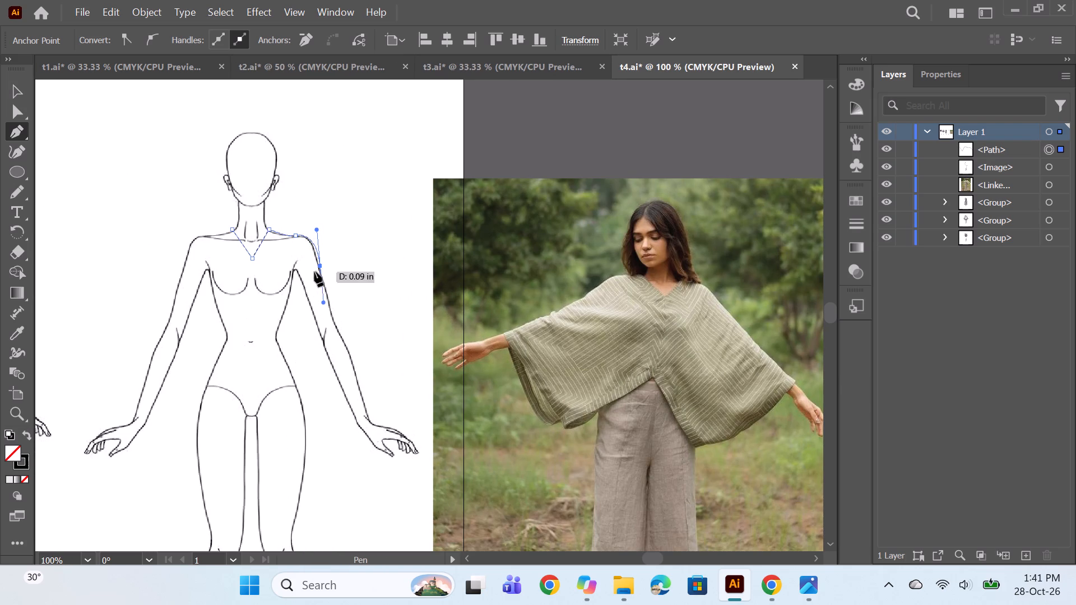
pyautogui.keyDown('alt'); pyautogui.click(320, 267); pyautogui.keyUp('alt')
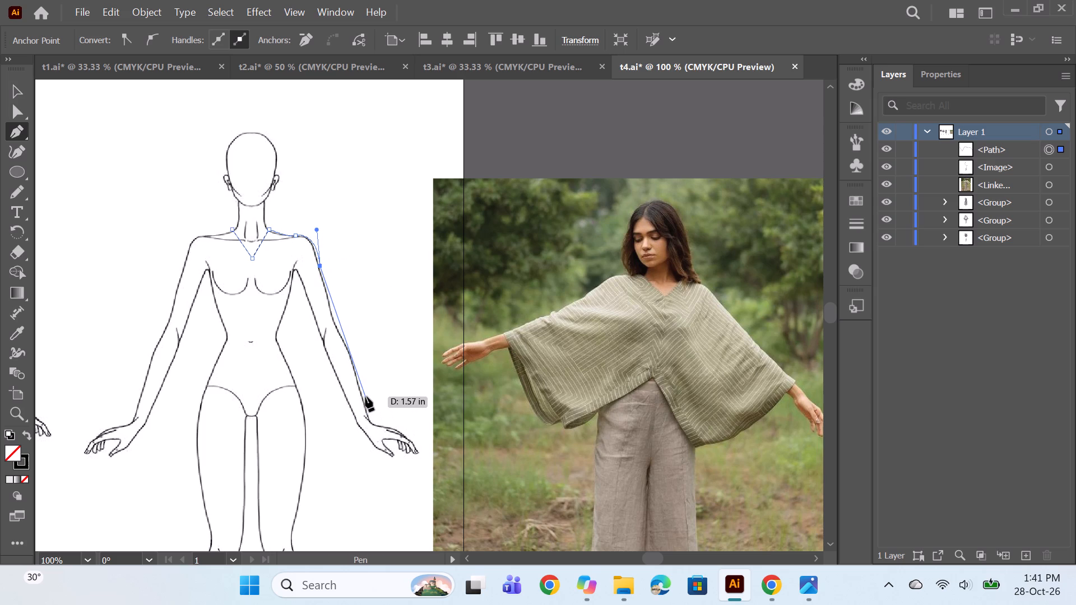
pyautogui.click(364, 397)
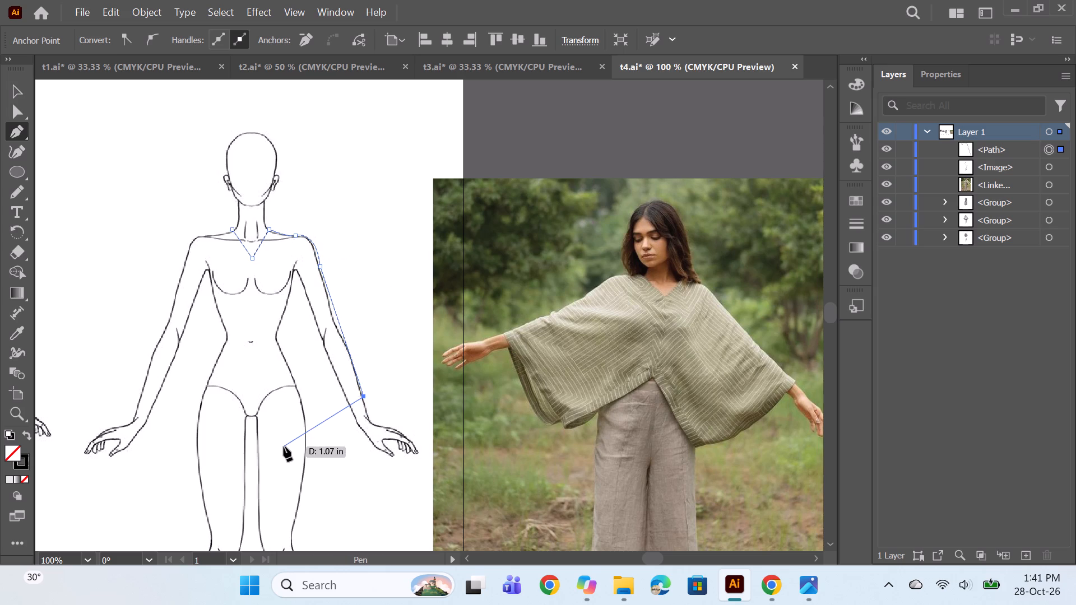
# Draw the poncho's curved hem from wrist to wrist, with two rounded lobes rising to a pointed notch at the centre front.
pyautogui.moveTo(283, 449); pyautogui.dragTo(229, 406)
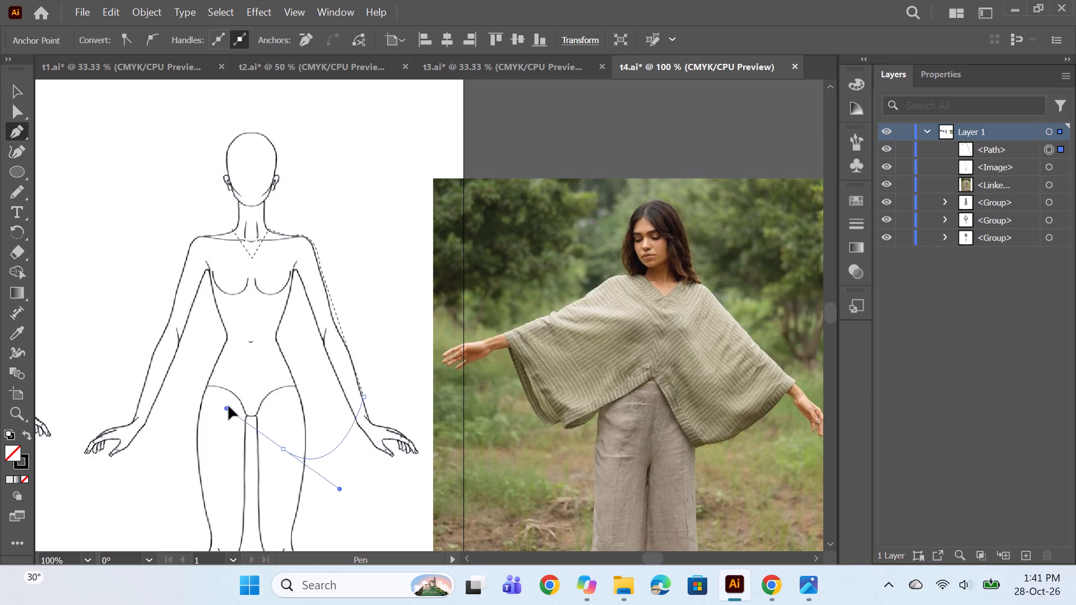
pyautogui.moveTo(229, 406); pyautogui.dragTo(235, 438)
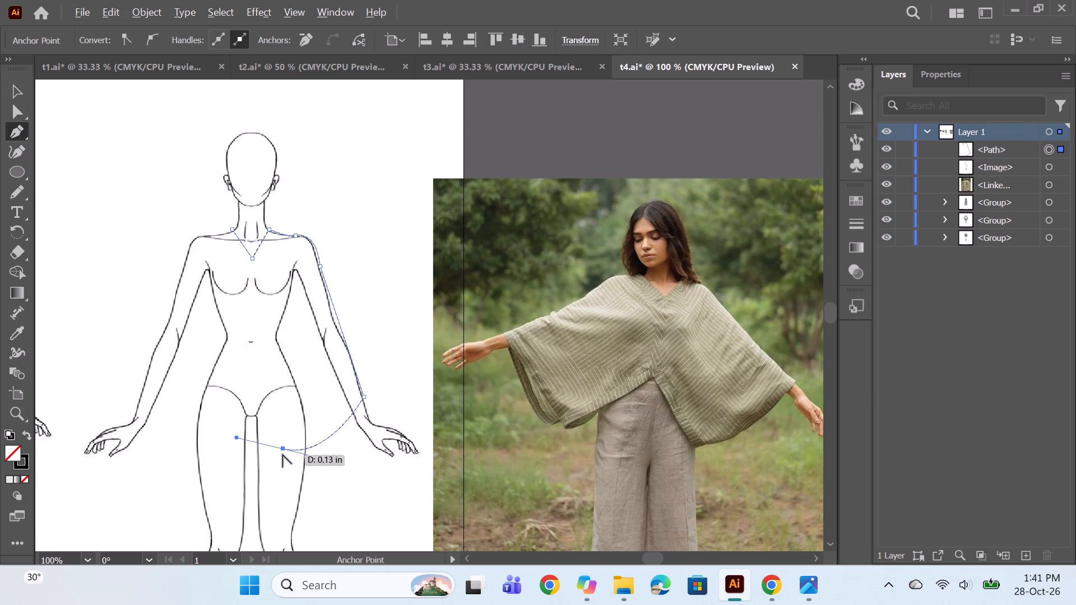
pyautogui.keyDown('alt'); pyautogui.click(282, 449); pyautogui.keyUp('alt')
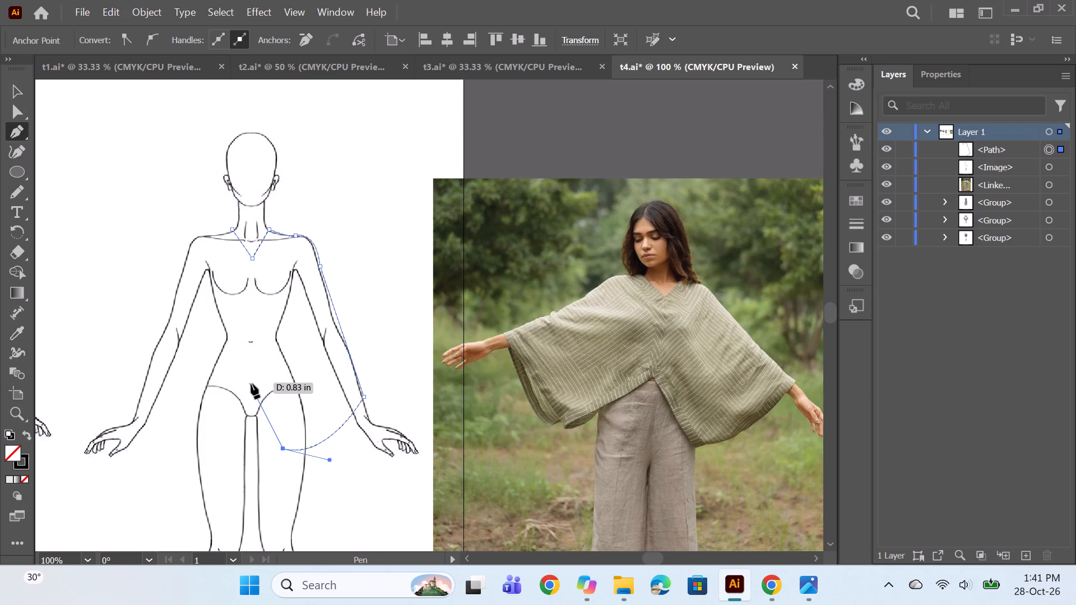
pyautogui.moveTo(251, 384); pyautogui.dragTo(246, 346)
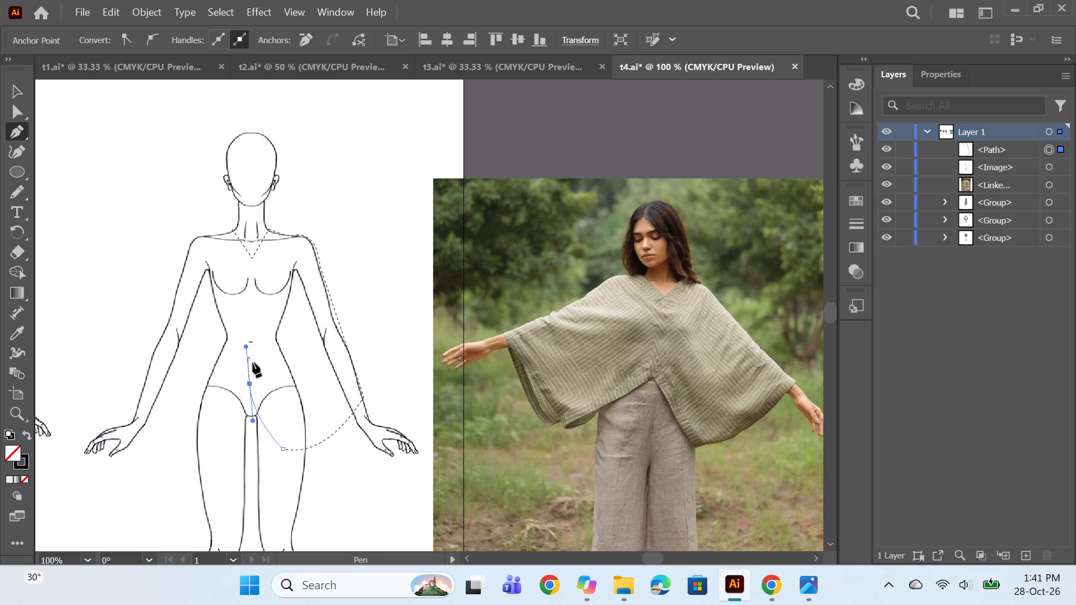
pyautogui.keyDown('alt'); pyautogui.click(251, 384); pyautogui.keyUp('alt')
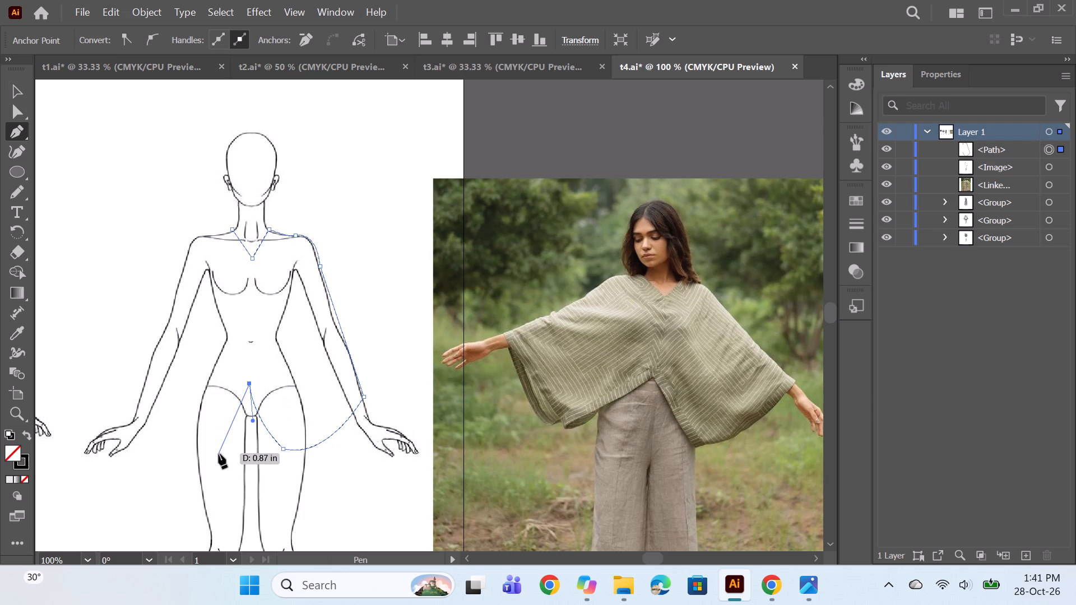
pyautogui.moveTo(220, 454); pyautogui.dragTo(200, 472)
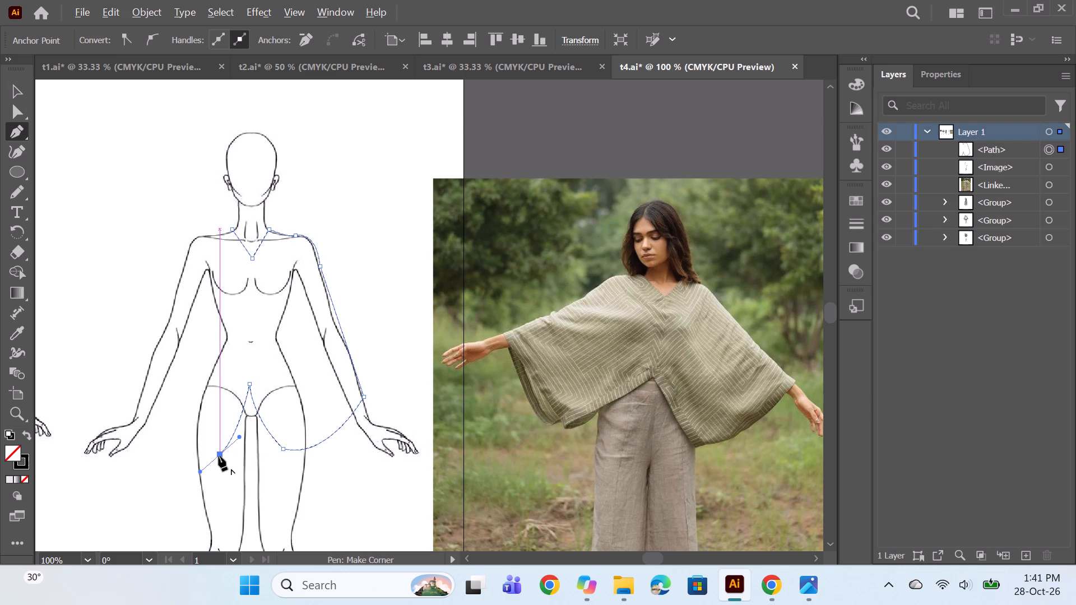
pyautogui.click(219, 456)
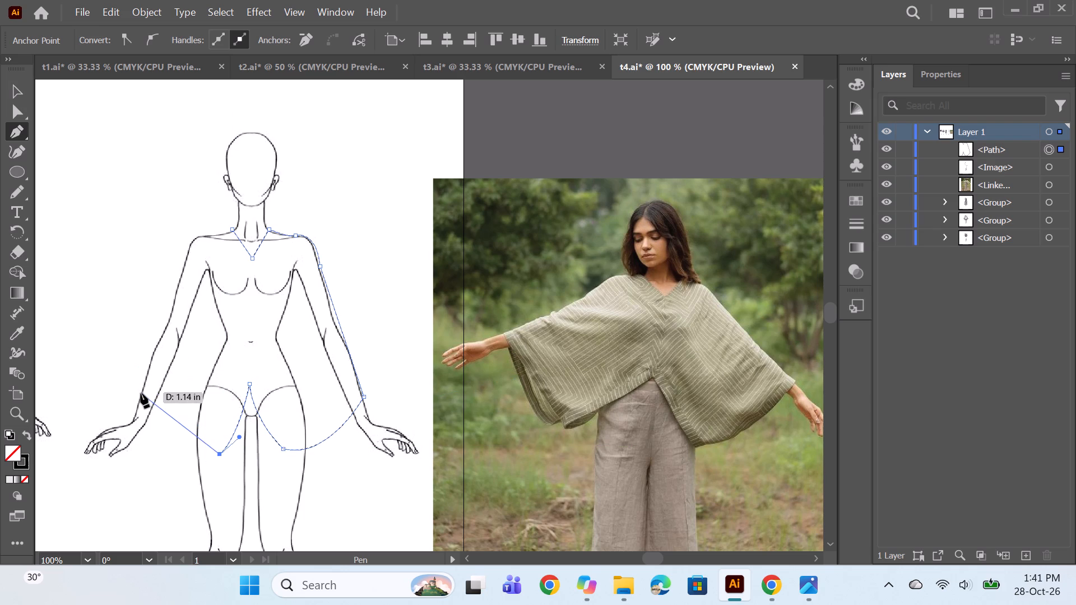
pyautogui.moveTo(139, 391); pyautogui.dragTo(118, 333)
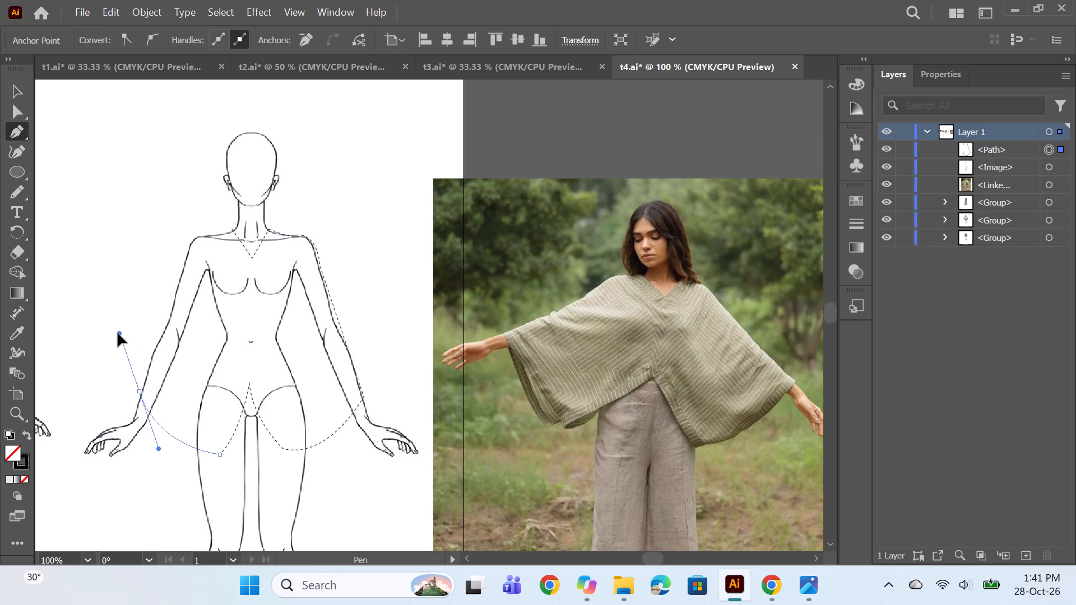
pyautogui.moveTo(118, 333); pyautogui.dragTo(114, 328)
pyautogui.keyDown('alt'); pyautogui.click(138, 392); pyautogui.keyUp('alt')
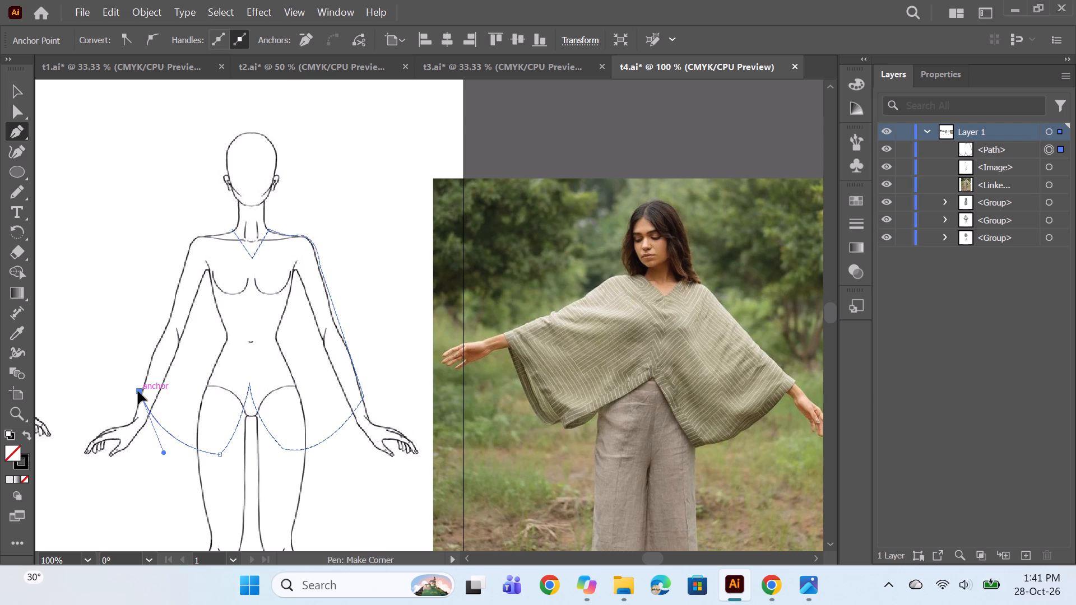
# Draw the opposite side about 1.74 in up to the shoulder, curve over it and close the outline at the neckline.
pyautogui.click(188, 248)
pyautogui.moveTo(211, 236); pyautogui.dragTo(220, 235)
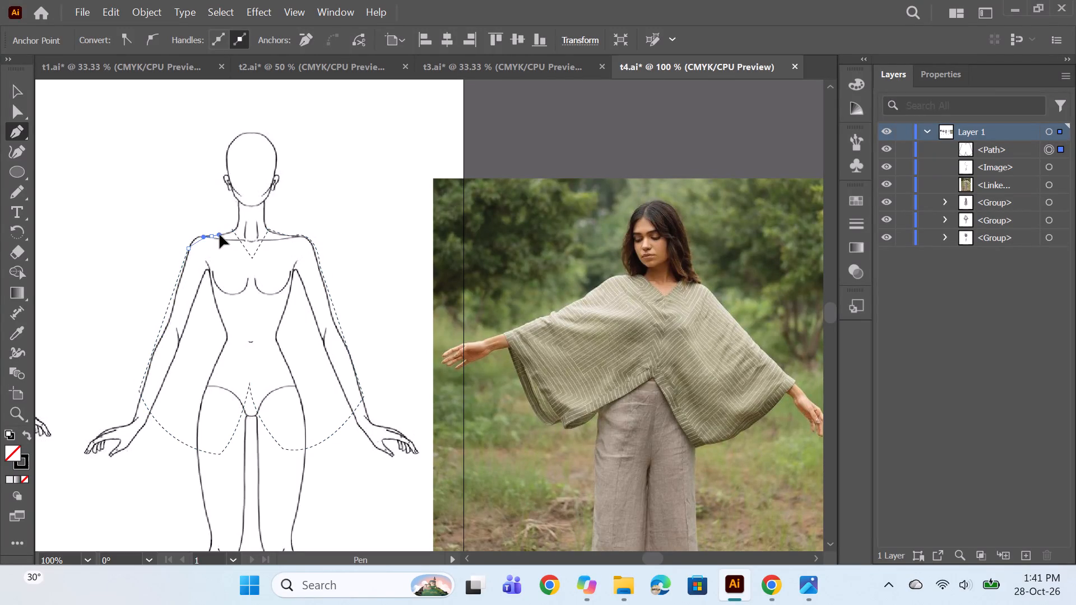
pyautogui.moveTo(220, 235); pyautogui.dragTo(235, 240)
pyautogui.moveTo(235, 240); pyautogui.dragTo(233, 242)
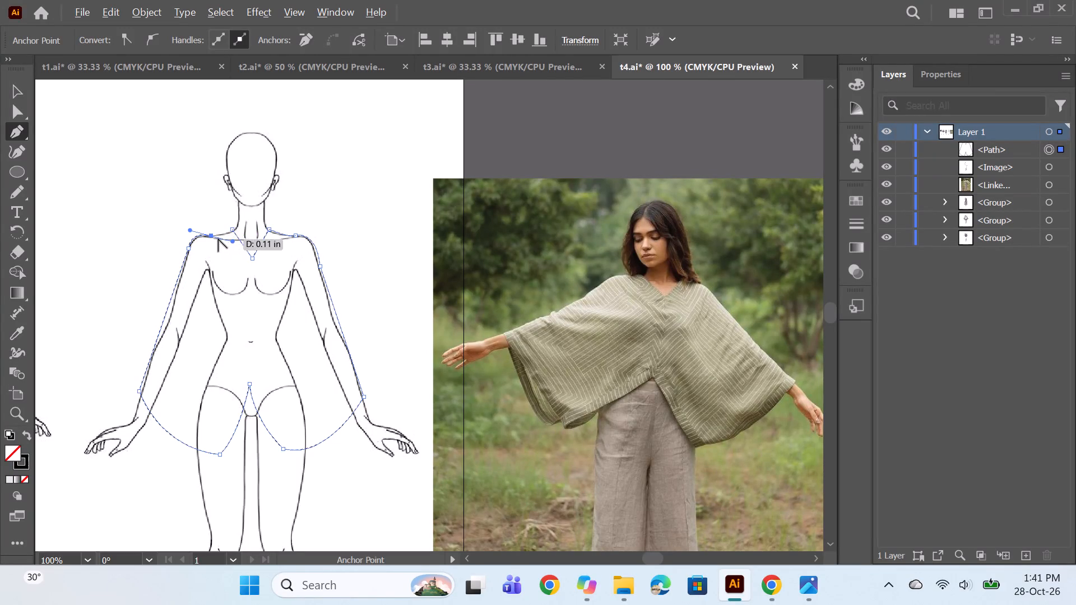
pyautogui.keyDown('alt'); pyautogui.click(211, 236); pyautogui.keyUp('alt')
pyautogui.moveTo(231, 230); pyautogui.dragTo(235, 225)
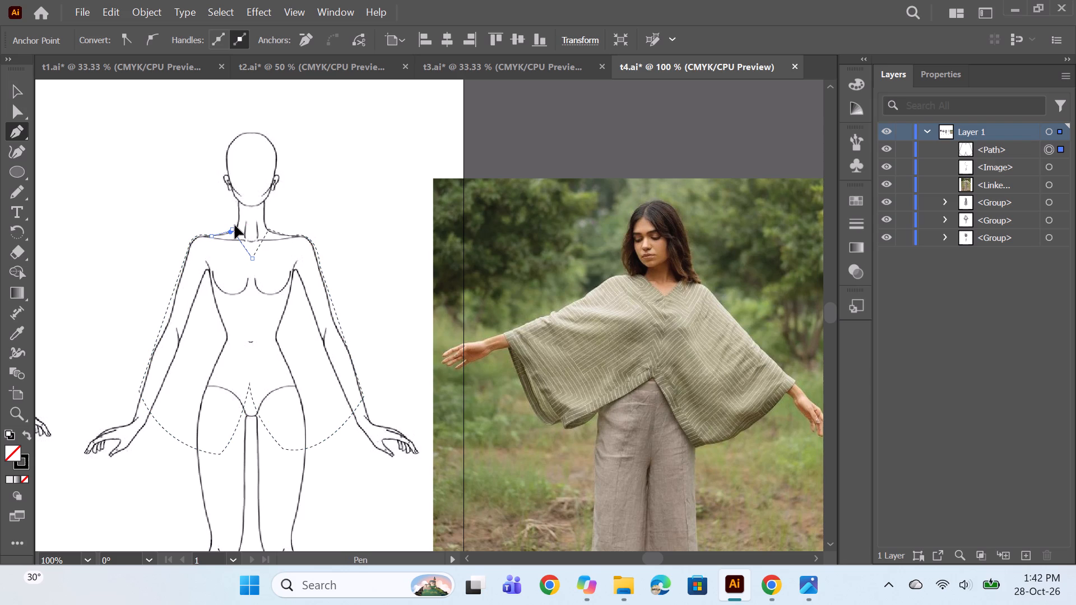
pyautogui.moveTo(235, 225); pyautogui.dragTo(238, 227)
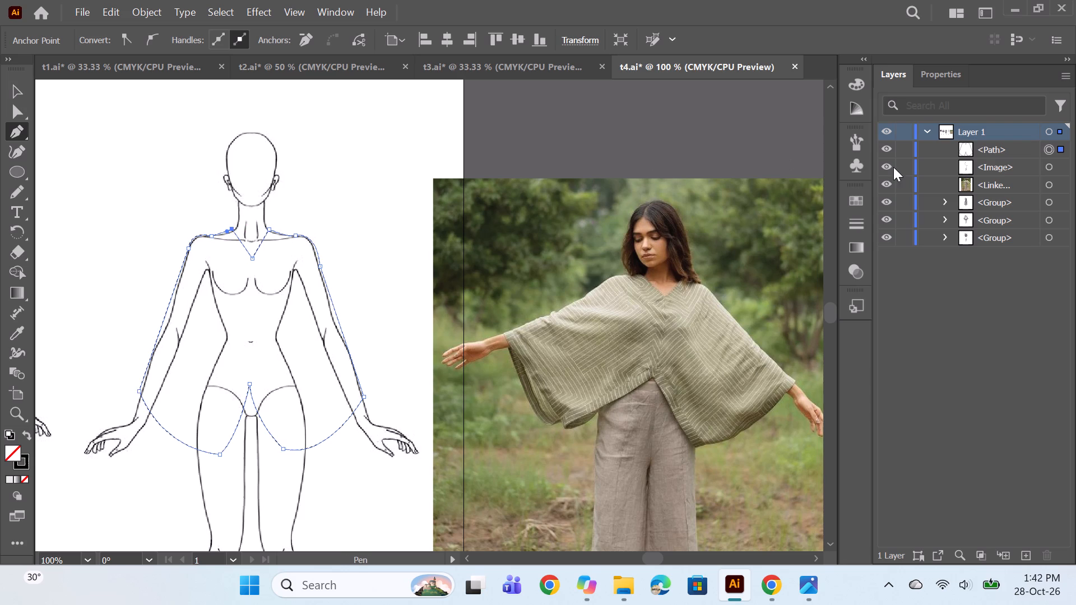
# Fill the closed poncho shape with the very light grey swatch.
pyautogui.click(935, 76)
pyautogui.click(886, 424)
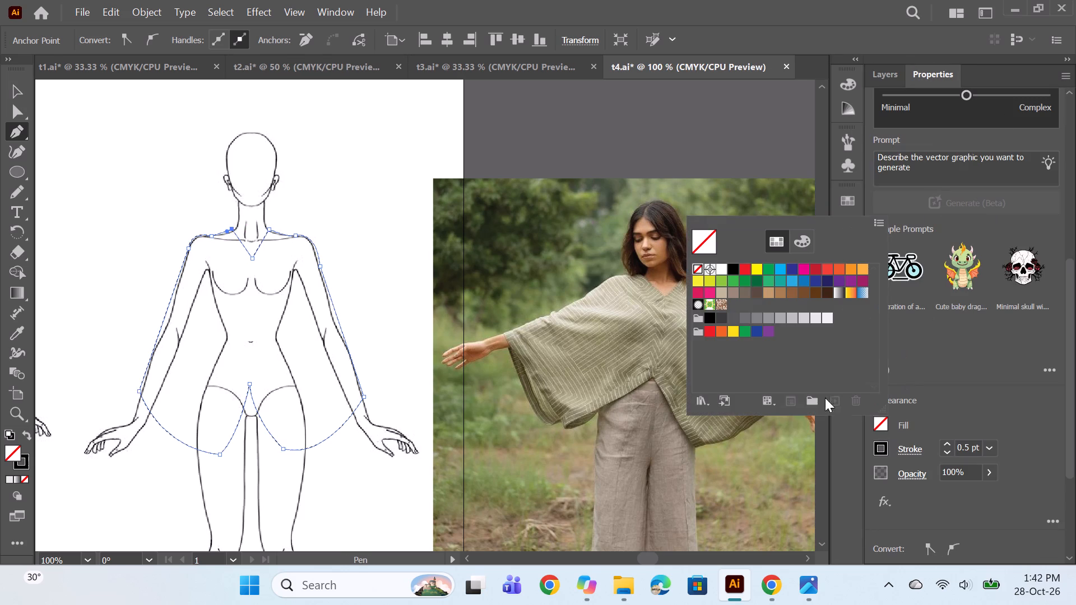
pyautogui.click(811, 314)
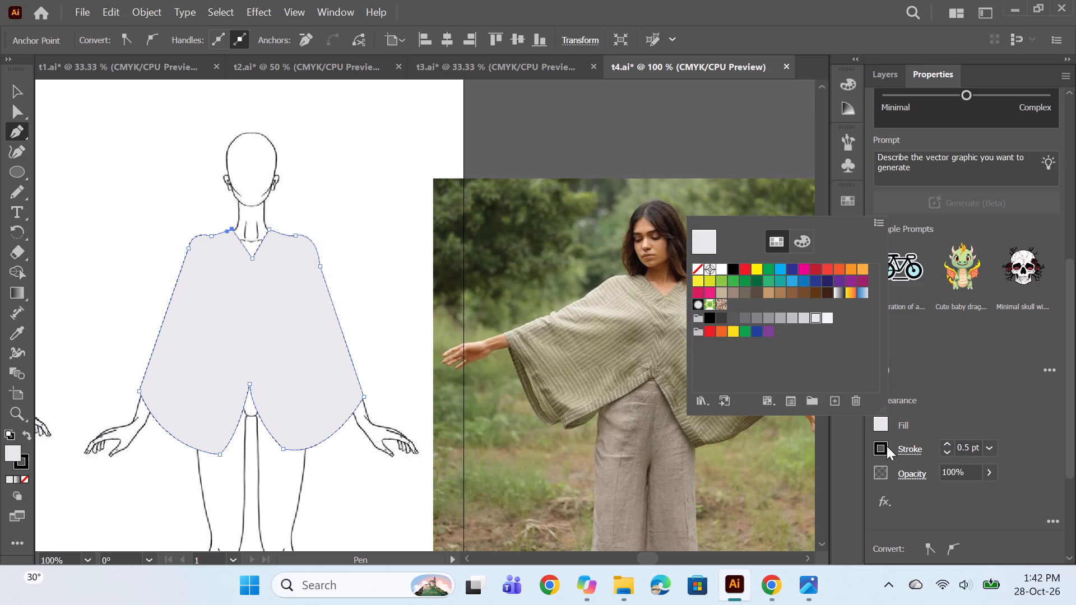
# Set the poncho outline's stroke to 1 pt, make it solid instead of dashed, and deselect the shape.
pyautogui.click(949, 447)
pyautogui.click(948, 446)
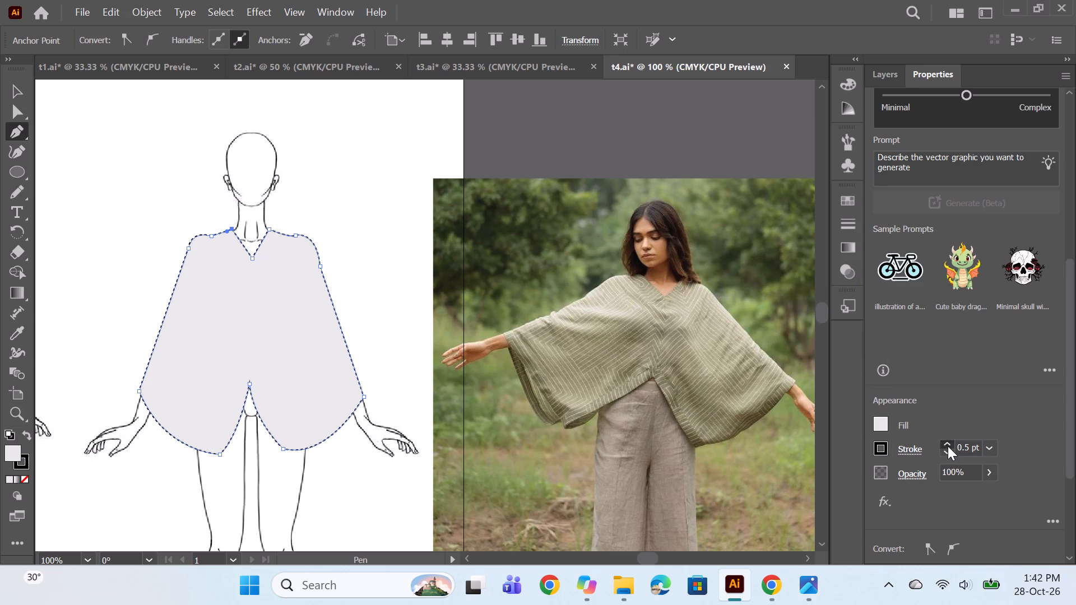
pyautogui.click(849, 226)
pyautogui.click(651, 315)
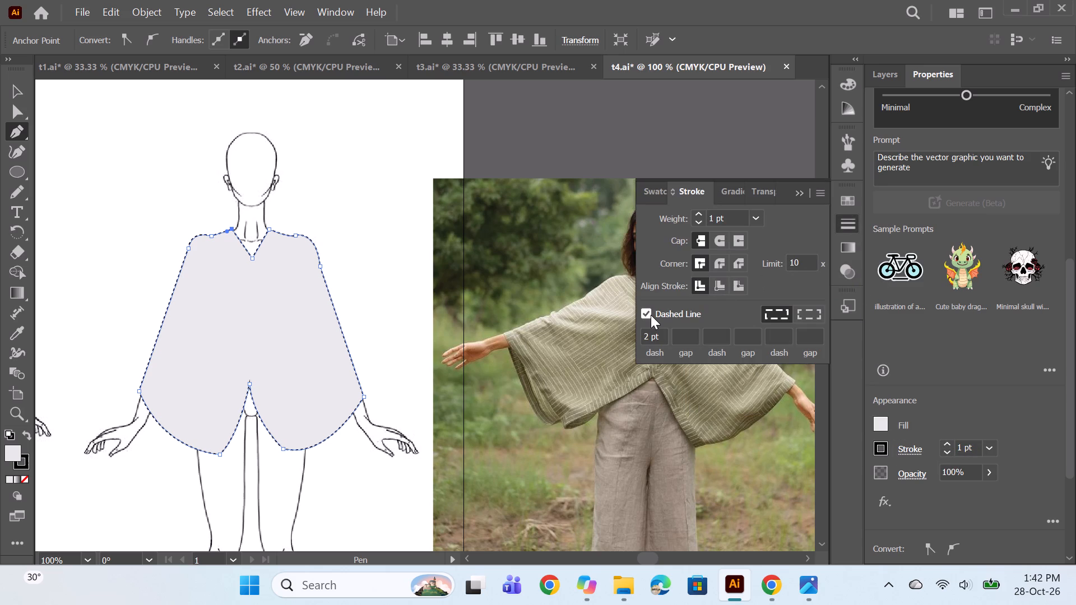
pyautogui.keyDown('ctrl'); pyautogui.click(574, 133); pyautogui.keyUp('ctrl')
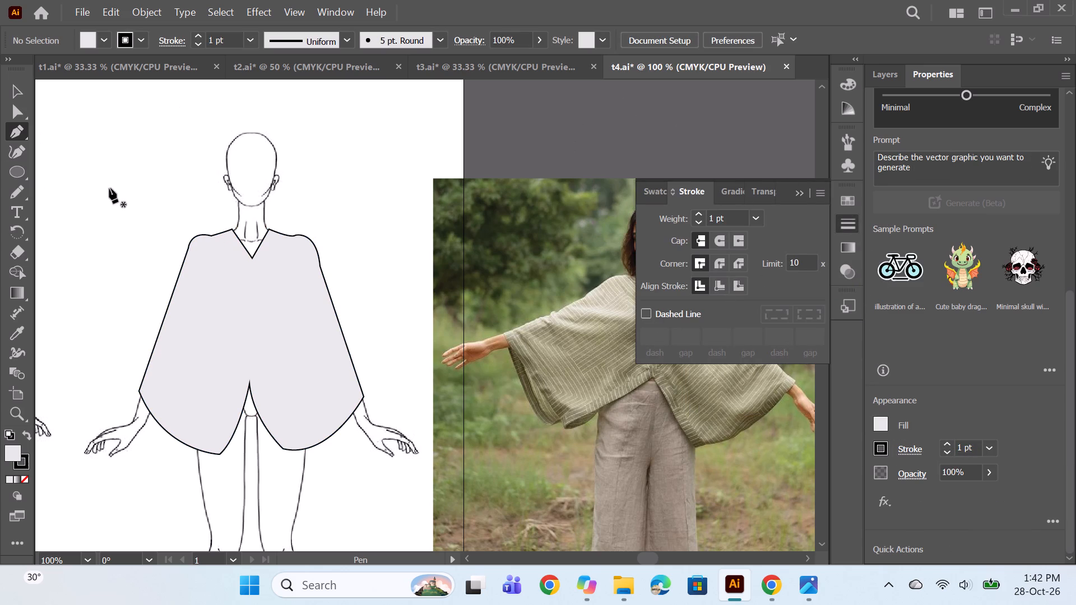
# Round the two corners in the dip on the poncho's shoulder nearest the photo and adjust that shoulder's curve to follow the body.
pyautogui.keyDown('ctrl'); pyautogui.click(295, 233); pyautogui.keyUp('ctrl')
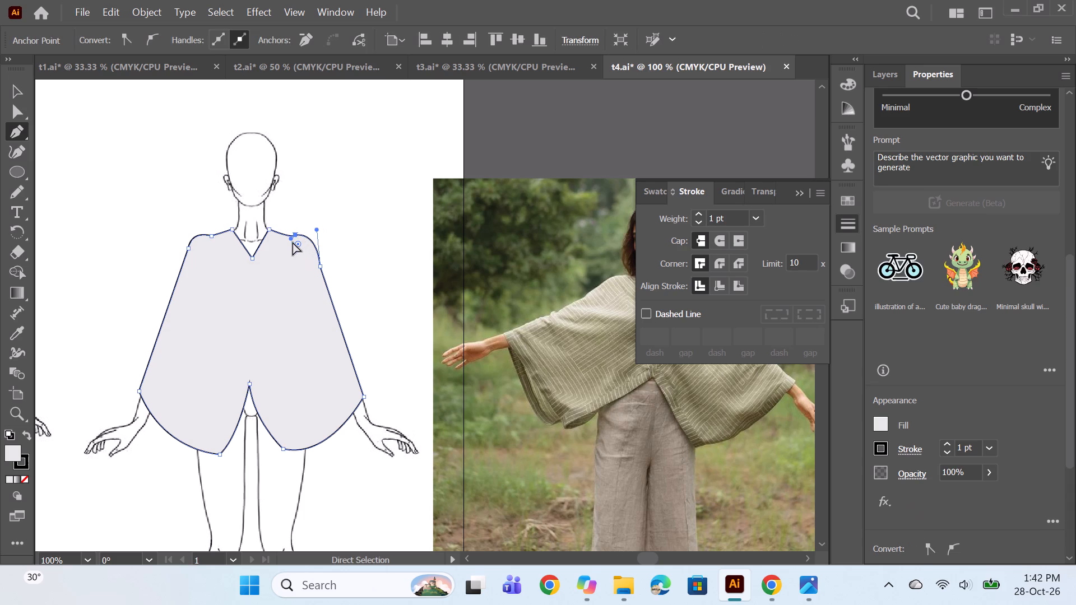
pyautogui.keyDown('ctrl'); pyautogui.moveTo(299, 244); pyautogui.dragTo(357, 443); pyautogui.keyUp('ctrl')
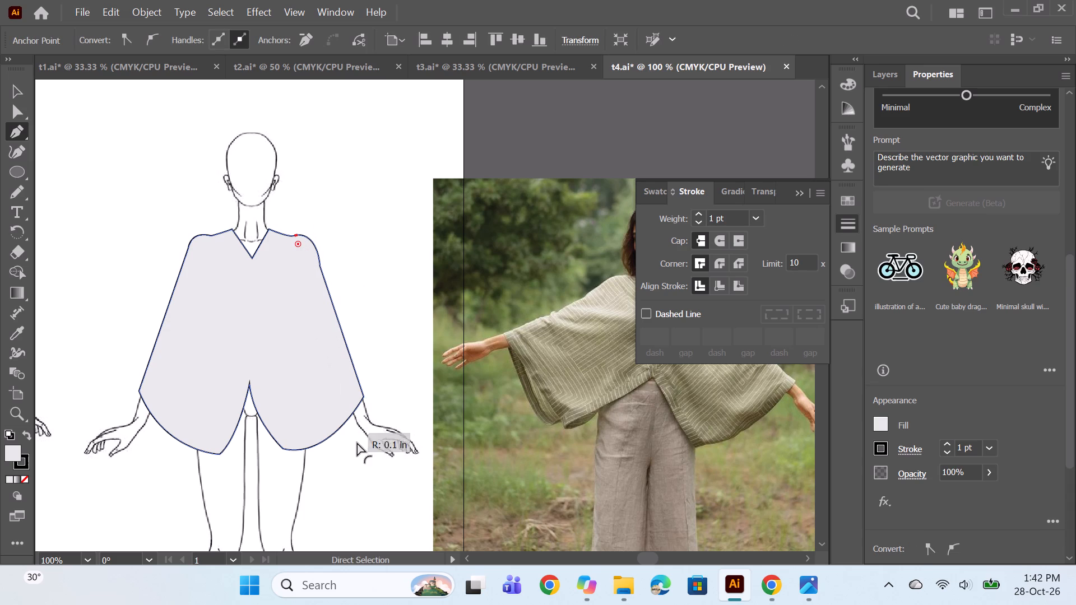
pyautogui.keyDown('ctrl'); pyautogui.moveTo(357, 443); pyautogui.dragTo(368, 473); pyautogui.keyUp('ctrl')
pyautogui.keyDown('alt'); pyautogui.scroll(3, 308, 246); pyautogui.keyUp('alt')
pyautogui.keyDown('alt'); pyautogui.scroll(1, 262, 222); pyautogui.keyUp('alt')
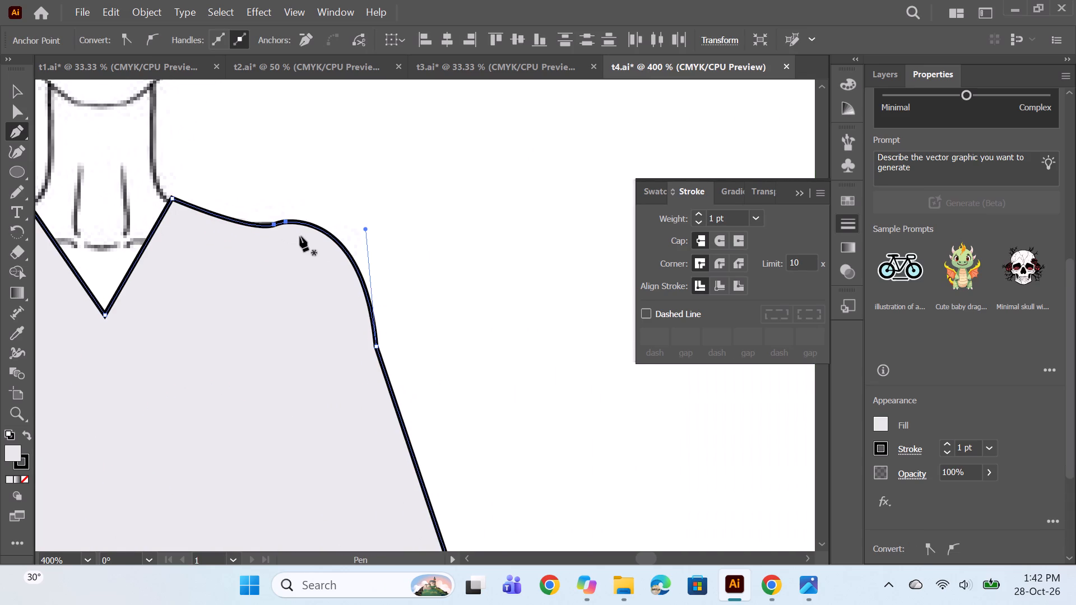
pyautogui.keyDown('ctrl'); pyautogui.doubleClick(275, 226); pyautogui.keyUp('ctrl')
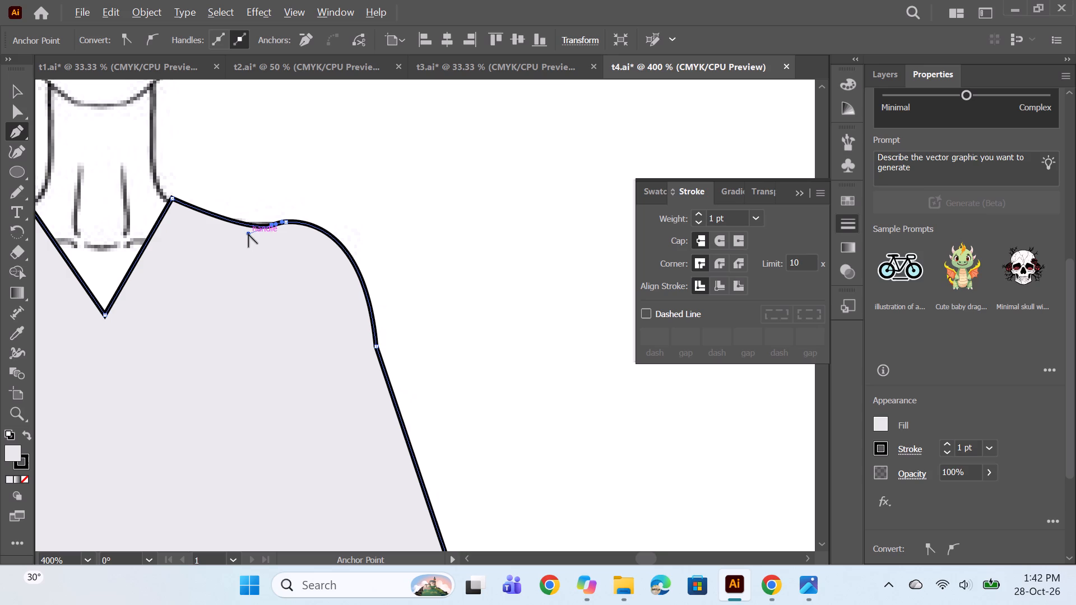
pyautogui.keyDown('alt'); pyautogui.moveTo(248, 234); pyautogui.dragTo(256, 226); pyautogui.keyUp('alt')
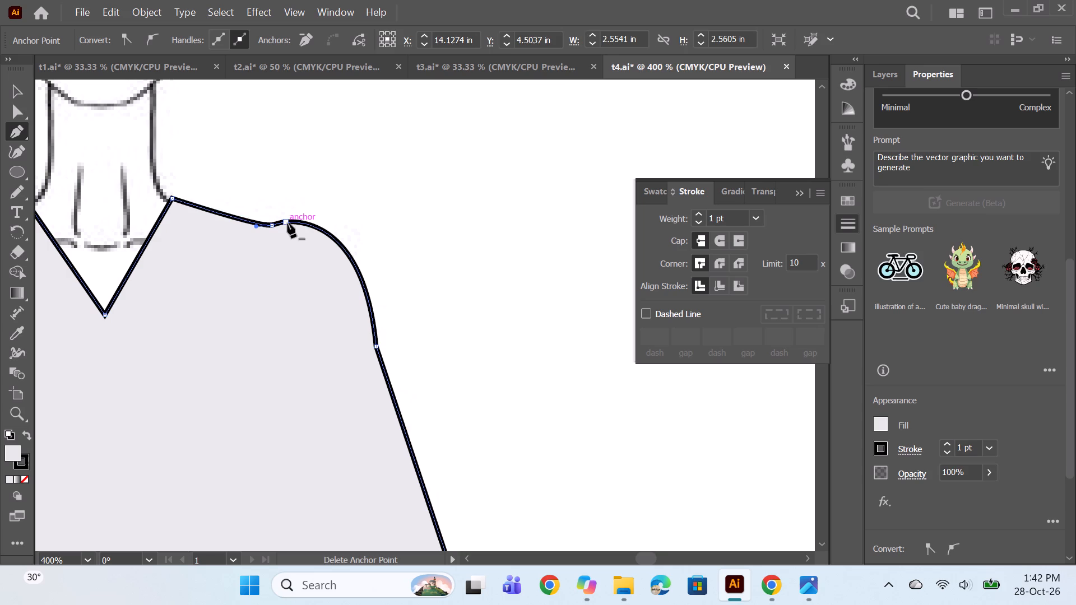
pyautogui.keyDown('alt'); pyautogui.click(287, 223); pyautogui.keyUp('alt')
pyautogui.keyDown('alt'); pyautogui.moveTo(366, 231); pyautogui.dragTo(383, 249); pyautogui.keyUp('alt')
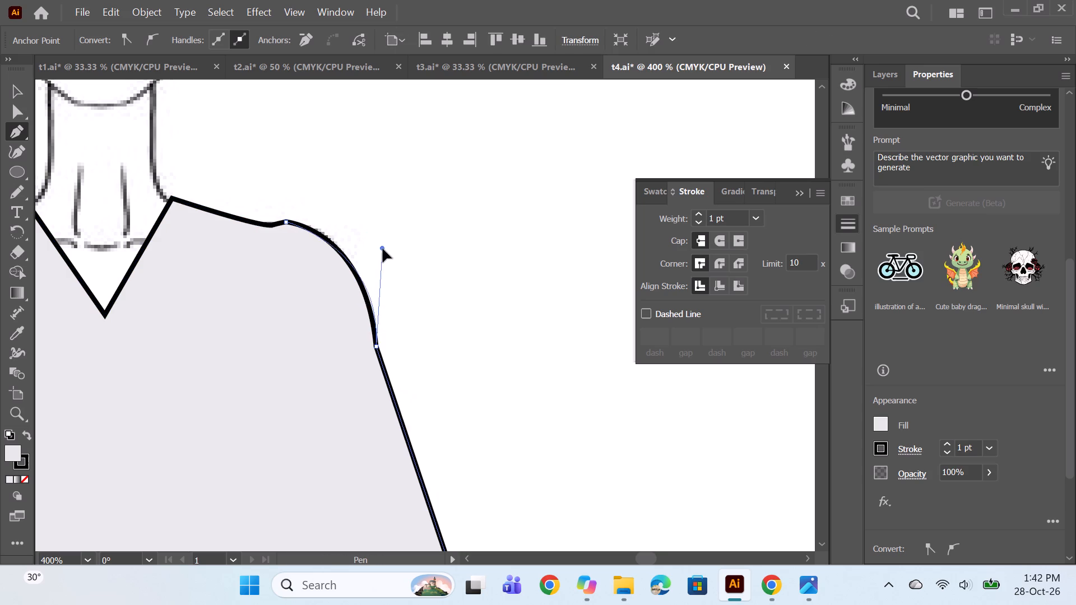
pyautogui.keyDown('alt'); pyautogui.moveTo(383, 249); pyautogui.dragTo(369, 237); pyautogui.keyUp('alt')
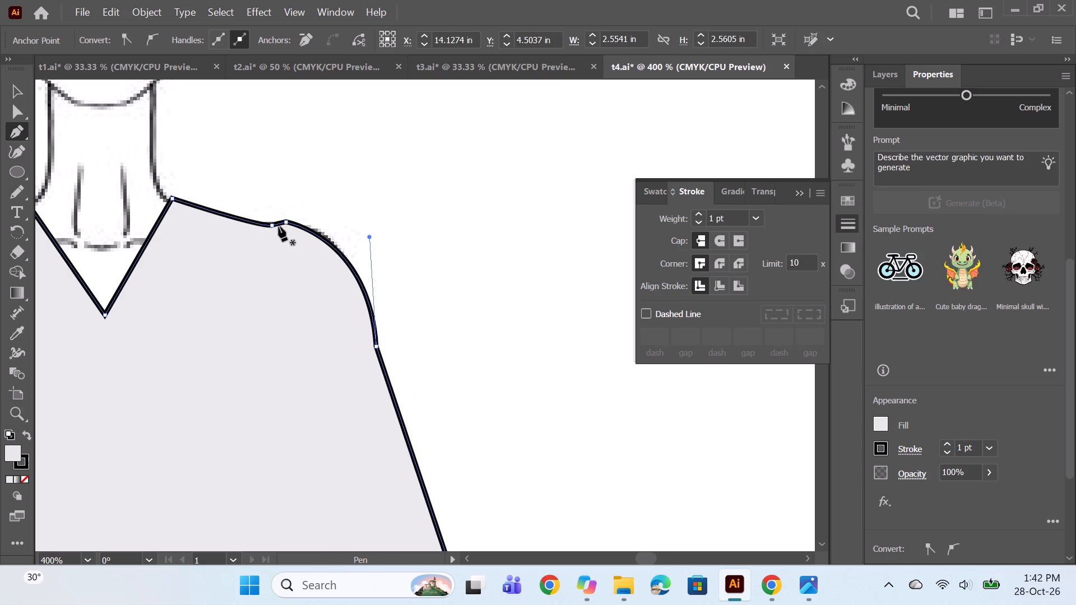
pyautogui.keyDown('ctrl'); pyautogui.click(273, 226); pyautogui.keyUp('ctrl')
pyautogui.keyDown('ctrl'); pyautogui.moveTo(271, 214); pyautogui.dragTo(276, 160); pyautogui.keyUp('ctrl')
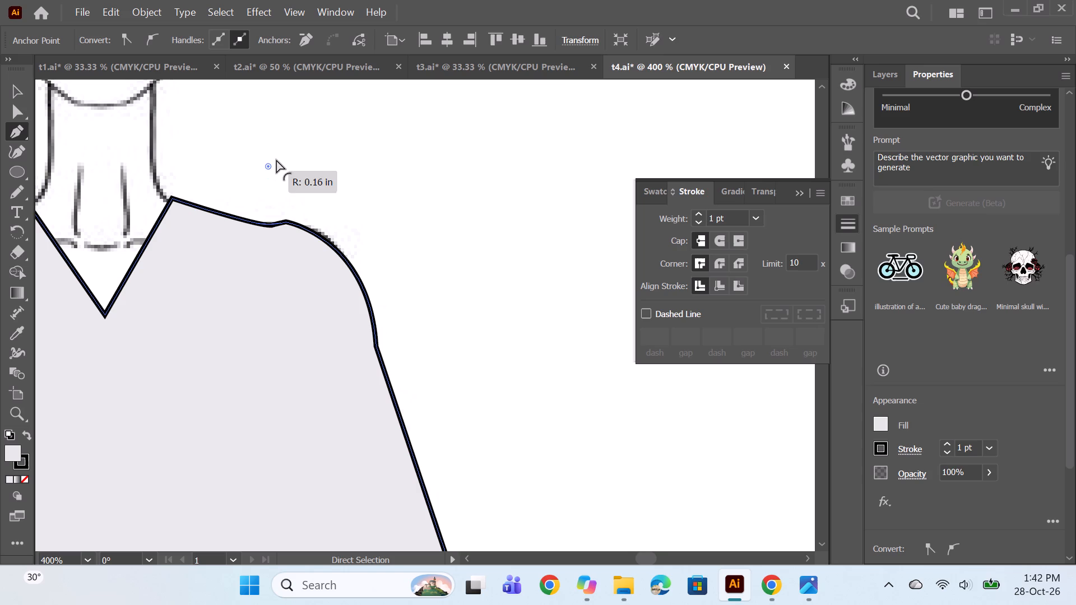
pyautogui.keyDown('ctrl'); pyautogui.moveTo(276, 160); pyautogui.dragTo(370, 88); pyautogui.keyUp('ctrl')
pyautogui.keyDown('alt'); pyautogui.scroll(-1, 379, 181); pyautogui.keyUp('alt')
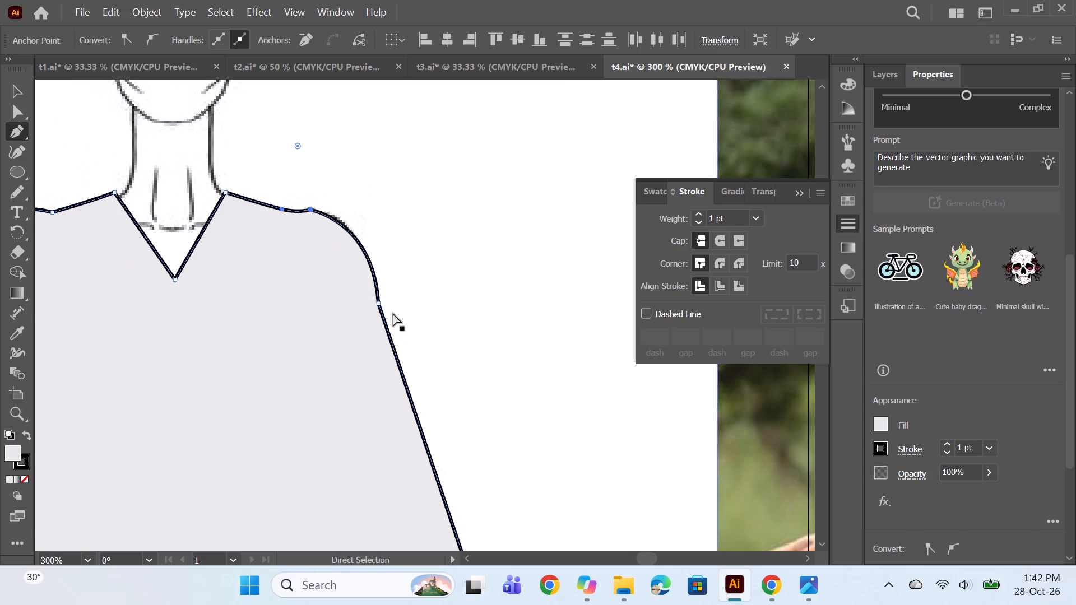
# Round the corner where that shoulder curve meets the poncho's side edge.
pyautogui.keyDown('ctrl'); pyautogui.click(378, 301); pyautogui.keyUp('ctrl')
pyautogui.keyDown('ctrl'); pyautogui.moveTo(390, 302); pyautogui.dragTo(702, 267); pyautogui.keyUp('ctrl')
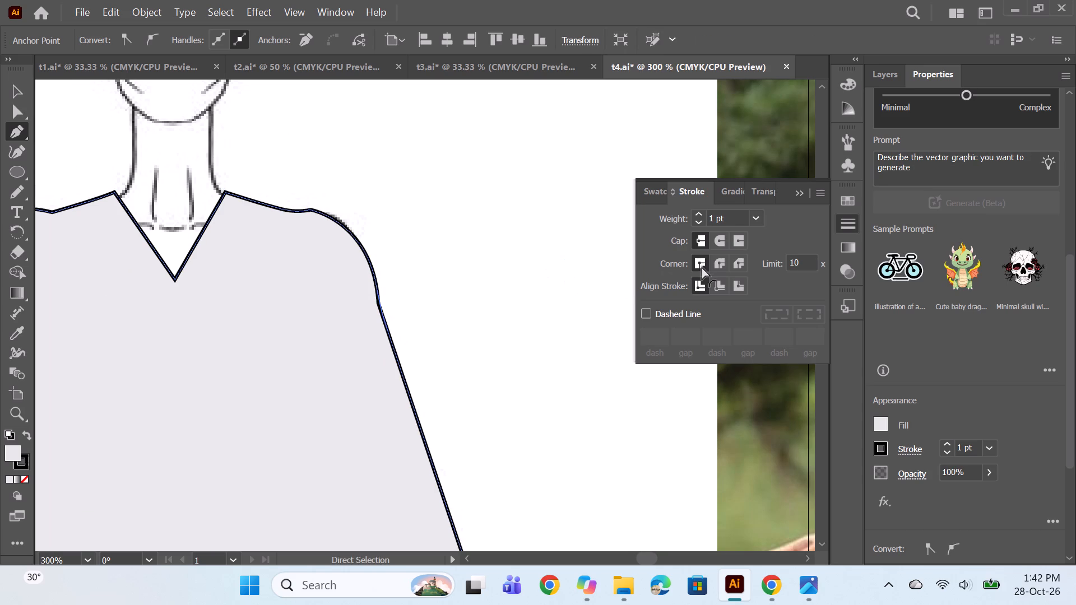
pyautogui.keyDown('ctrl'); pyautogui.moveTo(702, 267); pyautogui.dragTo(760, 262); pyautogui.keyUp('ctrl')
# Round the corner in the dip on the poncho's opposite shoulder so it flows smoothly from the neckline.
pyautogui.keyDown('alt'); pyautogui.scroll(-3, 437, 288); pyautogui.keyUp('alt')
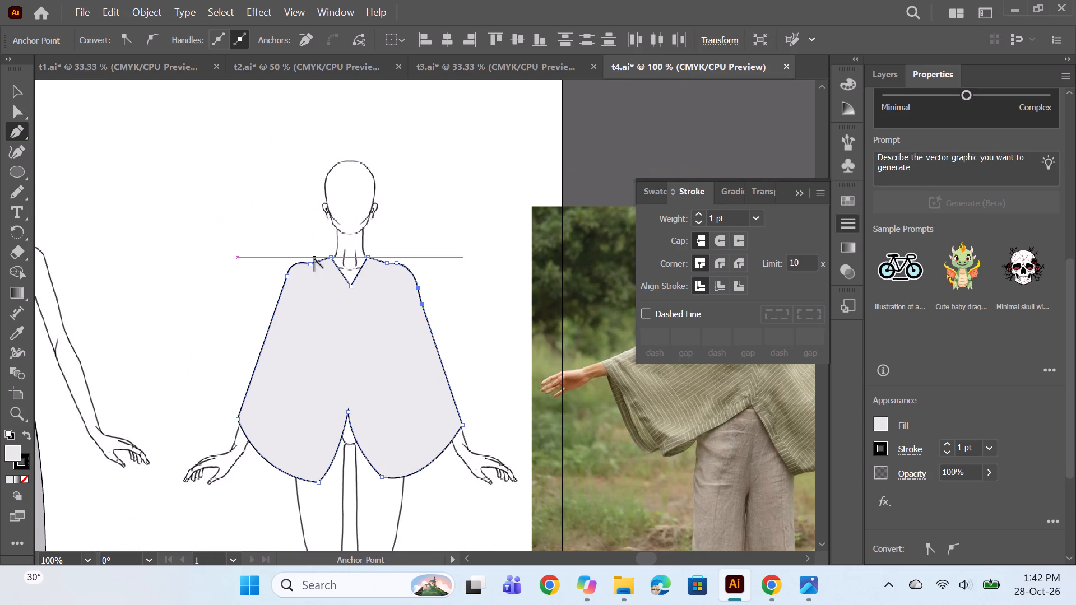
pyautogui.keyDown('alt'); pyautogui.scroll(2, 314, 258); pyautogui.keyUp('alt')
pyautogui.keyDown('ctrl'); pyautogui.click(306, 267); pyautogui.keyUp('ctrl')
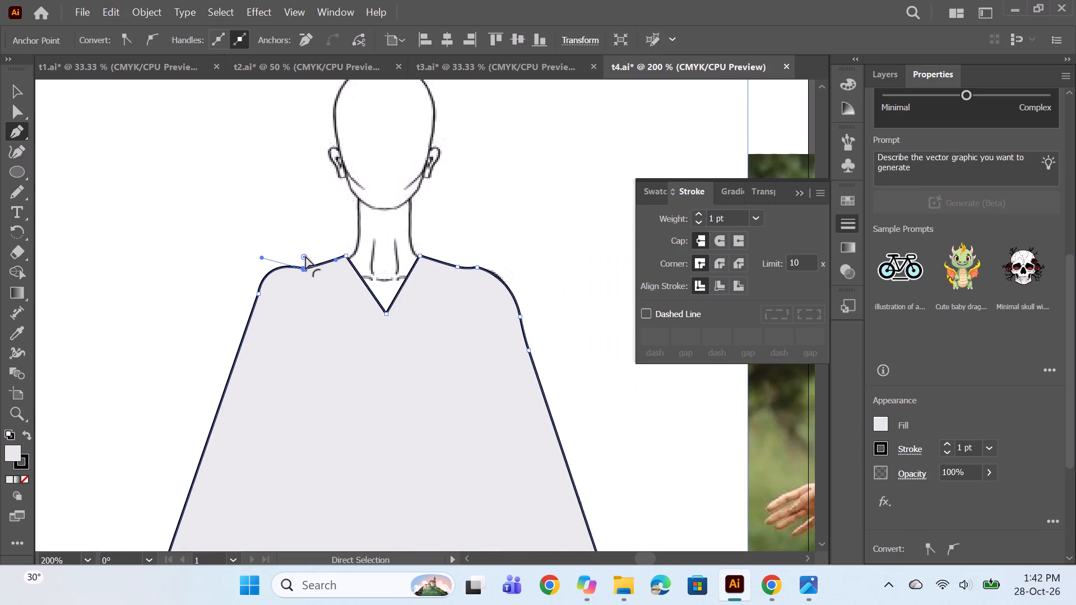
pyautogui.keyDown('ctrl'); pyautogui.moveTo(305, 256); pyautogui.dragTo(305, 119); pyautogui.keyUp('ctrl')
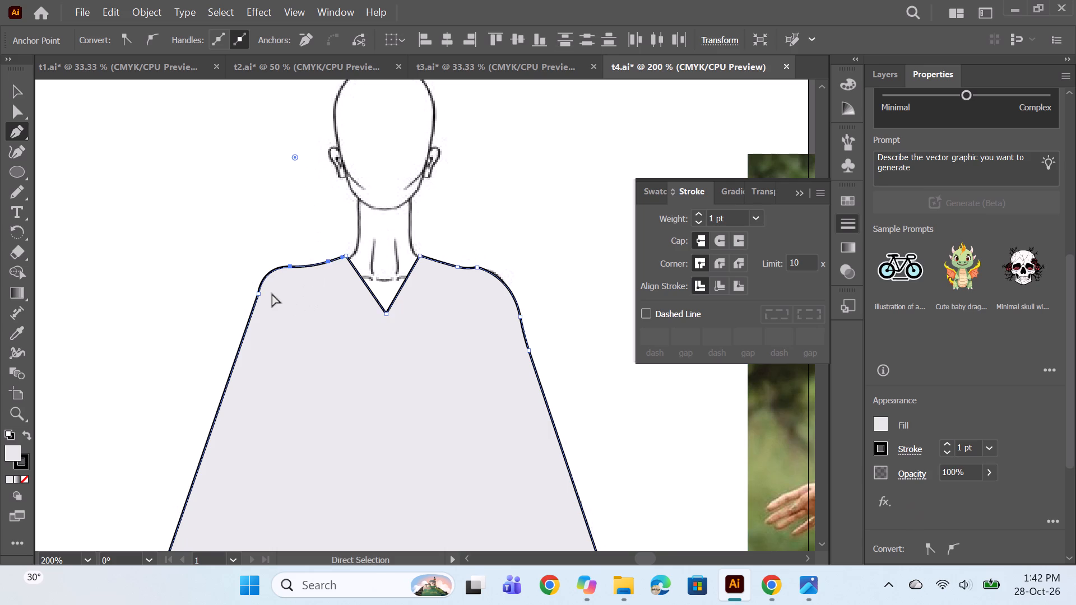
# Round the corner where the opposite shoulder meets the side edge to a radius of about 1.14 in, and deselect the poncho.
pyautogui.keyDown('ctrl'); pyautogui.click(261, 295); pyautogui.keyUp('ctrl')
pyautogui.keyDown('ctrl'); pyautogui.moveTo(247, 290); pyautogui.dragTo(182, 276); pyautogui.keyUp('ctrl')
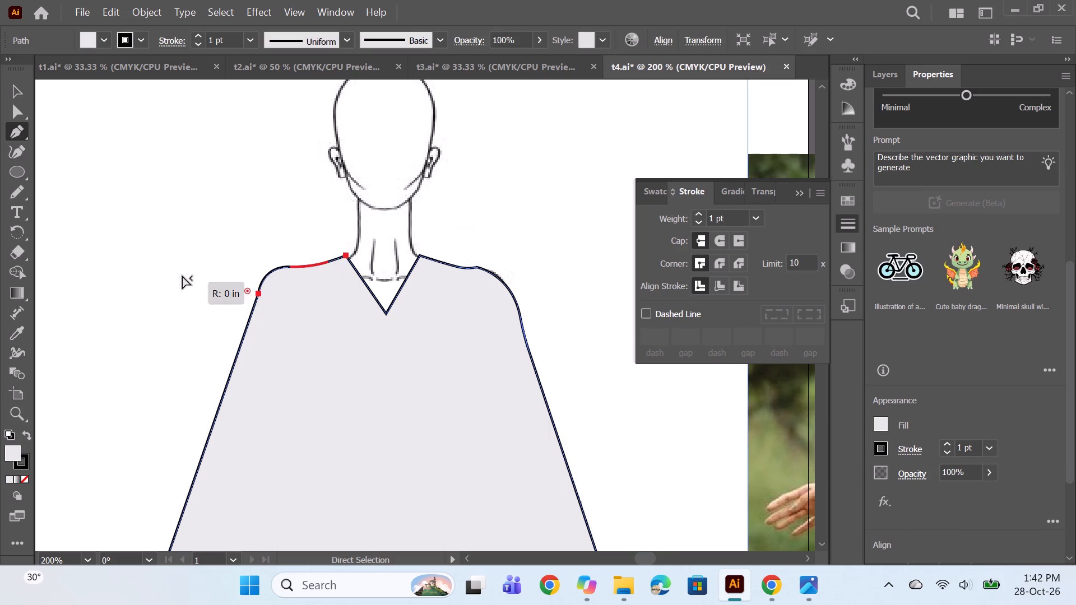
pyautogui.keyDown('ctrl'); pyautogui.moveTo(182, 276); pyautogui.dragTo(75, 275); pyautogui.keyUp('ctrl')
pyautogui.keyDown('ctrl'); pyautogui.click(497, 219); pyautogui.keyUp('ctrl')
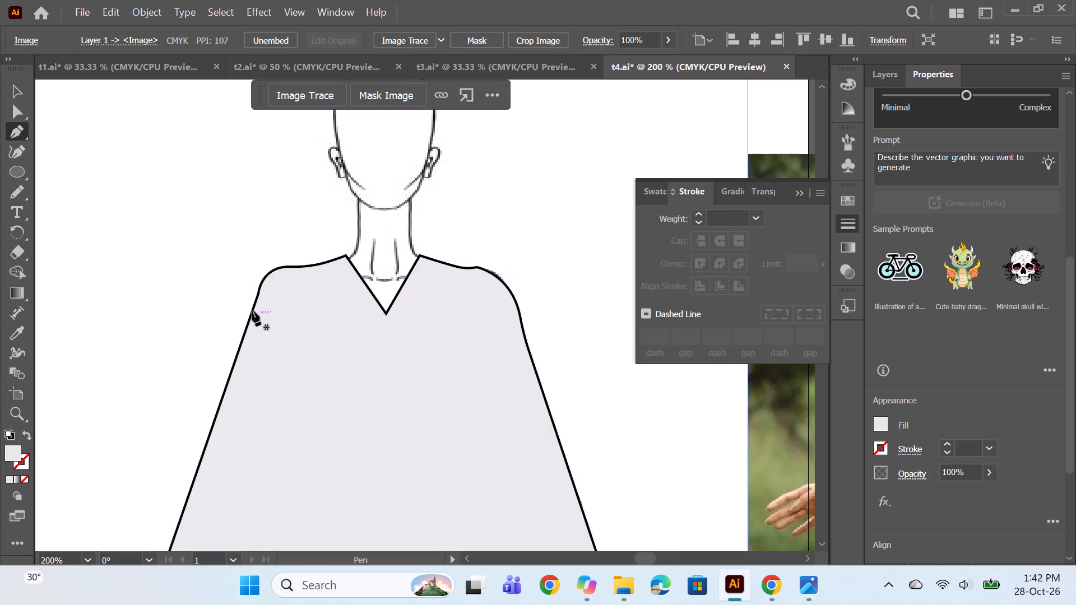
pyautogui.keyDown('ctrl'); pyautogui.click(258, 291); pyautogui.keyUp('ctrl')
pyautogui.keyDown('ctrl'); pyautogui.moveTo(248, 290); pyautogui.dragTo(1, 277); pyautogui.keyUp('ctrl')
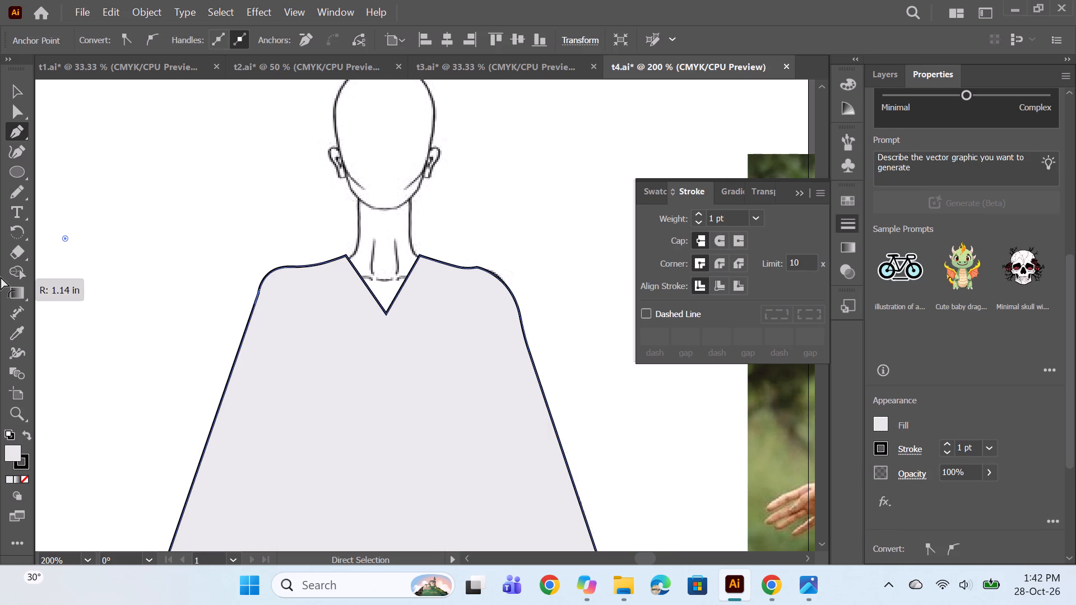
pyautogui.keyDown('ctrl'); pyautogui.moveTo(1, 277); pyautogui.dragTo(0, 283); pyautogui.keyUp('ctrl')
pyautogui.keyDown('ctrl'); pyautogui.click(530, 216); pyautogui.keyUp('ctrl')
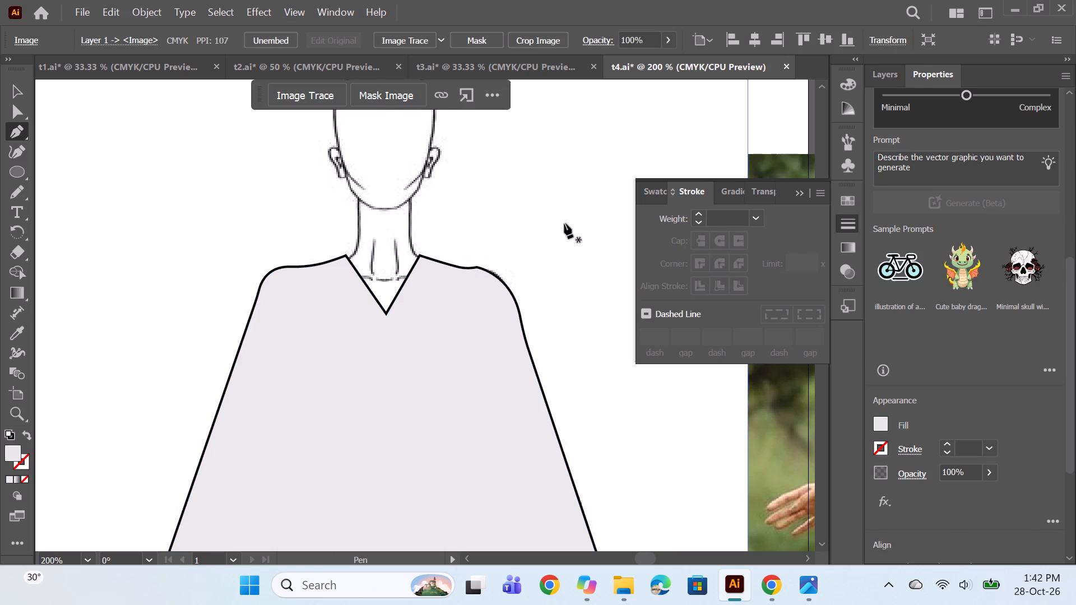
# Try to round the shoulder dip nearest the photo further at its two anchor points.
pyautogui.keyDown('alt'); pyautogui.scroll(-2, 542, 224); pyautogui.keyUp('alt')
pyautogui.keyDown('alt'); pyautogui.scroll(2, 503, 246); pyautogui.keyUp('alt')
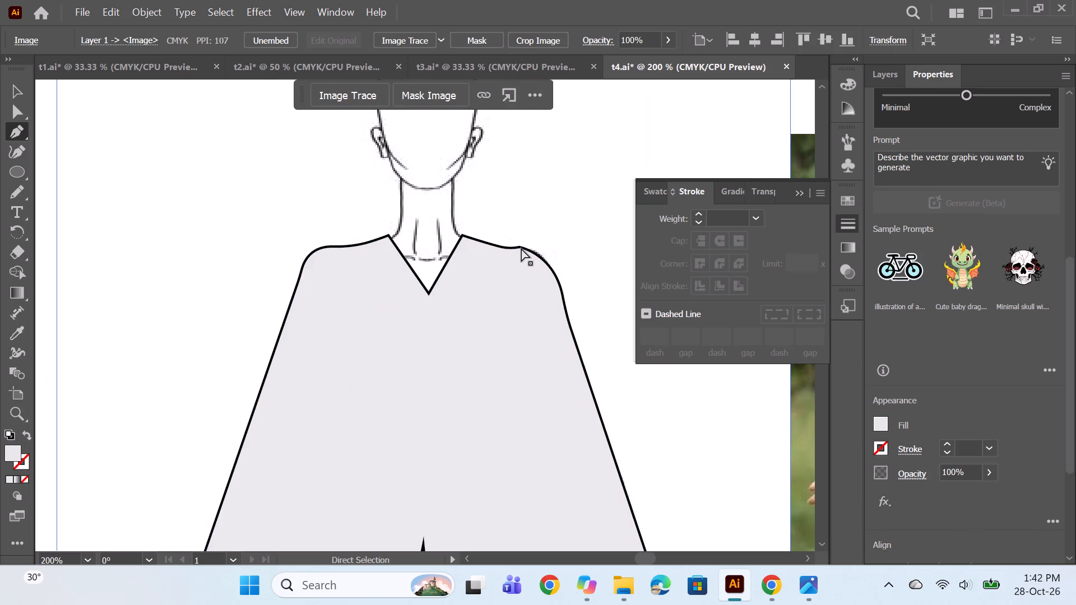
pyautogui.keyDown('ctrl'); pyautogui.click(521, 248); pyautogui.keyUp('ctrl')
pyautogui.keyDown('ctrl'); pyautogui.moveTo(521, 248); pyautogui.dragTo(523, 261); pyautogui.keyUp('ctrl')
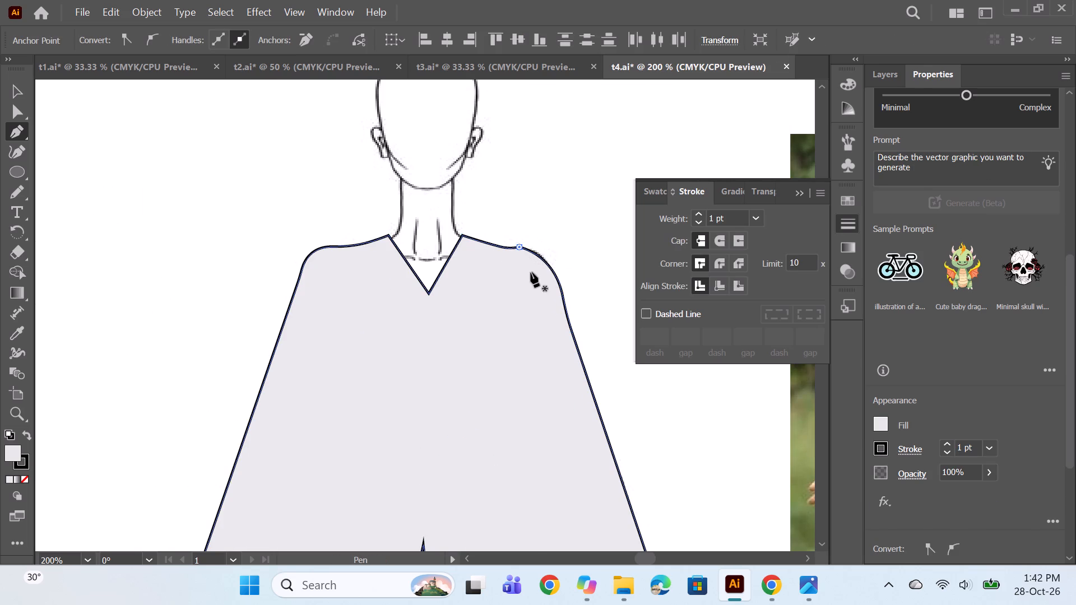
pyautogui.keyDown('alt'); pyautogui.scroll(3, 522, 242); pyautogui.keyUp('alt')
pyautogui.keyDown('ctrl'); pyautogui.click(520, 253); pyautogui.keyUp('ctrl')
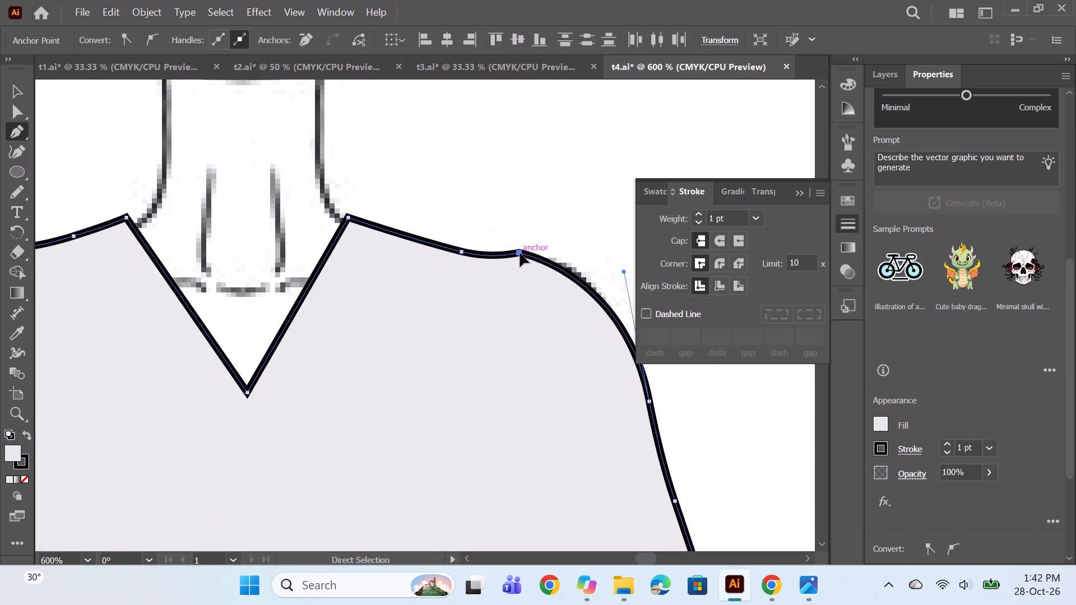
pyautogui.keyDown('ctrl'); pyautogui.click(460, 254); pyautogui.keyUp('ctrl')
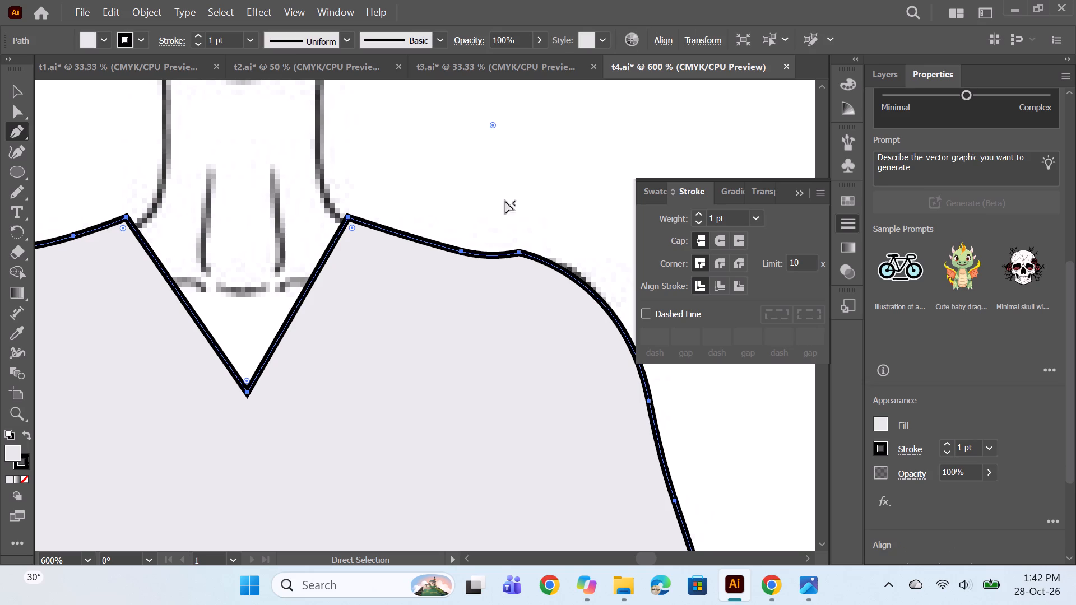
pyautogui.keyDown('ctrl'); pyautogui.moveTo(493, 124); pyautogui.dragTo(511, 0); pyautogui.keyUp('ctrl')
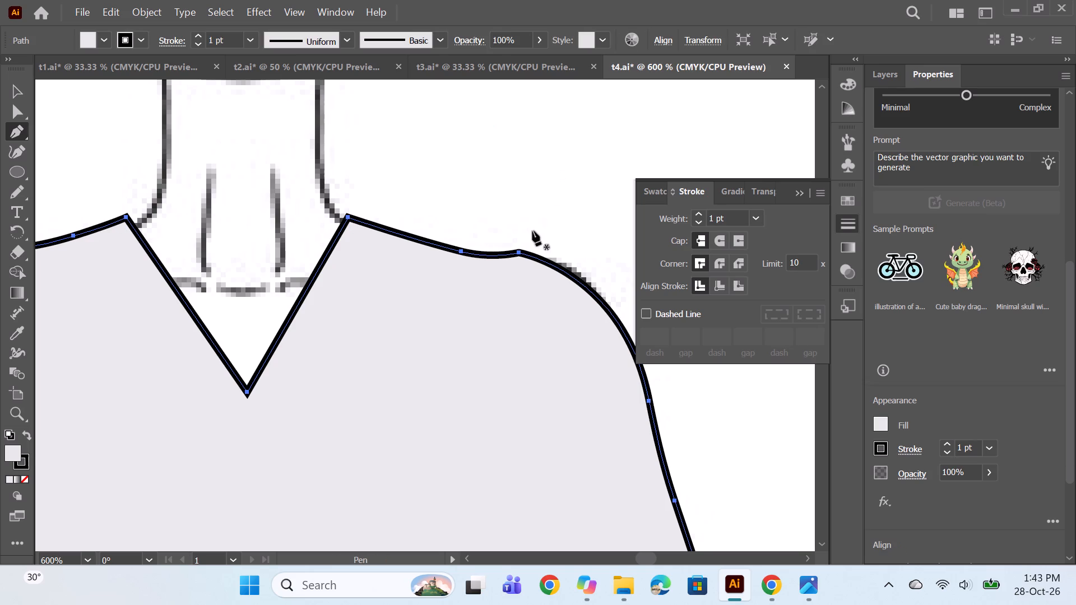
# Adjust the curve handle on the shoulder nearest the photo so it follows the body more closely, and deselect the poncho.
pyautogui.keyDown('ctrl'); pyautogui.click(521, 254); pyautogui.keyUp('ctrl')
pyautogui.keyDown('ctrl'); pyautogui.click(521, 254); pyautogui.keyUp('ctrl')
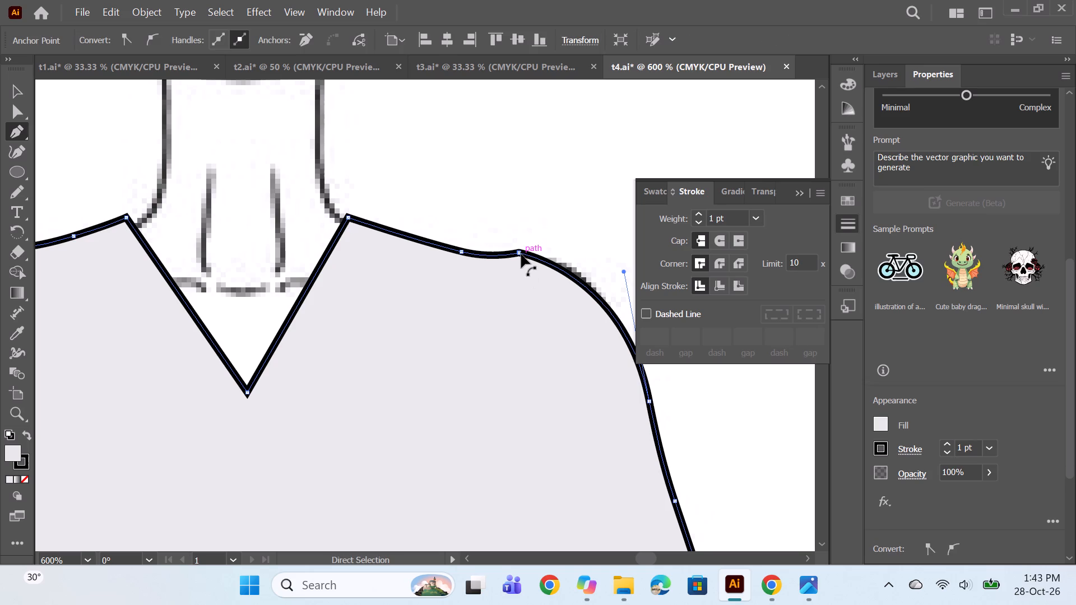
pyautogui.keyDown('ctrl'); pyautogui.click(521, 254); pyautogui.keyUp('ctrl')
pyautogui.keyDown('ctrl'); pyautogui.click(592, 218); pyautogui.keyUp('ctrl')
pyautogui.keyDown('ctrl'); pyautogui.click(520, 255); pyautogui.keyUp('ctrl')
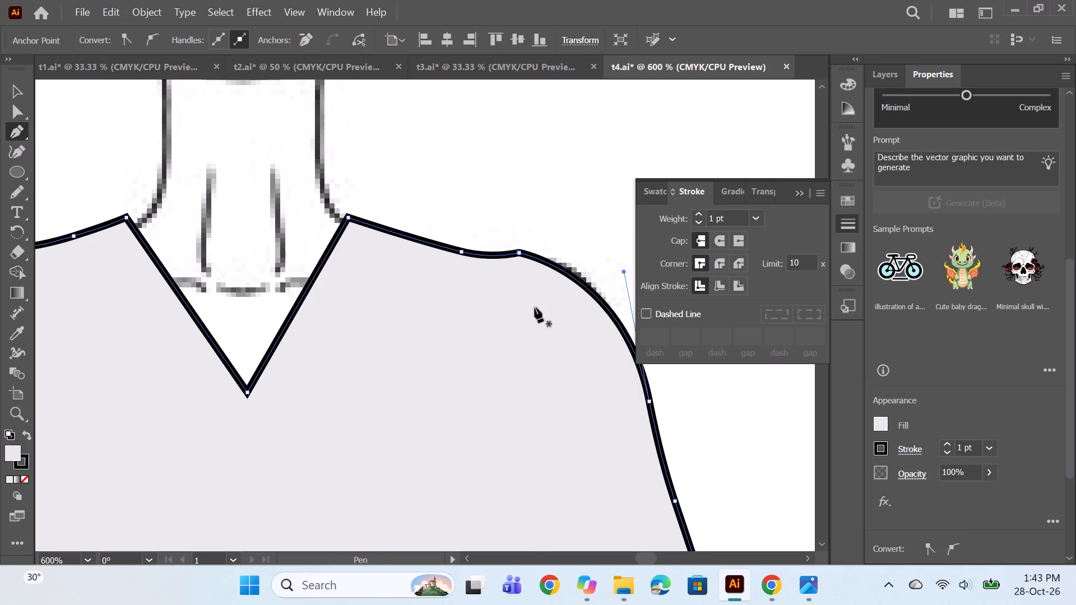
pyautogui.press('space')
pyautogui.moveTo(535, 308); pyautogui.dragTo(425, 314)
pyautogui.keyDown('alt'); pyautogui.moveTo(514, 277); pyautogui.dragTo(532, 299); pyautogui.keyUp('alt')
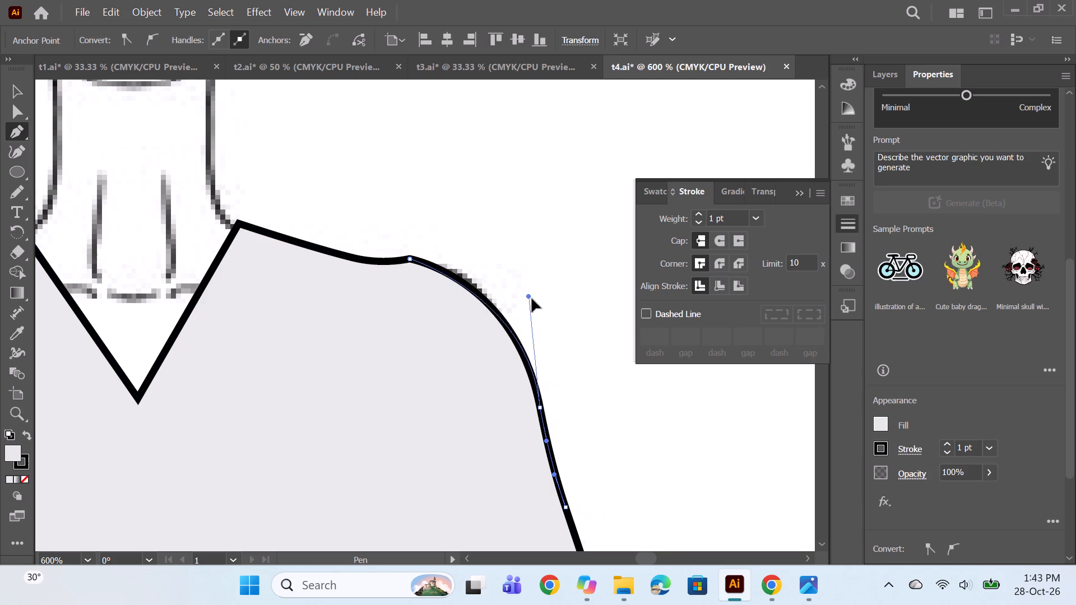
pyautogui.keyDown('alt'); pyautogui.moveTo(532, 299); pyautogui.dragTo(530, 282); pyautogui.keyUp('alt')
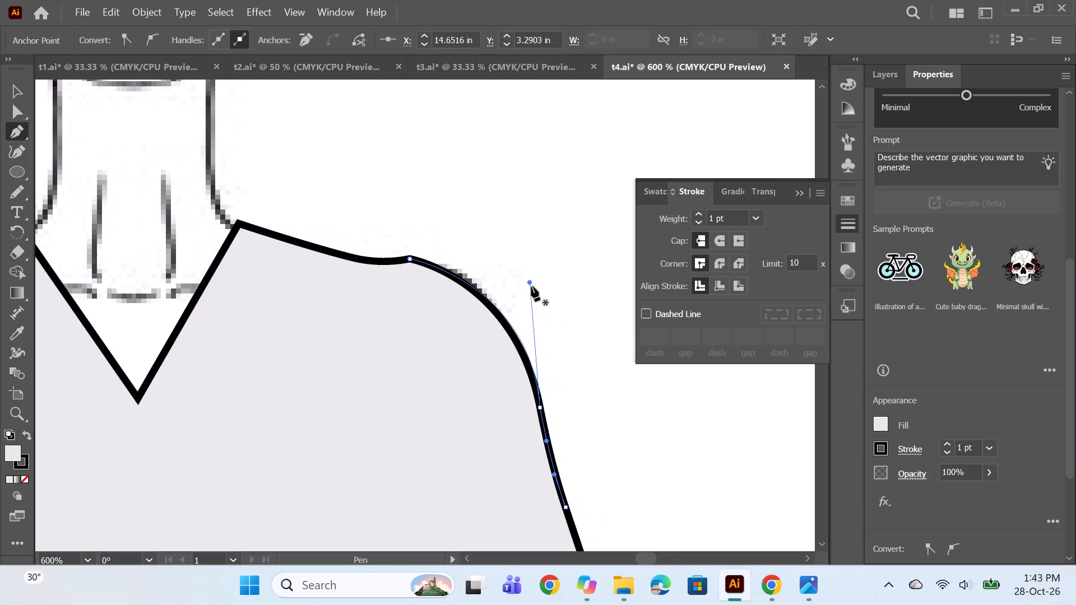
pyautogui.keyDown('ctrl'); pyautogui.click(567, 227); pyautogui.keyUp('ctrl')
# Compare the poncho flat with the reference photo, examining the garment's centre notch, sleeve opening and folded hem up close.
pyautogui.keyDown('alt'); pyautogui.scroll(-6, 546, 263); pyautogui.keyUp('alt')
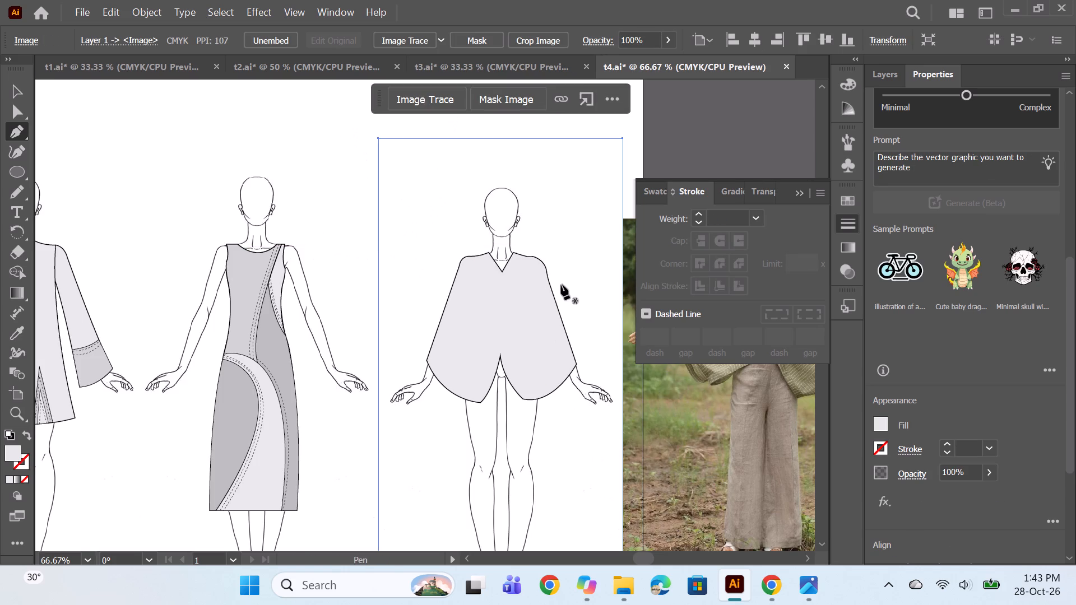
pyautogui.press('space')
pyautogui.press('space')
pyautogui.press('space')
pyautogui.press('space')
pyautogui.press('space')
pyautogui.press('space')
pyautogui.press('space')
pyautogui.press('space')
pyautogui.press('space')
pyautogui.press('space')
pyautogui.press('space')
pyautogui.press('space')
pyautogui.press('space')
pyautogui.press('space')
pyautogui.press('space')
pyautogui.press('space')
pyautogui.press('space')
pyautogui.press('space')
pyautogui.press('space')
pyautogui.press('space')
pyautogui.moveTo(544, 450); pyautogui.dragTo(336, 421)
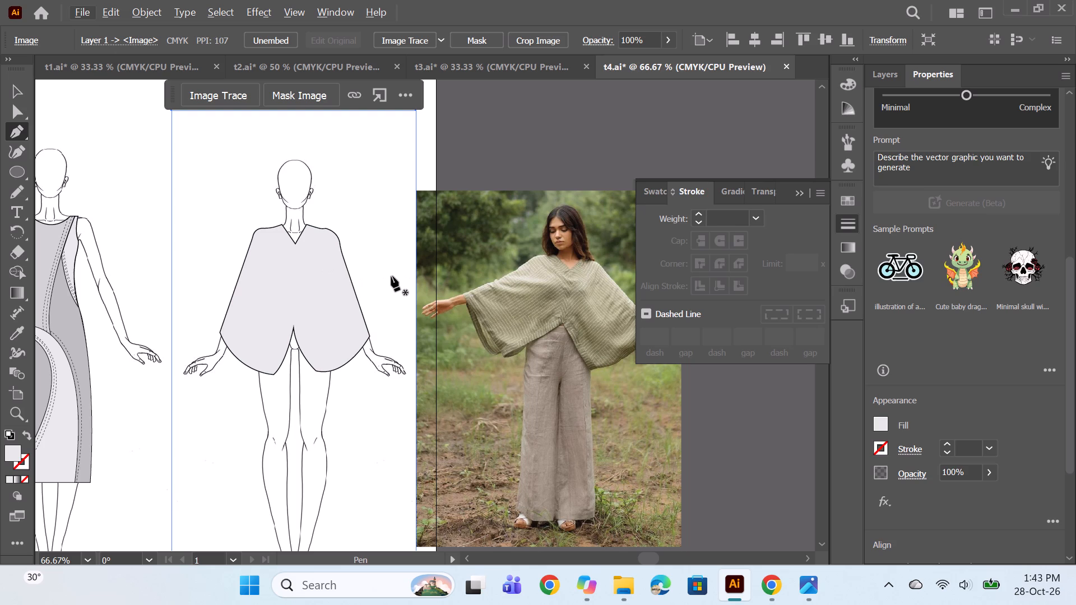
pyautogui.click(22, 129)
pyautogui.press('space')
pyautogui.press('space')
pyautogui.press('space')
pyautogui.press('space')
pyautogui.press('space')
pyautogui.press('space')
pyautogui.press('space')
pyautogui.press('space')
pyautogui.press('space')
pyautogui.press('space')
pyautogui.press('space')
pyautogui.press('space')
pyautogui.press('space')
pyautogui.press('space')
pyautogui.press('space')
pyautogui.press('space')
pyautogui.press('space')
pyautogui.press('space')
pyautogui.moveTo(210, 207); pyautogui.dragTo(183, 204)
pyautogui.press('space')
pyautogui.keyDown('alt'); pyautogui.scroll(1, 242, 244); pyautogui.keyUp('alt')
pyautogui.keyDown('alt'); pyautogui.scroll(-1, 242, 244); pyautogui.keyUp('alt')
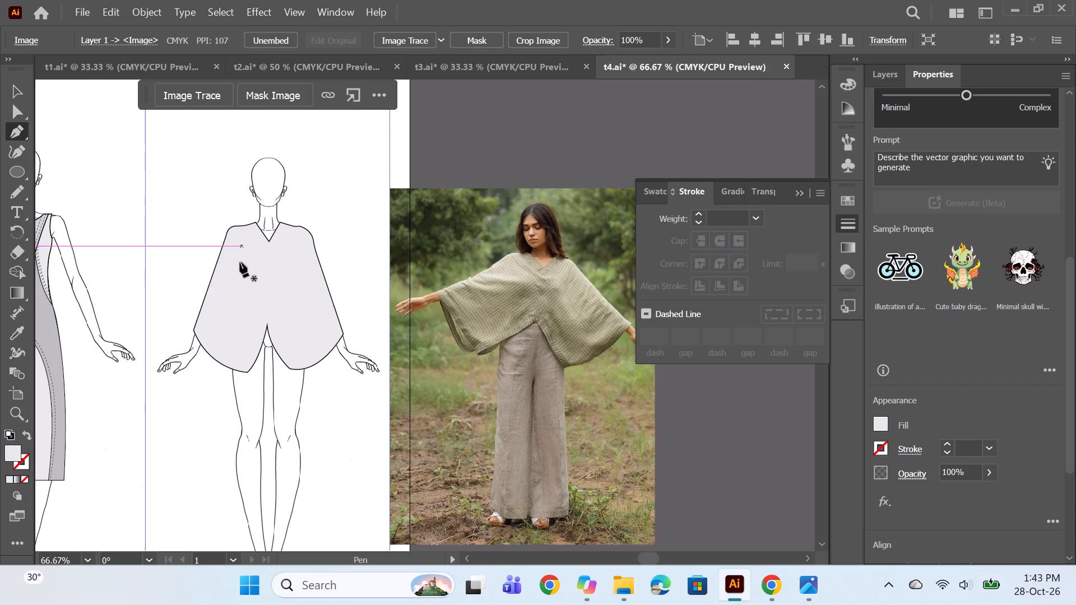
pyautogui.keyDown('alt'); pyautogui.scroll(-2, 245, 257); pyautogui.keyUp('alt')
pyautogui.press('space')
pyautogui.press('space')
pyautogui.press('space')
pyautogui.press('space')
pyautogui.press('space')
pyautogui.press('space')
pyautogui.press('space')
pyautogui.press('space')
pyautogui.press('space')
pyautogui.press('space')
pyautogui.press('space')
pyautogui.press('space')
pyautogui.press('space')
pyautogui.press('space')
pyautogui.press('space')
pyautogui.press('space')
pyautogui.press('space')
pyautogui.press('space')
pyautogui.press('space')
pyautogui.press('space')
pyautogui.moveTo(460, 185); pyautogui.dragTo(627, 177)
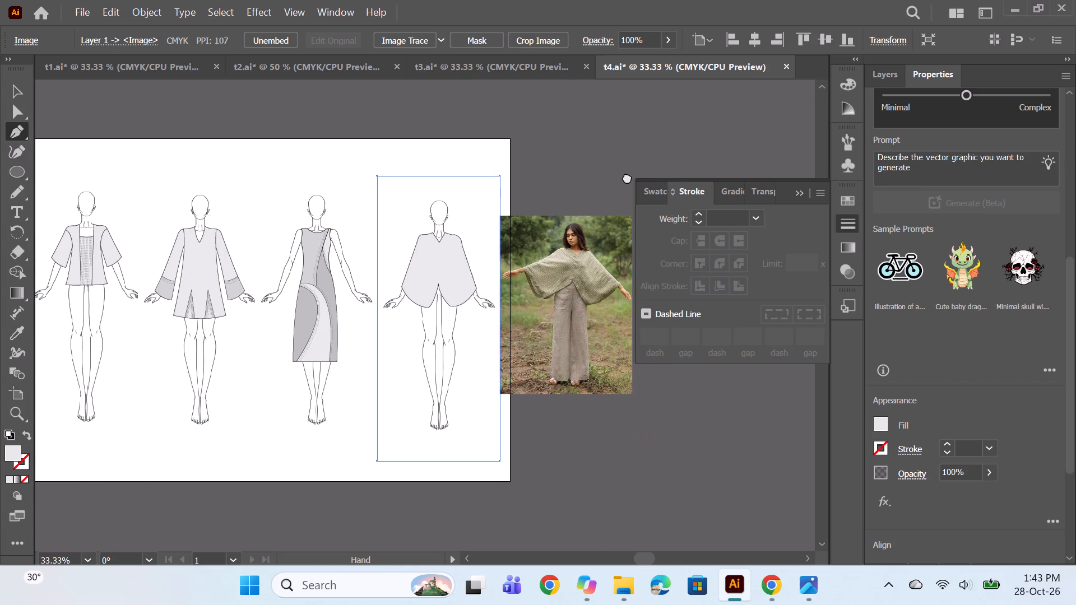
pyautogui.moveTo(627, 177); pyautogui.dragTo(480, 175)
pyautogui.keyDown('alt'); pyautogui.scroll(1, 277, 250); pyautogui.keyUp('alt')
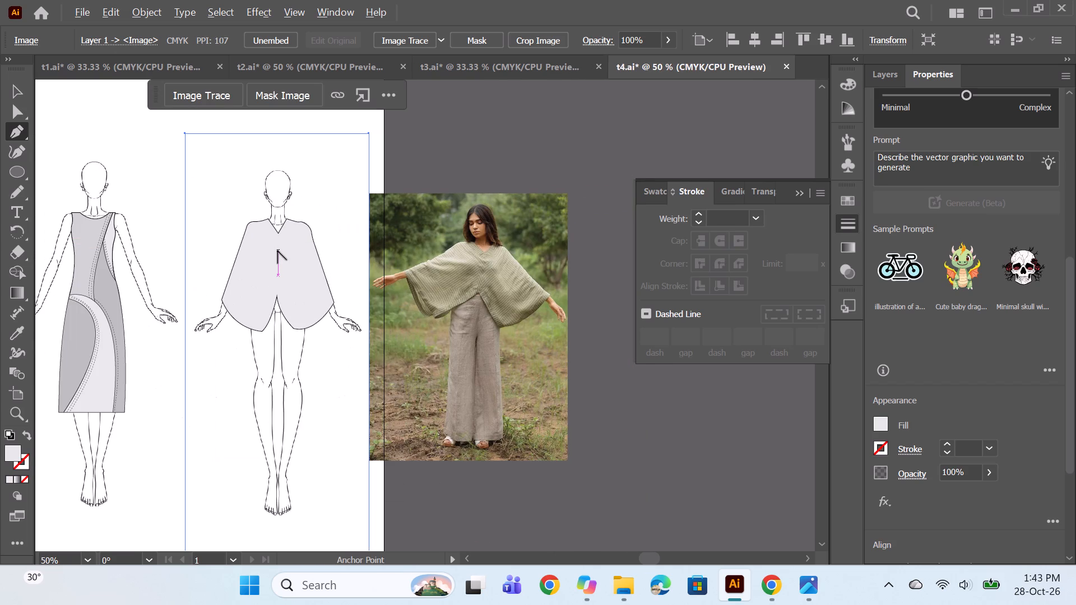
pyautogui.keyDown('alt'); pyautogui.scroll(1, 277, 250); pyautogui.keyUp('alt')
pyautogui.keyDown('alt'); pyautogui.scroll(3, 580, 323); pyautogui.keyUp('alt')
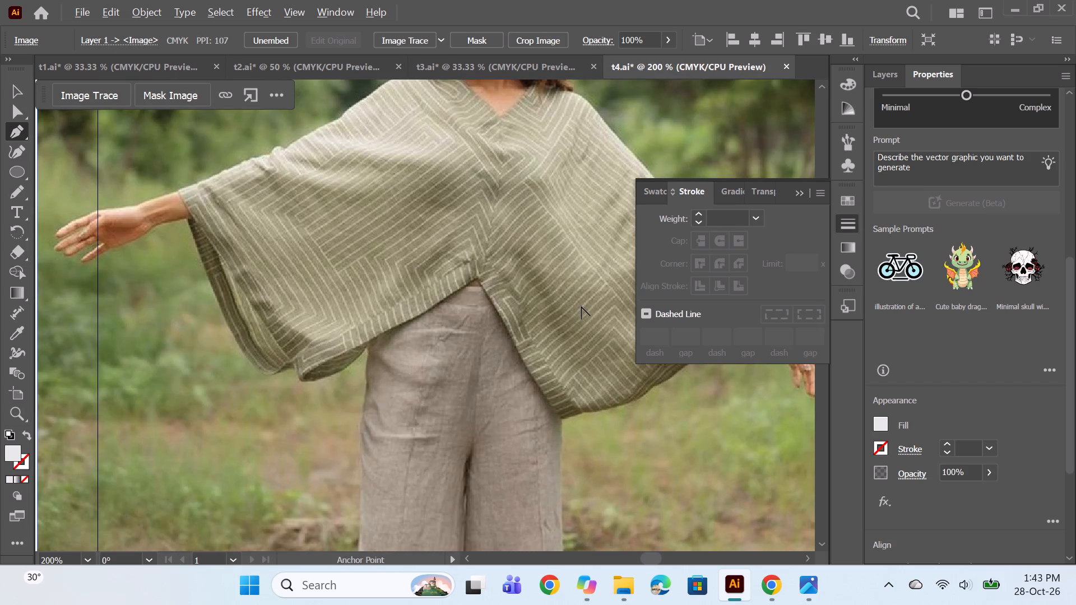
pyautogui.keyDown('alt'); pyautogui.scroll(-2, 581, 306); pyautogui.keyUp('alt')
pyautogui.press('space')
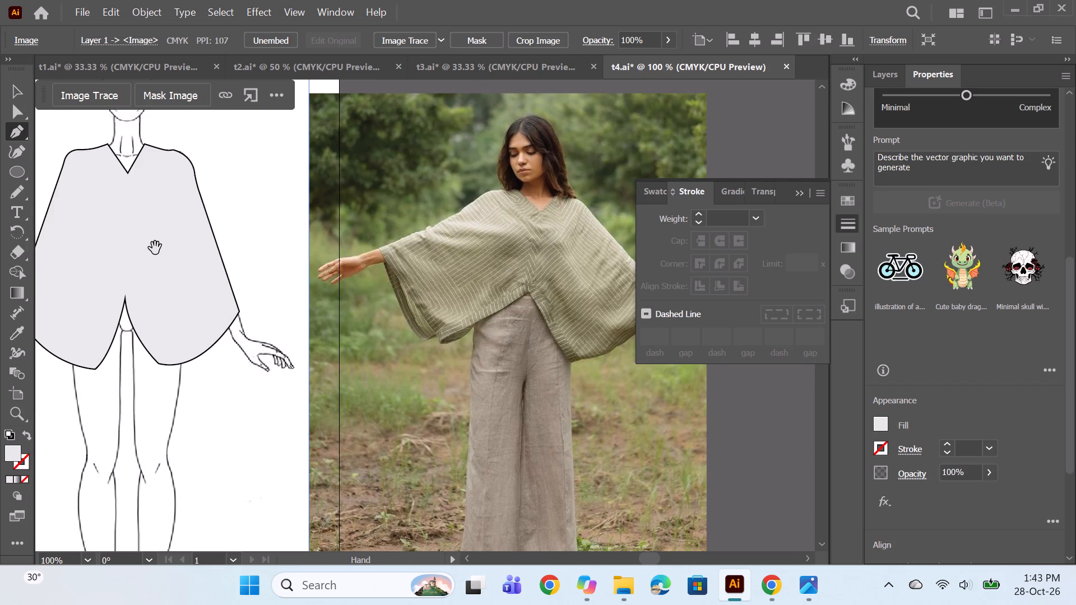
pyautogui.keyDown('alt'); pyautogui.scroll(3, 465, 314); pyautogui.keyUp('alt')
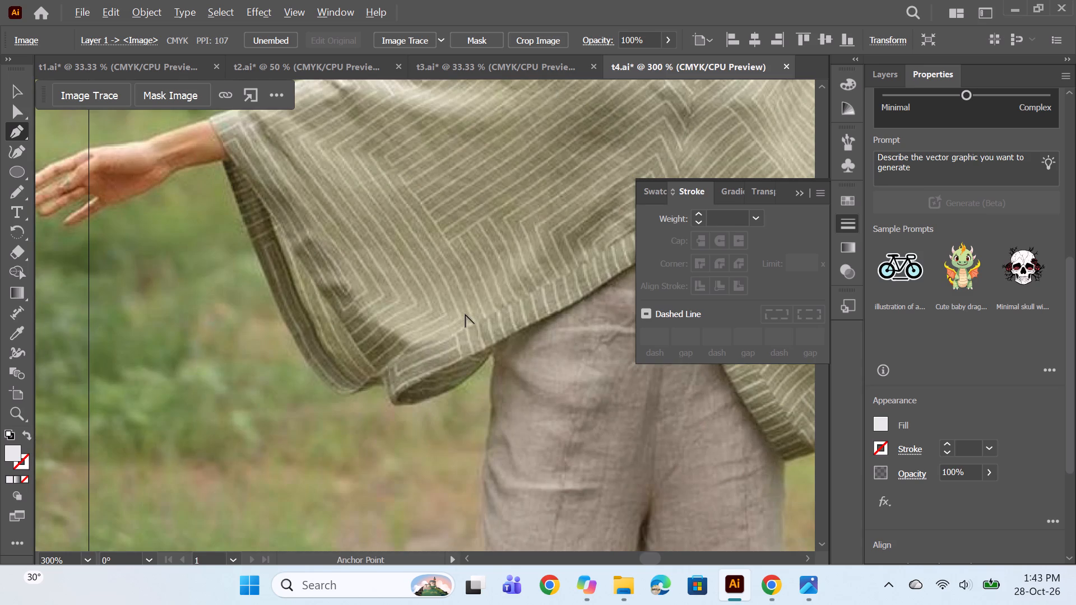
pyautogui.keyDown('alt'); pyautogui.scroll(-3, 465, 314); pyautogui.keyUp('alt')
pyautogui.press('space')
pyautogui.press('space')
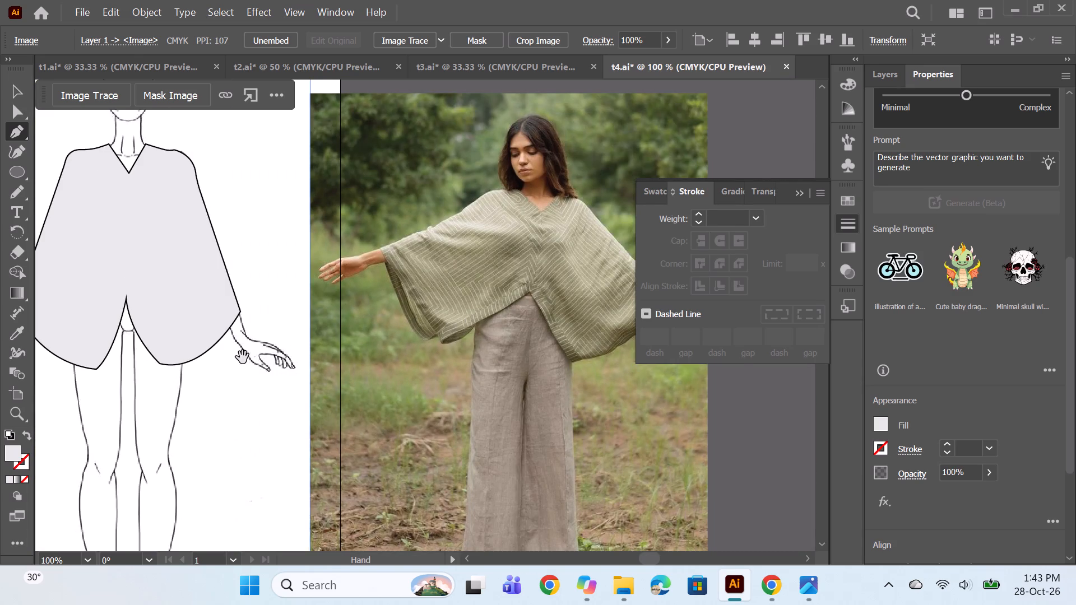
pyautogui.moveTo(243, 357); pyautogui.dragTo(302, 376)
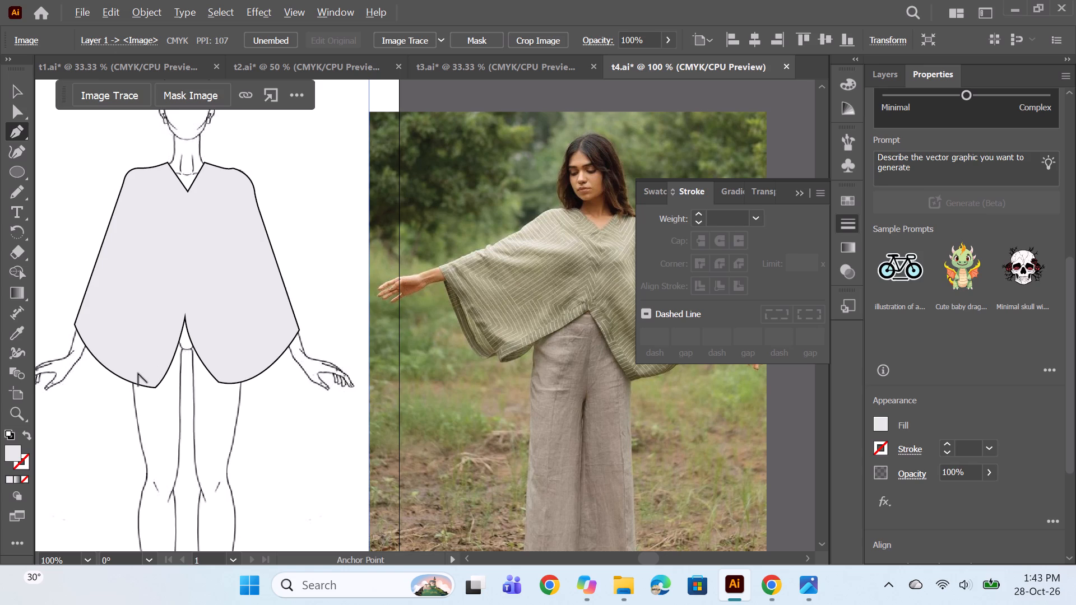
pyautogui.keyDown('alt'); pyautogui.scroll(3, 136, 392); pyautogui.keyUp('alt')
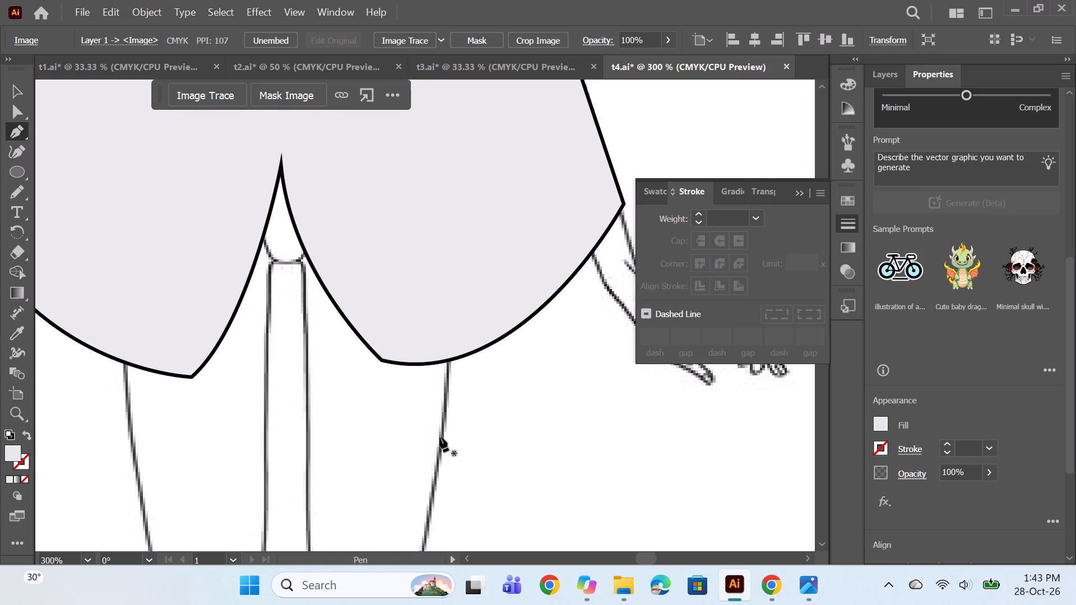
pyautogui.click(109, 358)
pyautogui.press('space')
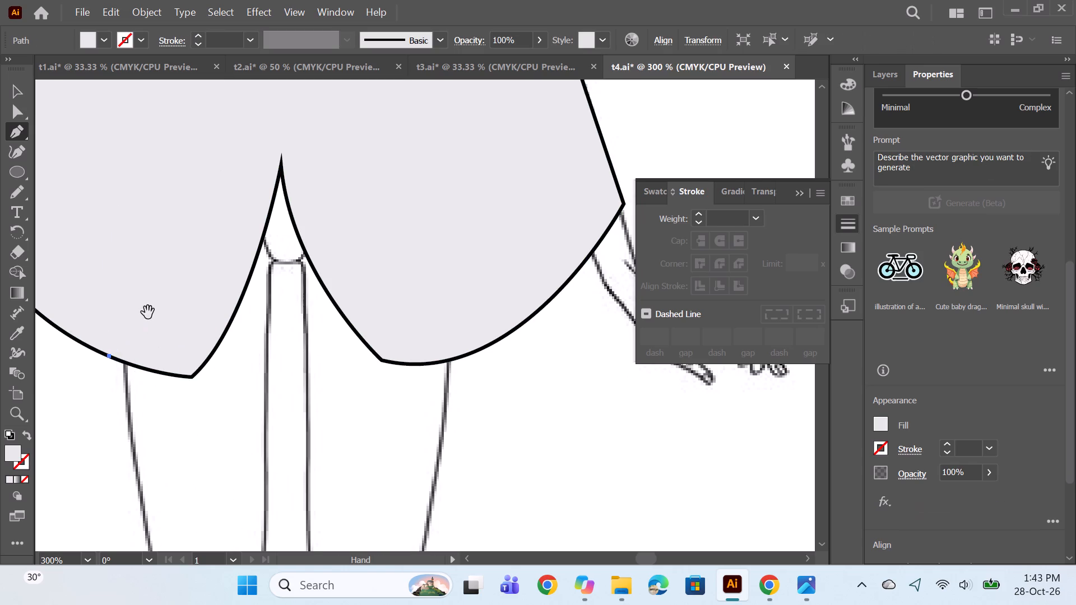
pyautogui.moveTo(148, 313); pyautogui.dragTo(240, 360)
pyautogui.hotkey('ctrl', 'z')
# Add three anchor points on the lower hem curve of the poncho panel farthest from the photo and pull the middle one up into a small notch.
pyautogui.keyDown('ctrl'); pyautogui.click(193, 401); pyautogui.keyUp('ctrl')
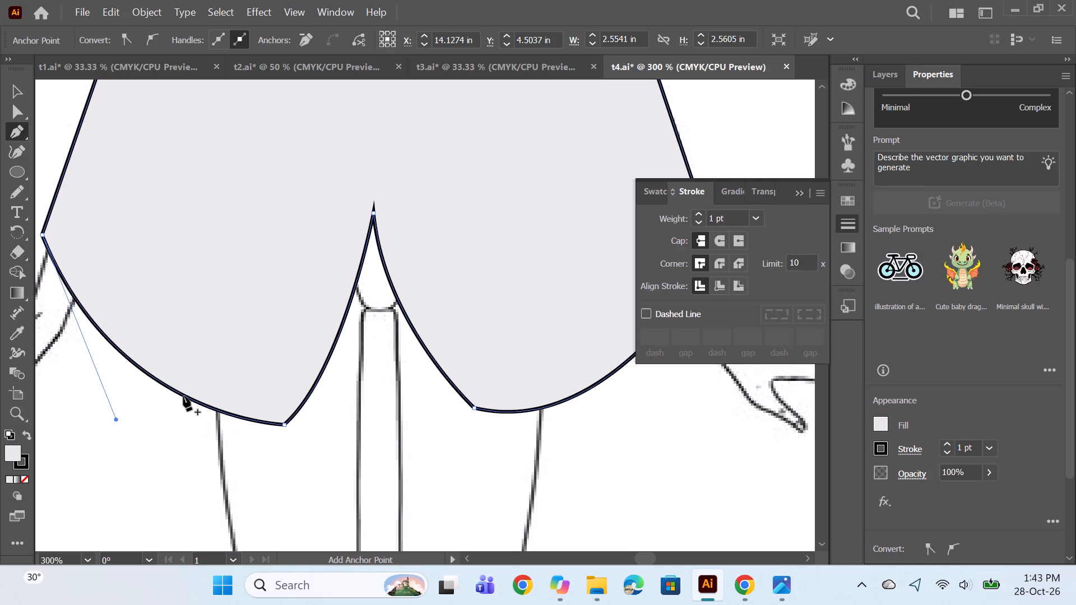
pyautogui.click(185, 395)
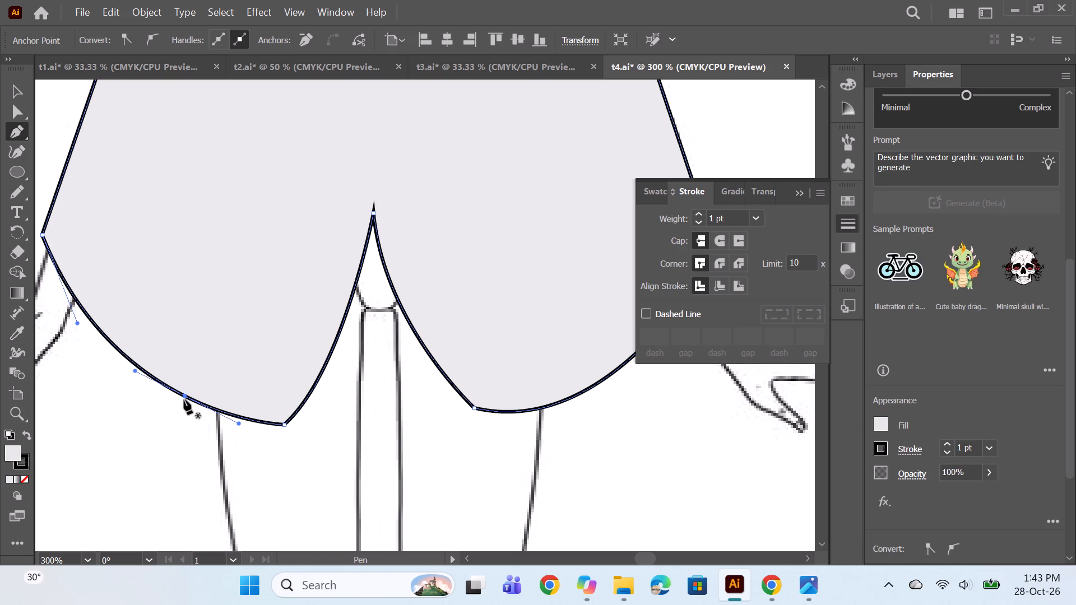
pyautogui.keyDown('ctrl'); pyautogui.click(184, 394); pyautogui.keyUp('ctrl')
pyautogui.click(187, 395)
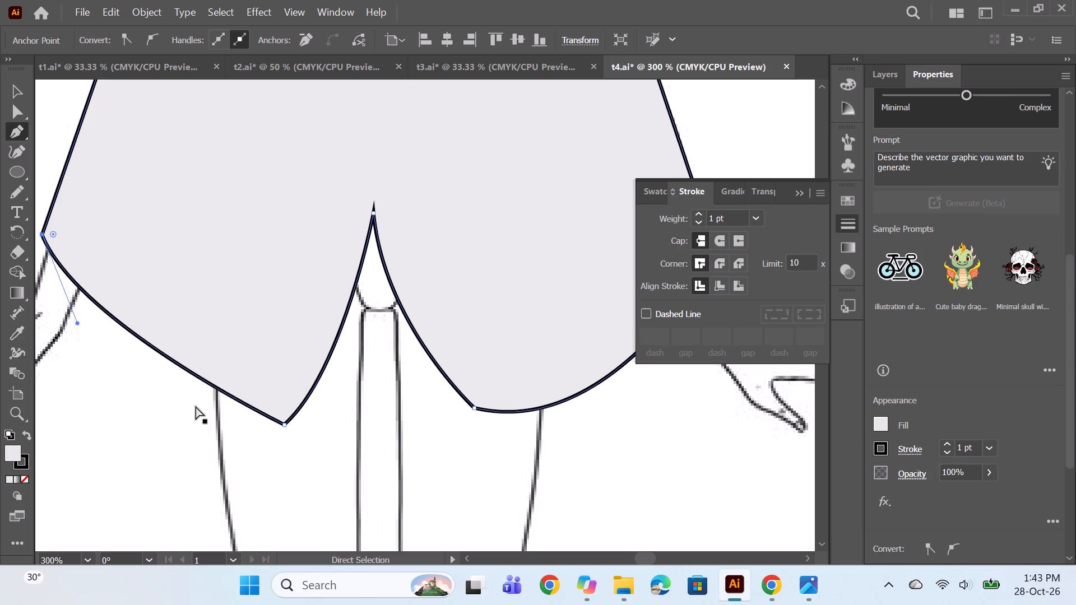
pyautogui.hotkey('ctrl', 'z')
pyautogui.keyDown('ctrl'); pyautogui.click(185, 395); pyautogui.keyUp('ctrl')
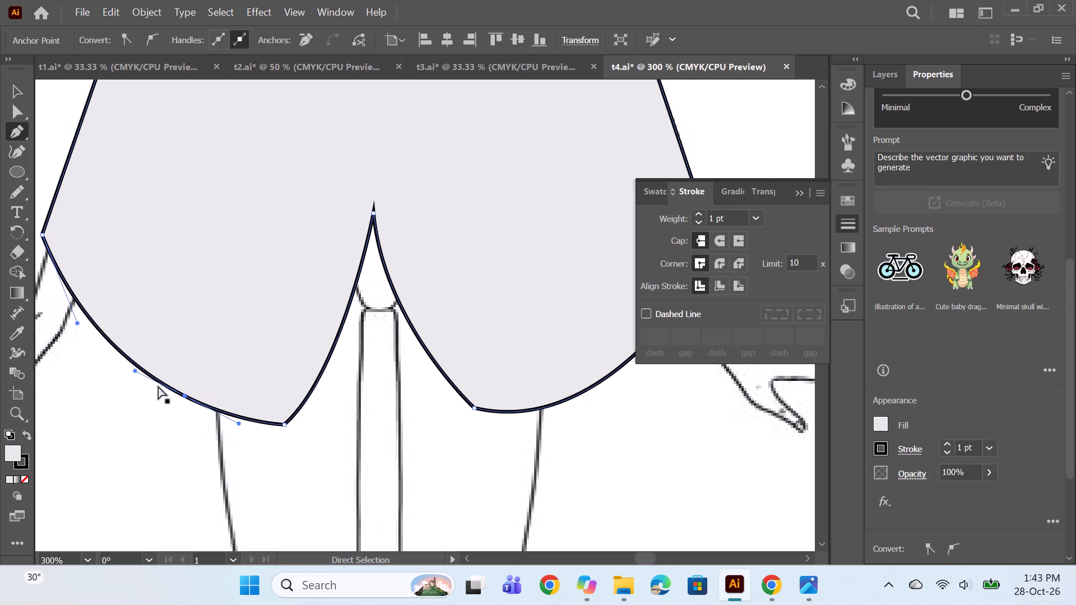
pyautogui.keyDown('ctrl'); pyautogui.click(156, 381); pyautogui.keyUp('ctrl')
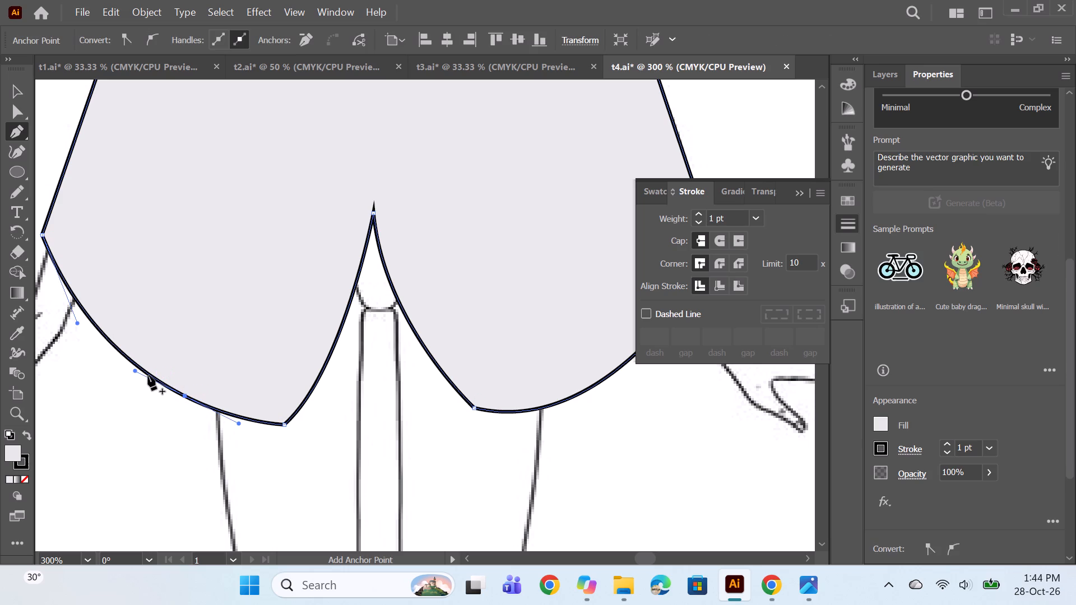
pyautogui.click(150, 375)
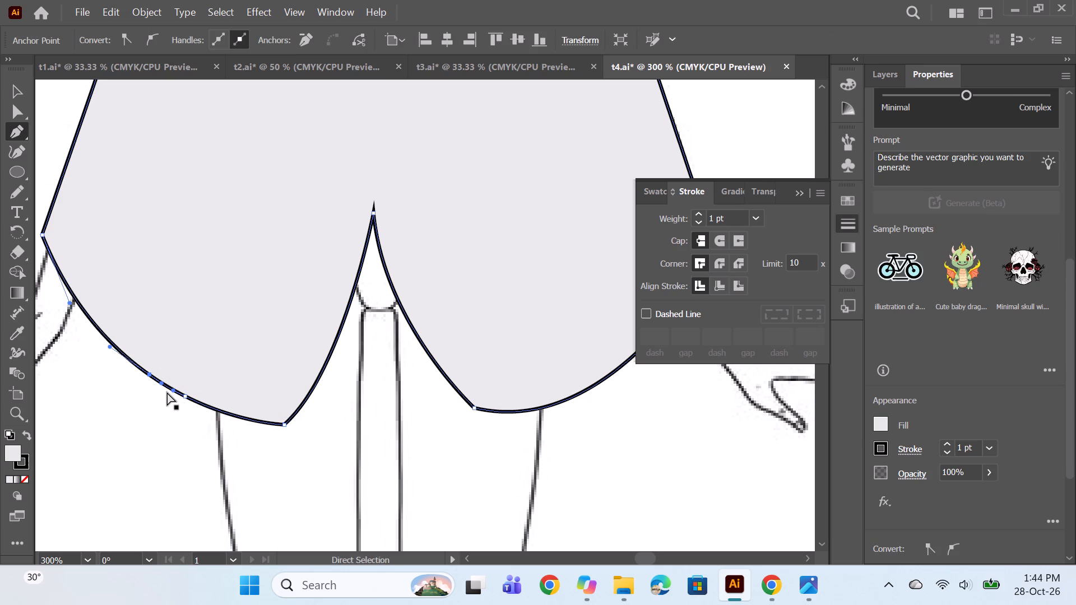
pyautogui.click(166, 387)
pyautogui.keyDown('ctrl'); pyautogui.moveTo(166, 386); pyautogui.dragTo(177, 367); pyautogui.keyUp('ctrl')
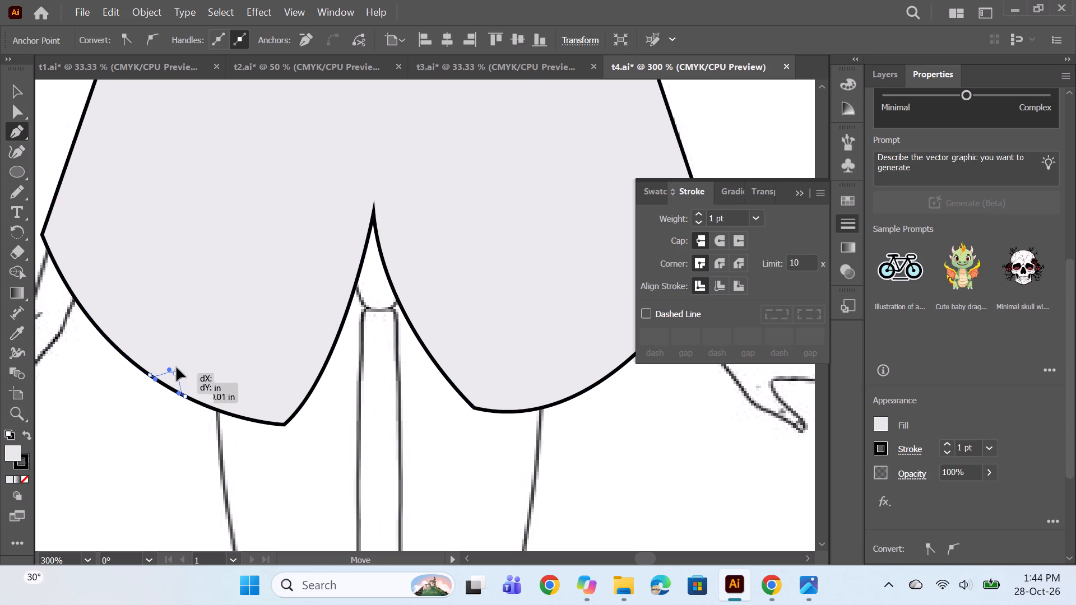
pyautogui.keyDown('ctrl'); pyautogui.moveTo(177, 367); pyautogui.dragTo(180, 361); pyautogui.keyUp('ctrl')
# Form a matching hem notch on the panel nearest the photo with three anchor points, moving the middle one inward about 0.1 in, and deselect.
pyautogui.keyDown('alt'); pyautogui.scroll(-2, 264, 335); pyautogui.keyUp('alt')
pyautogui.press('space')
pyautogui.press('space')
pyautogui.press('space')
pyautogui.press('space')
pyautogui.press('space')
pyautogui.moveTo(316, 409); pyautogui.dragTo(165, 459)
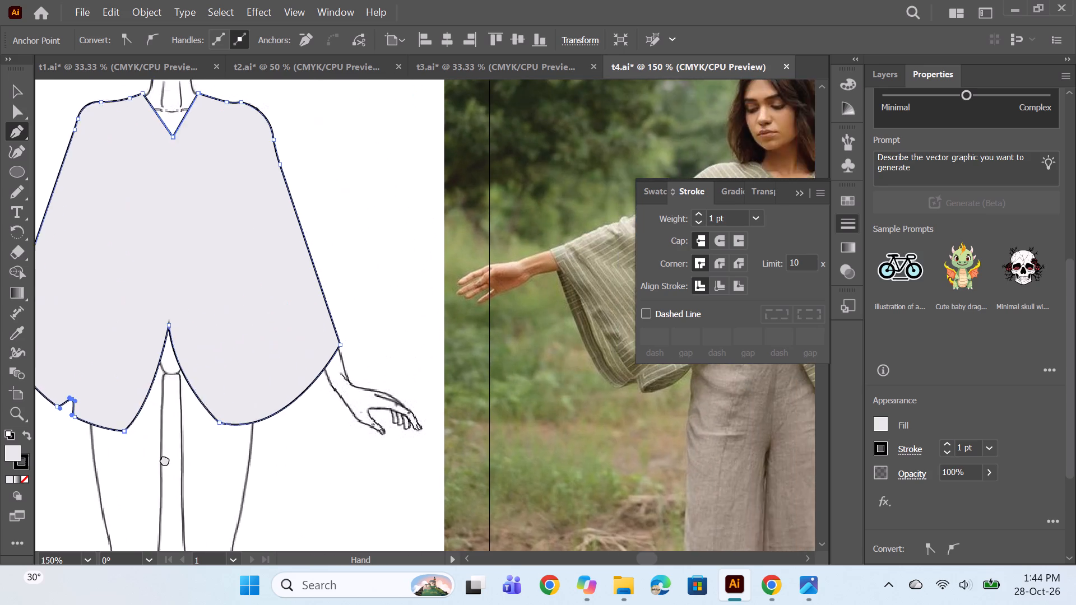
pyautogui.moveTo(165, 459); pyautogui.dragTo(200, 466)
pyautogui.keyDown('alt'); pyautogui.scroll(-1, 225, 444); pyautogui.keyUp('alt')
pyautogui.keyDown('alt'); pyautogui.scroll(1, 194, 419); pyautogui.keyUp('alt')
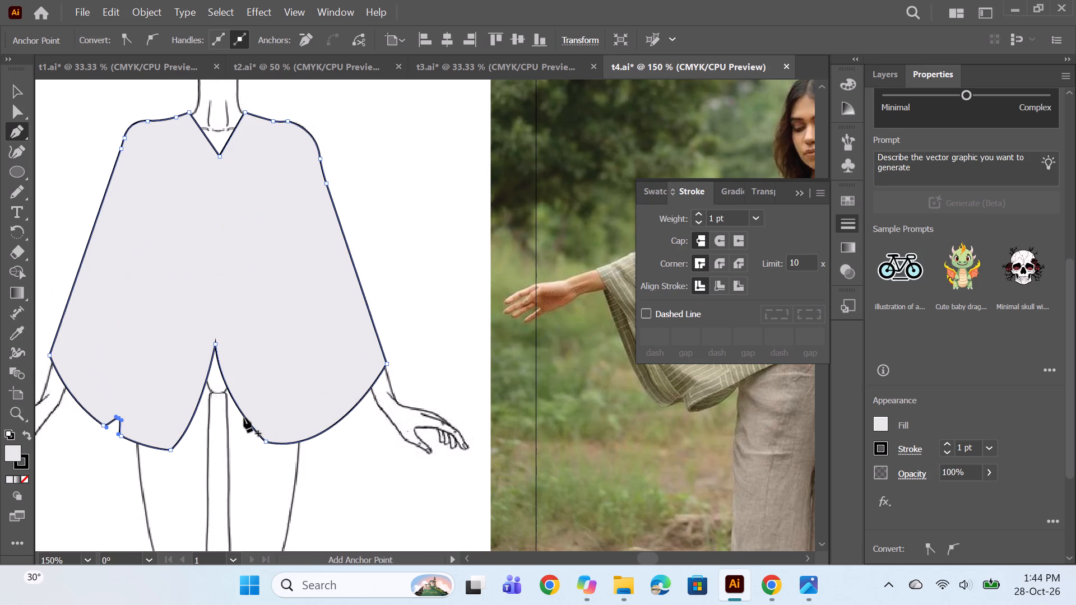
pyautogui.click(324, 430)
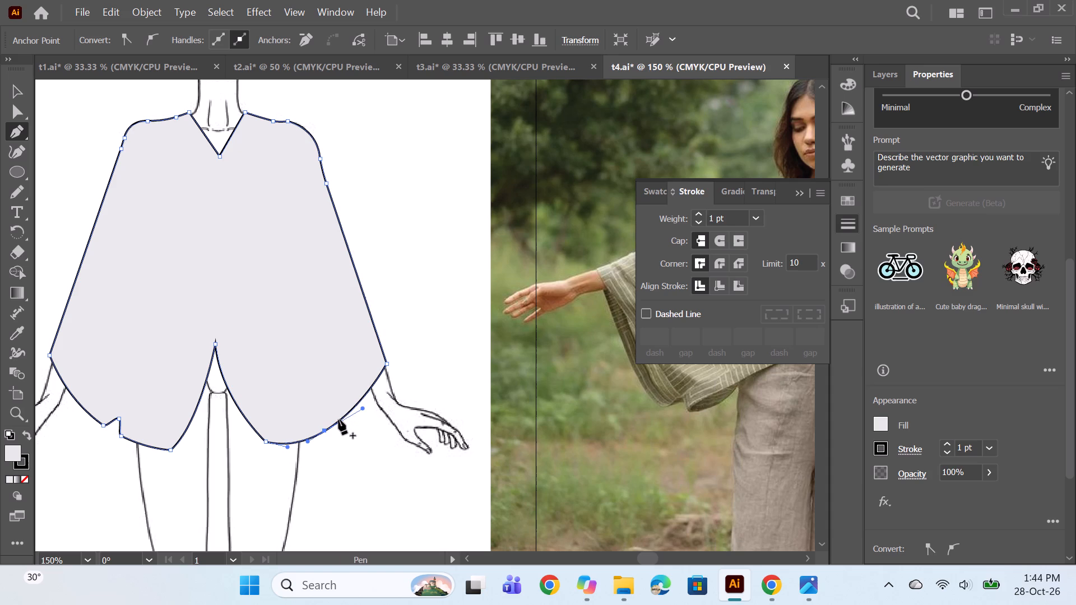
pyautogui.click(345, 413)
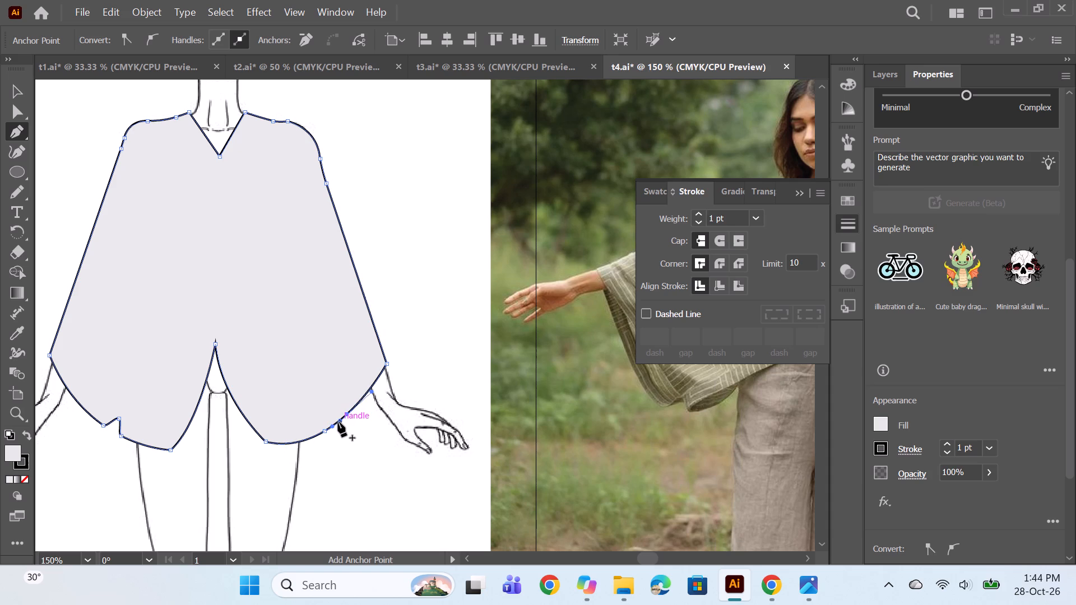
pyautogui.click(337, 424)
pyautogui.keyDown('ctrl'); pyautogui.moveTo(337, 423); pyautogui.dragTo(324, 406); pyautogui.keyUp('ctrl')
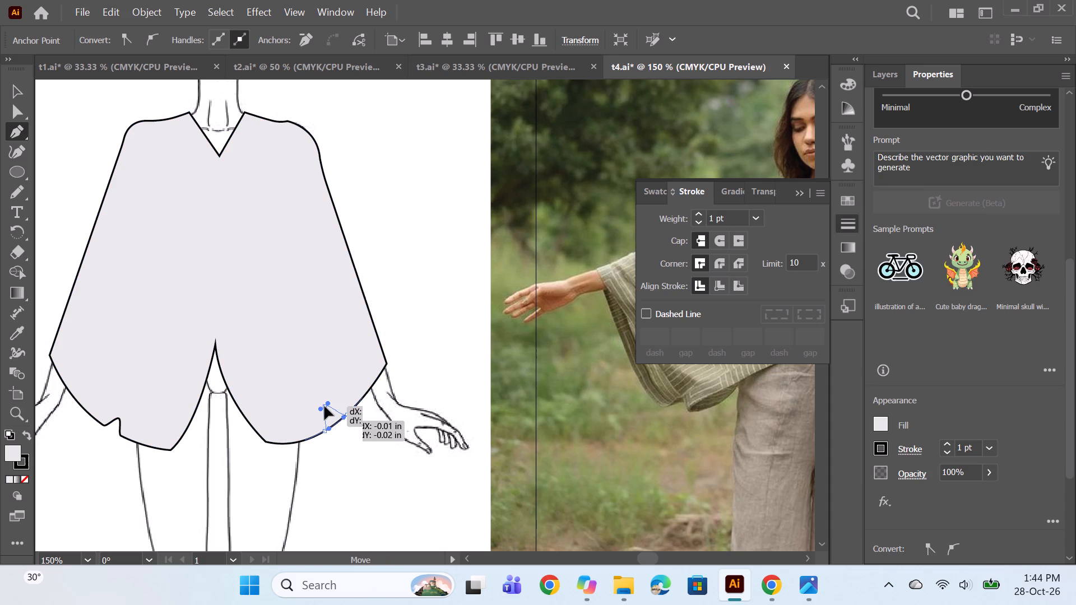
pyautogui.keyDown('ctrl'); pyautogui.moveTo(324, 406); pyautogui.dragTo(329, 410); pyautogui.keyUp('ctrl')
pyautogui.keyDown('ctrl'); pyautogui.click(437, 300); pyautogui.keyUp('ctrl')
# Compare the notched poncho hem with the reference photo's sleeve corner, hem and centre front.
pyautogui.keyDown('alt'); pyautogui.scroll(-1, 409, 320); pyautogui.keyUp('alt')
pyautogui.press('space')
pyautogui.moveTo(278, 287); pyautogui.dragTo(312, 318)
pyautogui.press('space')
pyautogui.press('space')
pyautogui.press('space')
pyautogui.press('space')
pyautogui.moveTo(317, 374); pyautogui.dragTo(148, 396)
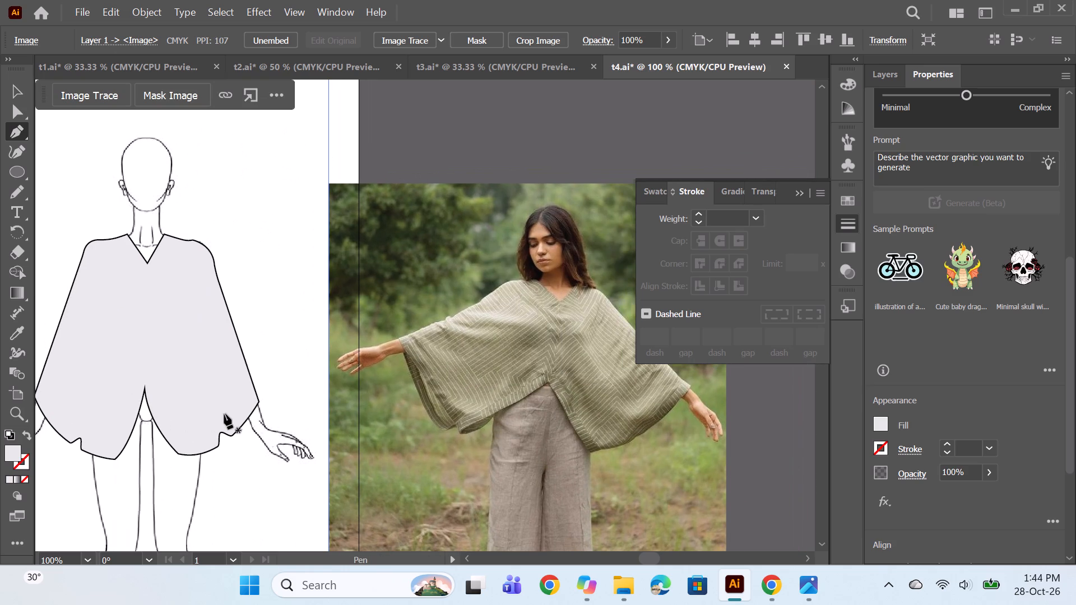
pyautogui.keyDown('alt'); pyautogui.scroll(2, 494, 415); pyautogui.keyUp('alt')
pyautogui.keyDown('alt'); pyautogui.scroll(-3, 495, 408); pyautogui.keyUp('alt')
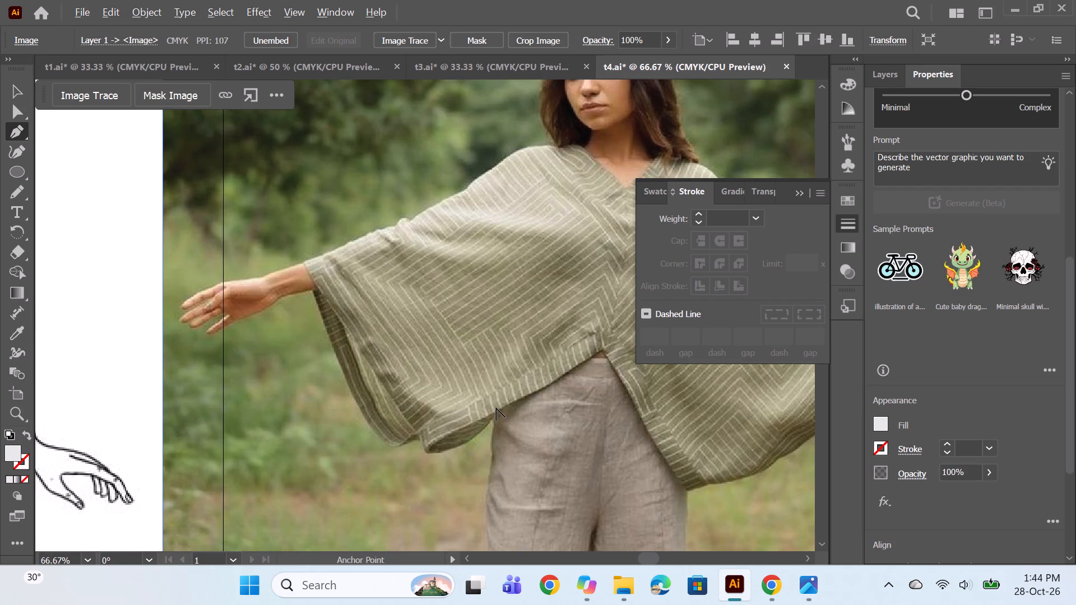
pyautogui.keyDown('alt'); pyautogui.scroll(1, 250, 393); pyautogui.keyUp('alt')
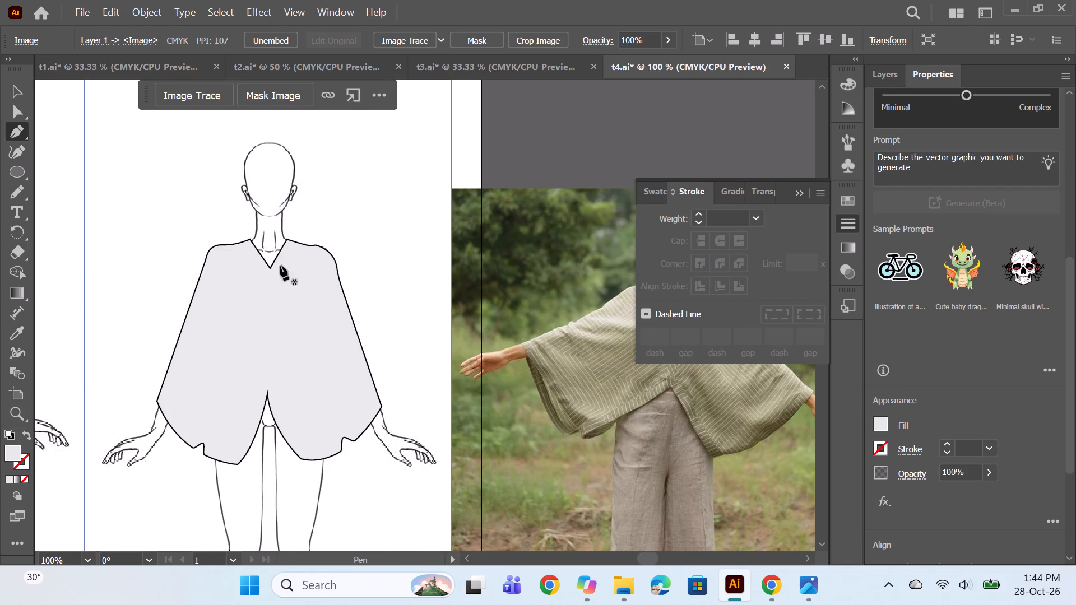
# Draw a centre seam about 1.43 in long from the V-neck point to the top of the hem slit, with no fill and a 0.25 pt stroke.
pyautogui.click(272, 268)
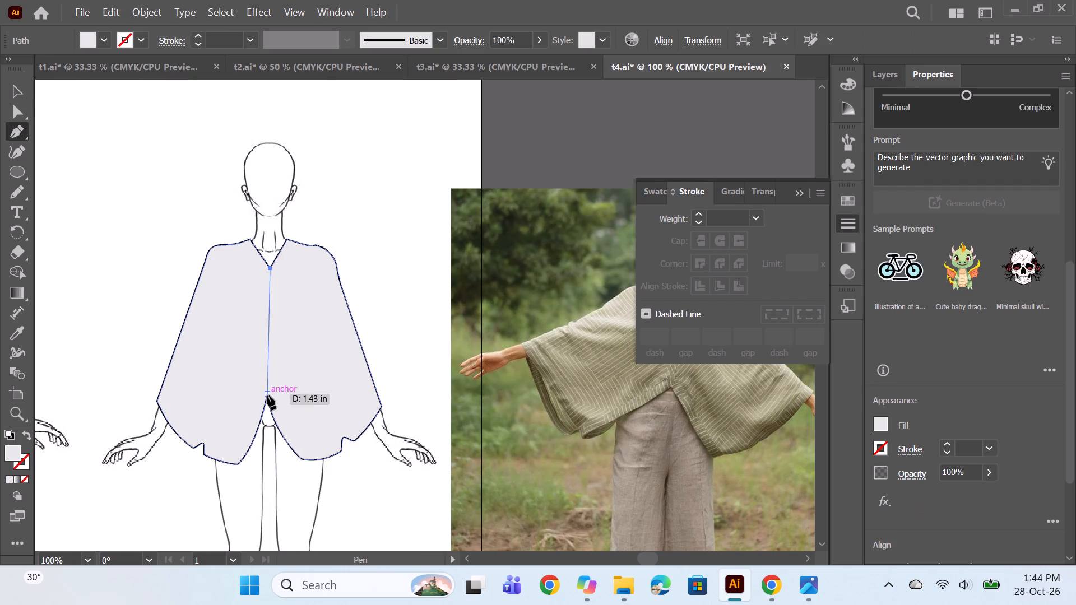
pyautogui.click(267, 395)
pyautogui.click(879, 425)
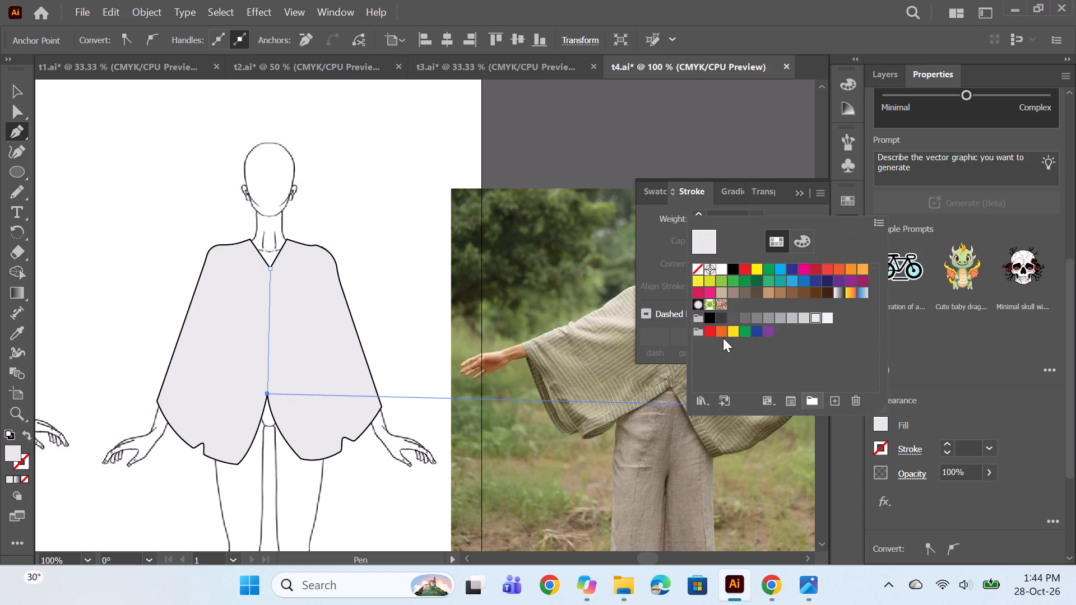
pyautogui.click(700, 272)
pyautogui.doubleClick(949, 443)
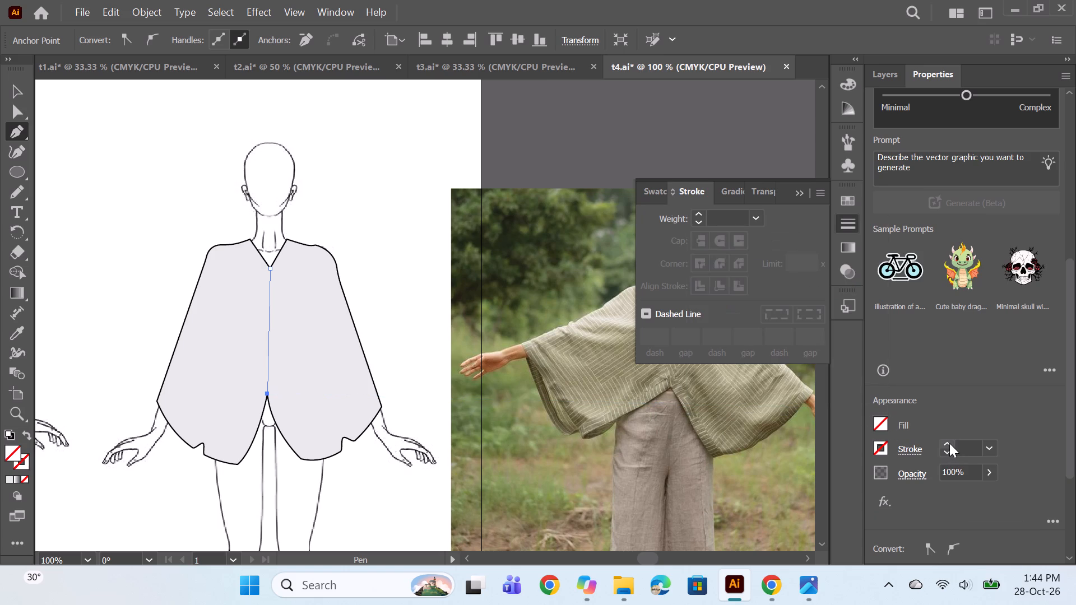
pyautogui.keyDown('ctrl'); pyautogui.click(520, 165); pyautogui.keyUp('ctrl')
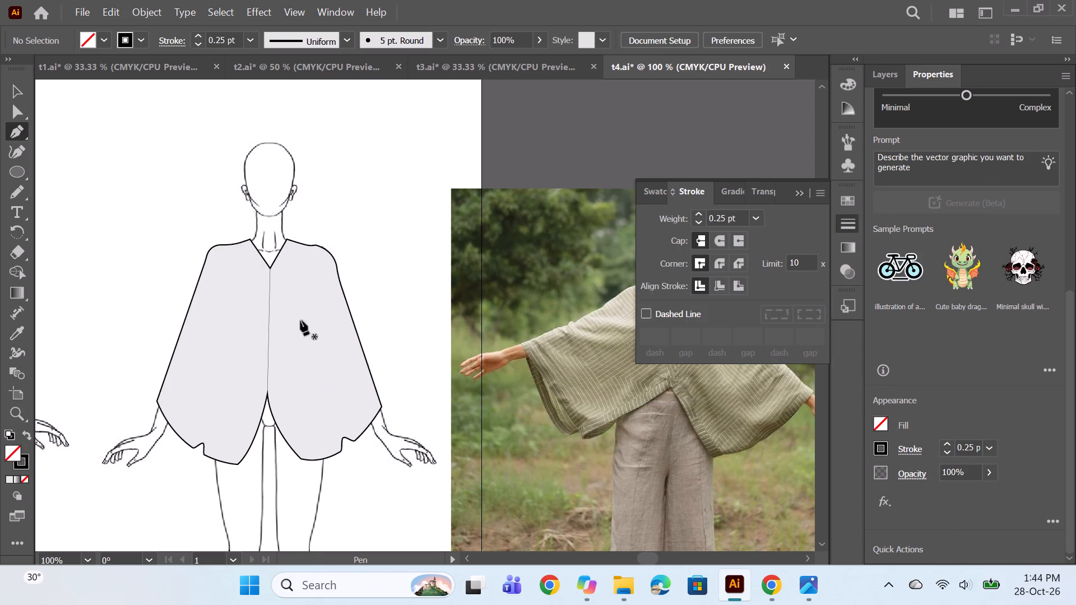
# Check the whole poncho flat and its centre seam against the reference photo, leaving nothing selected.
pyautogui.scroll(-1, 300, 320)
pyautogui.keyDown('ctrl'); pyautogui.scroll(-2, 324, 348); pyautogui.keyUp('ctrl')
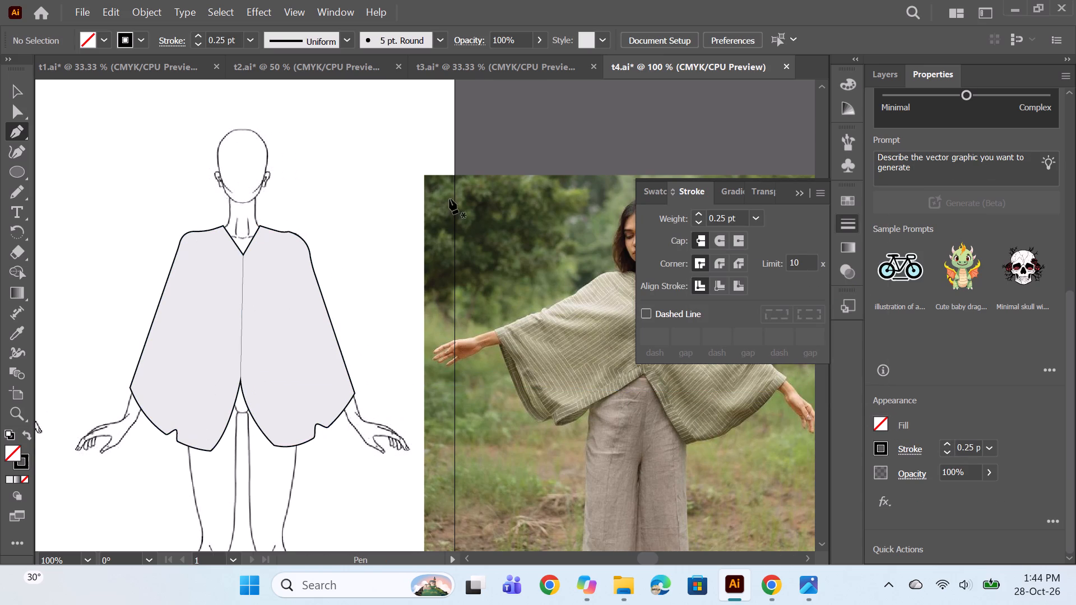
pyautogui.keyDown('alt'); pyautogui.click(391, 244); pyautogui.keyUp('alt')
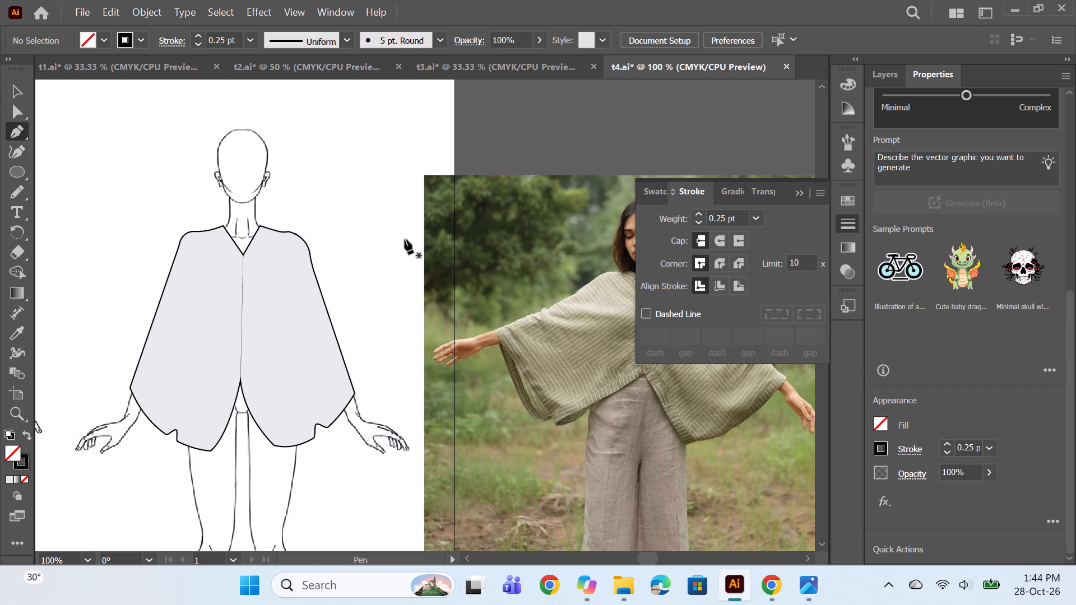
pyautogui.keyDown('ctrl'); pyautogui.click(405, 239); pyautogui.keyUp('ctrl')
pyautogui.keyDown('alt'); pyautogui.scroll(-1, 405, 239); pyautogui.keyUp('alt')
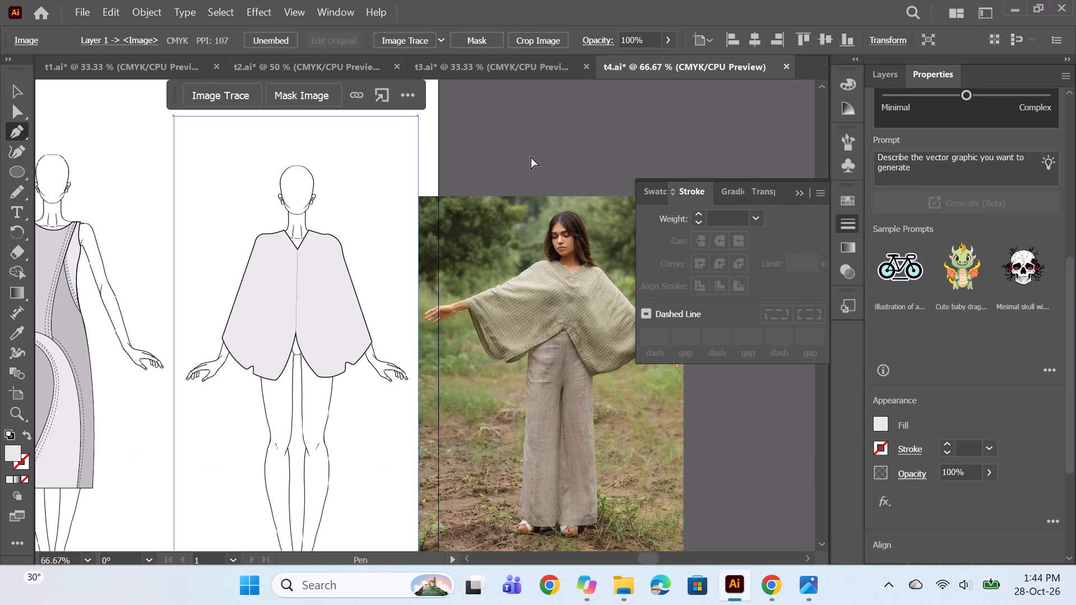
pyautogui.keyDown('ctrl'); pyautogui.click(531, 156); pyautogui.keyUp('ctrl')
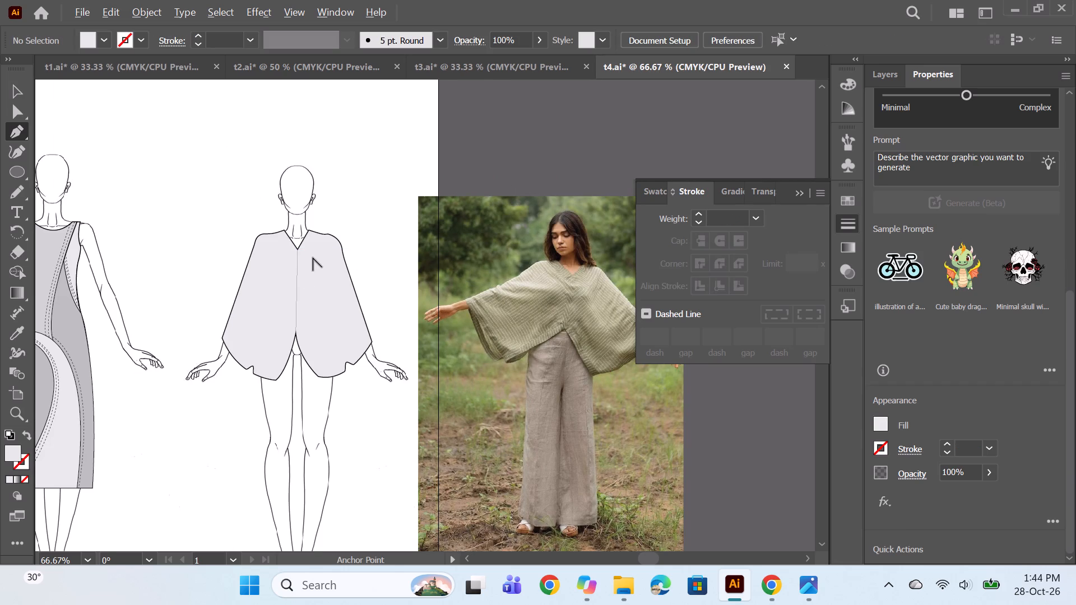
pyautogui.keyDown('alt'); pyautogui.scroll(1, 313, 258); pyautogui.keyUp('alt')
pyautogui.keyDown('alt'); pyautogui.scroll(-1, 299, 201); pyautogui.keyUp('alt')
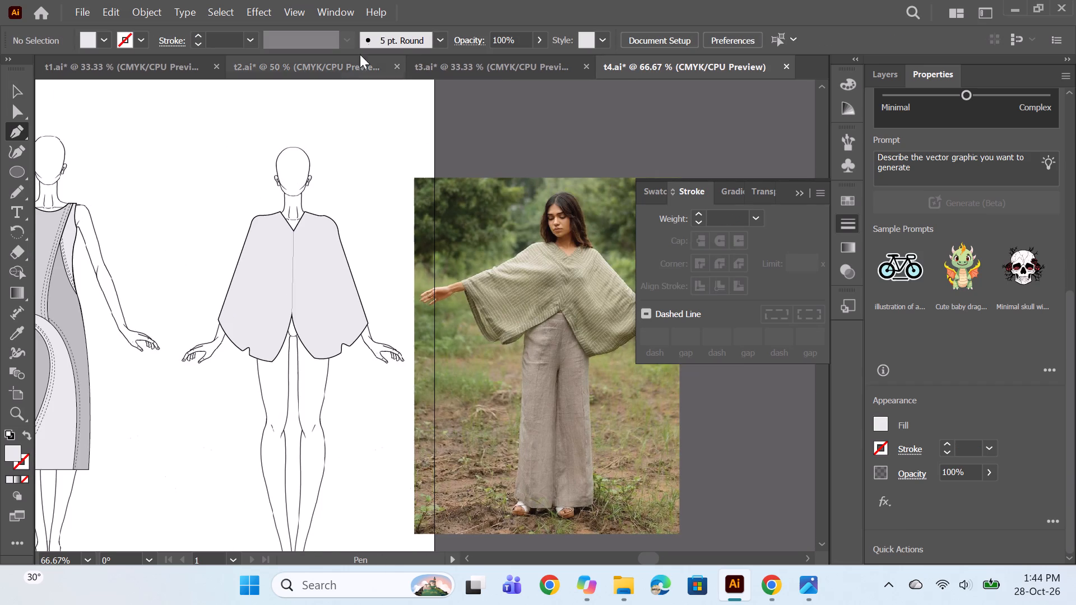
# Copy all the irregular patches and their dashed stitch outlines from the polo shirt in t3.ai.
pyautogui.click(488, 67)
pyautogui.keyDown('alt'); pyautogui.scroll(3, 282, 289); pyautogui.keyUp('alt')
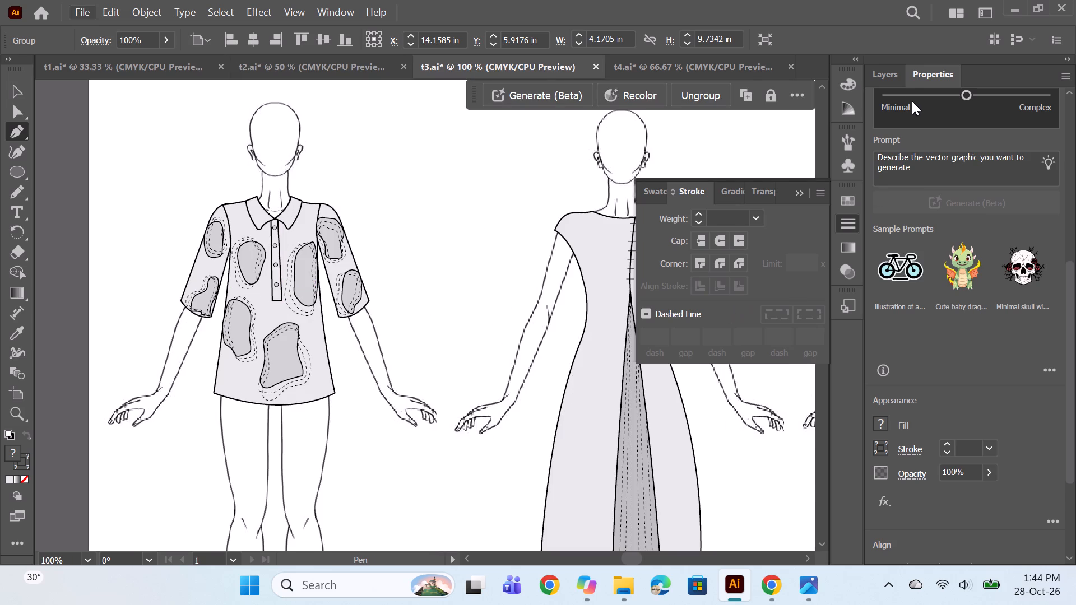
pyautogui.click(894, 72)
pyautogui.click(943, 182)
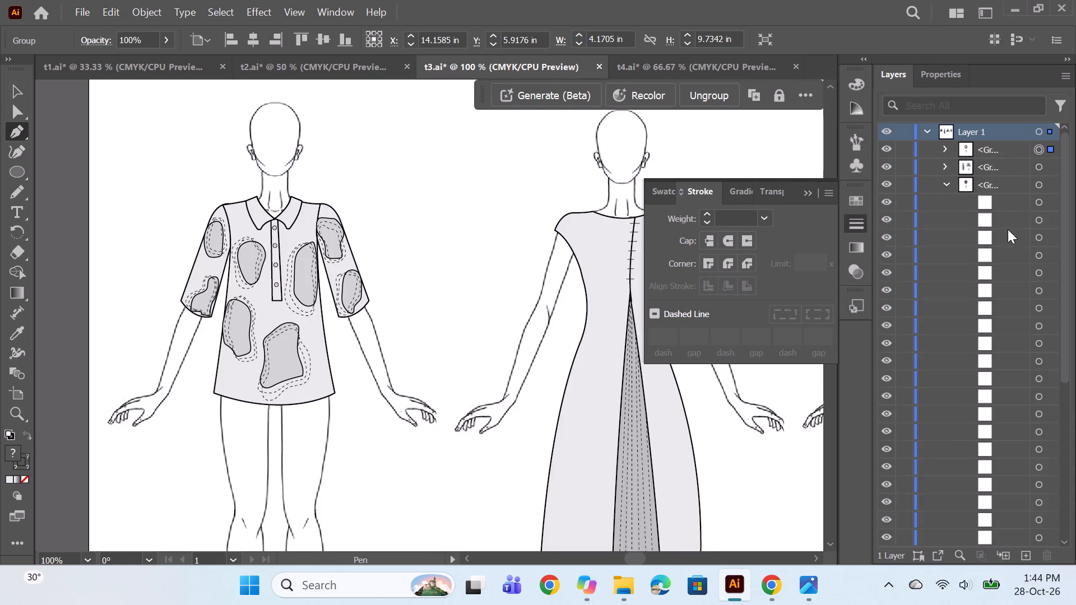
pyautogui.scroll(-15, 1017, 254)
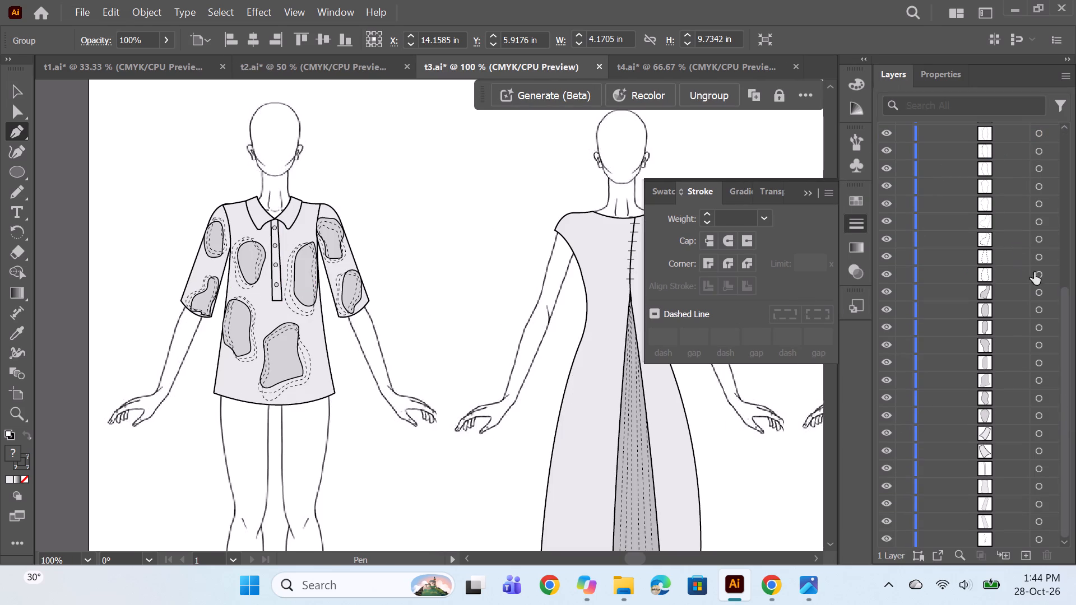
pyautogui.click(1036, 417)
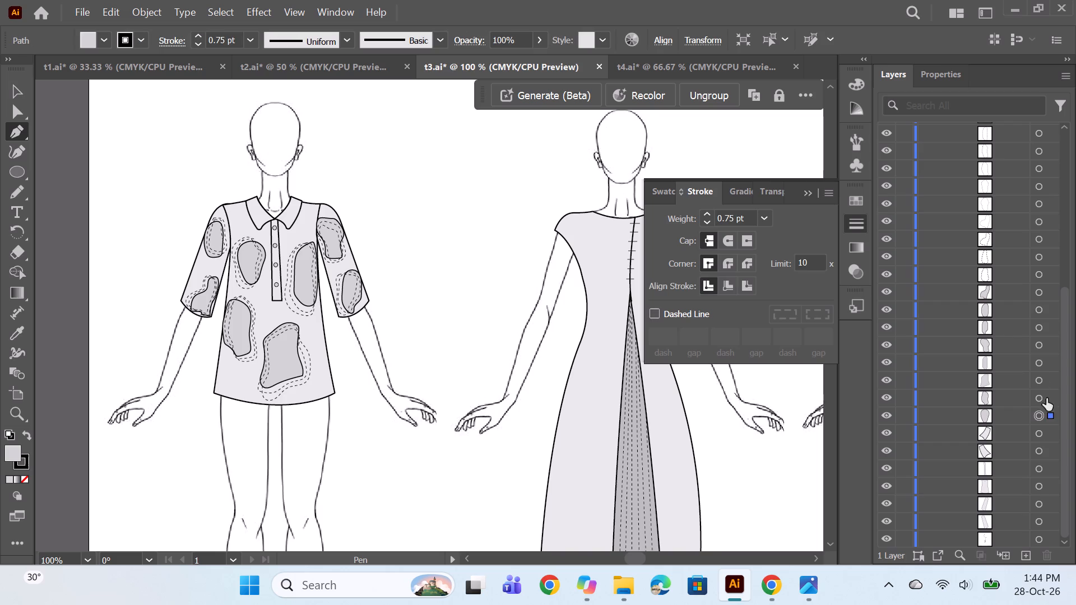
pyautogui.scroll(1, 1031, 362)
pyautogui.keyDown('shift'); pyautogui.scroll(1, 1033, 174); pyautogui.keyUp('shift')
pyautogui.scroll(2, 1042, 190)
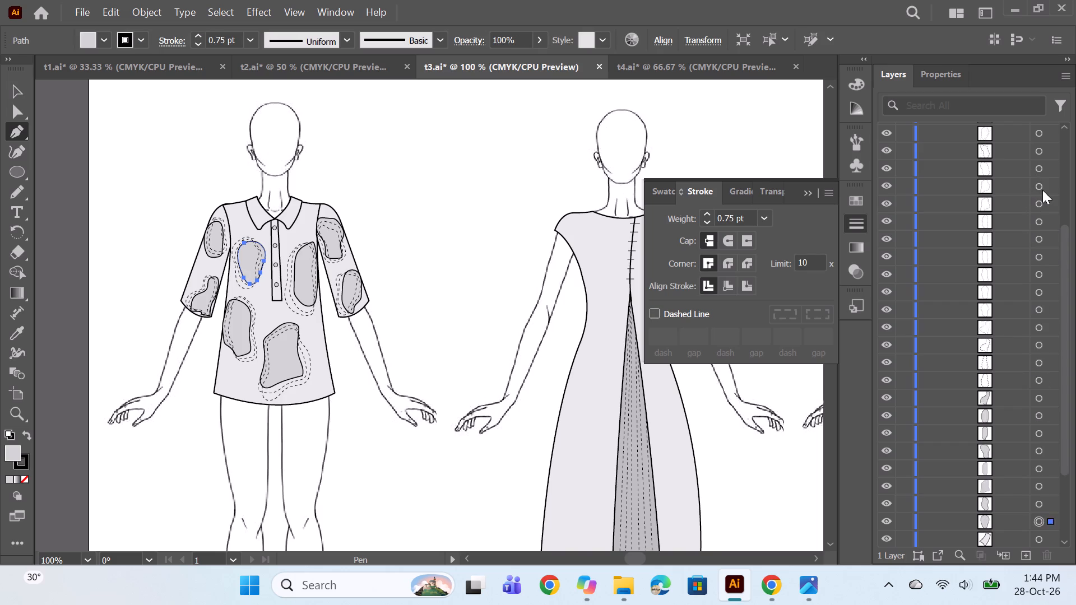
pyautogui.keyDown('shift'); pyautogui.click(1038, 176); pyautogui.keyUp('shift')
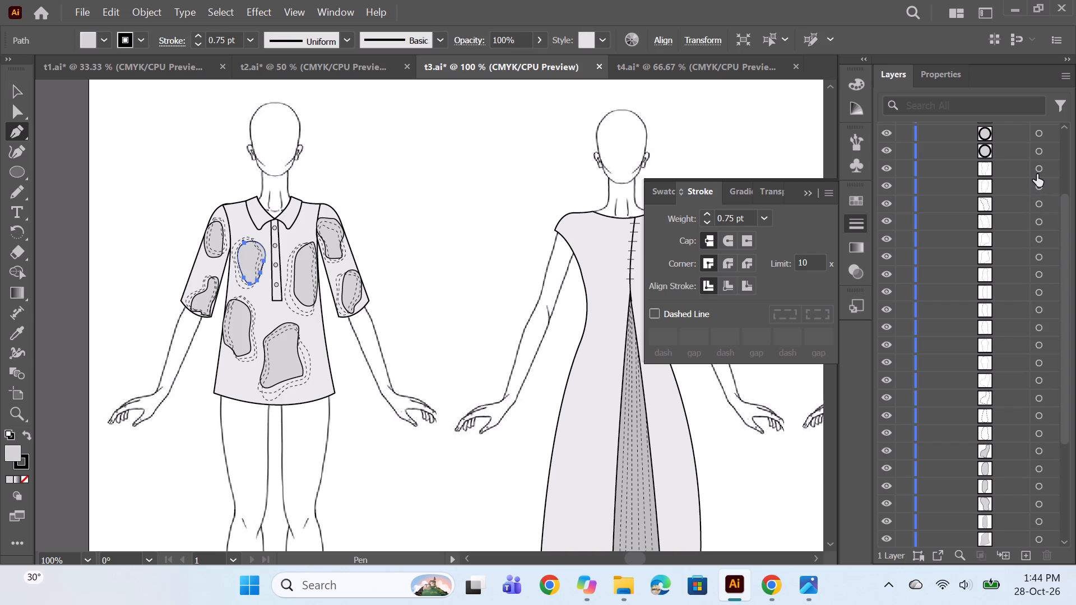
pyautogui.keyDown('shift'); pyautogui.click(1037, 173); pyautogui.keyUp('shift')
pyautogui.hotkey('ctrl', 'c')
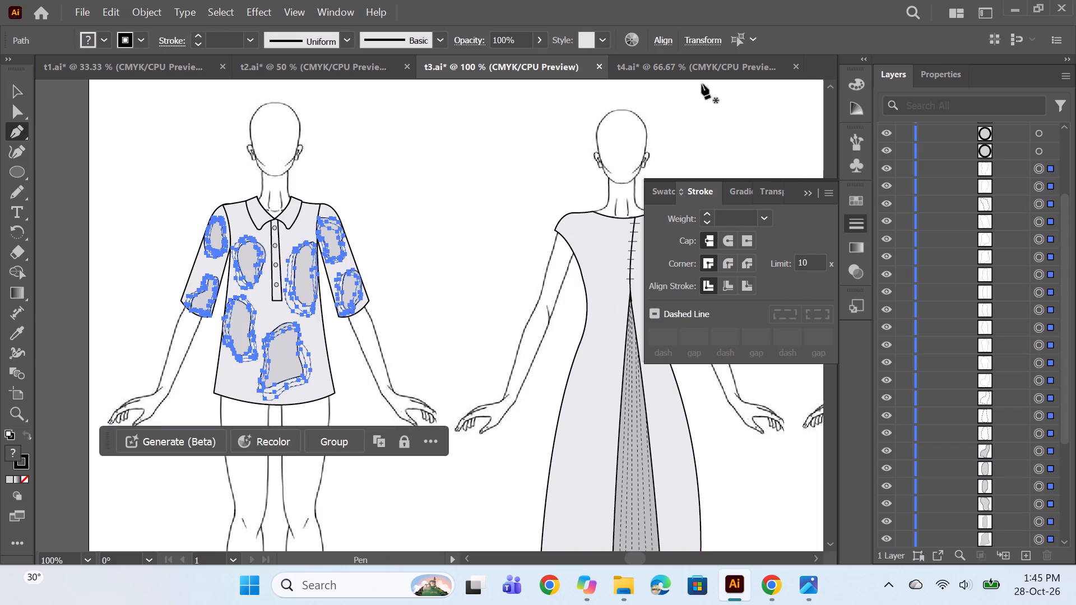
# Paste the copied patches into t4.ai, place them together over the front of the poncho, and deselect.
pyautogui.click(698, 77)
pyautogui.hotkey('ctrl', 'v')
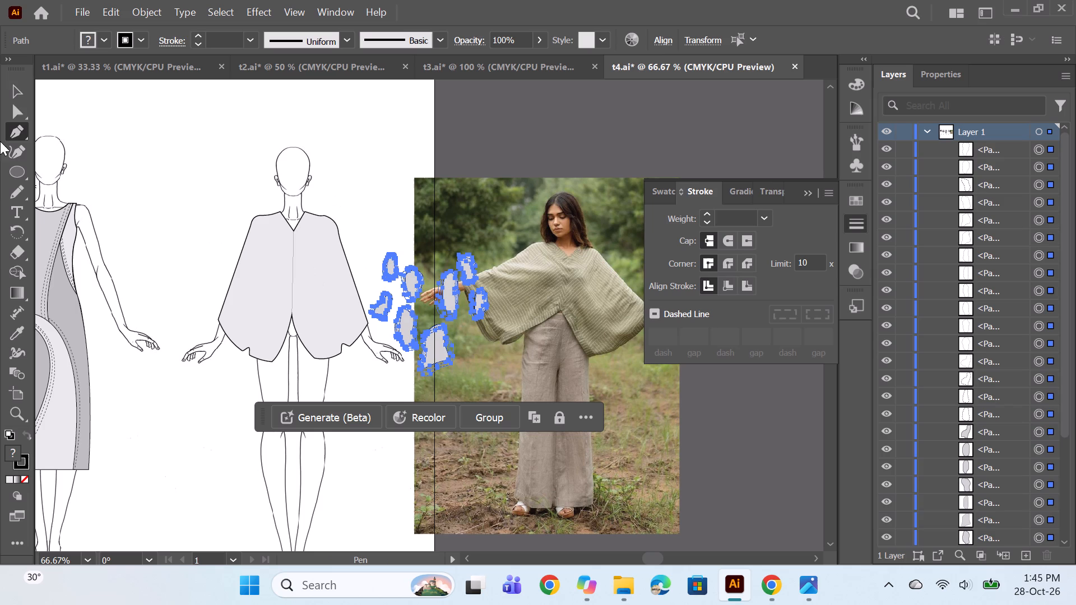
pyautogui.click(15, 100)
pyautogui.moveTo(407, 281); pyautogui.dragTo(278, 268)
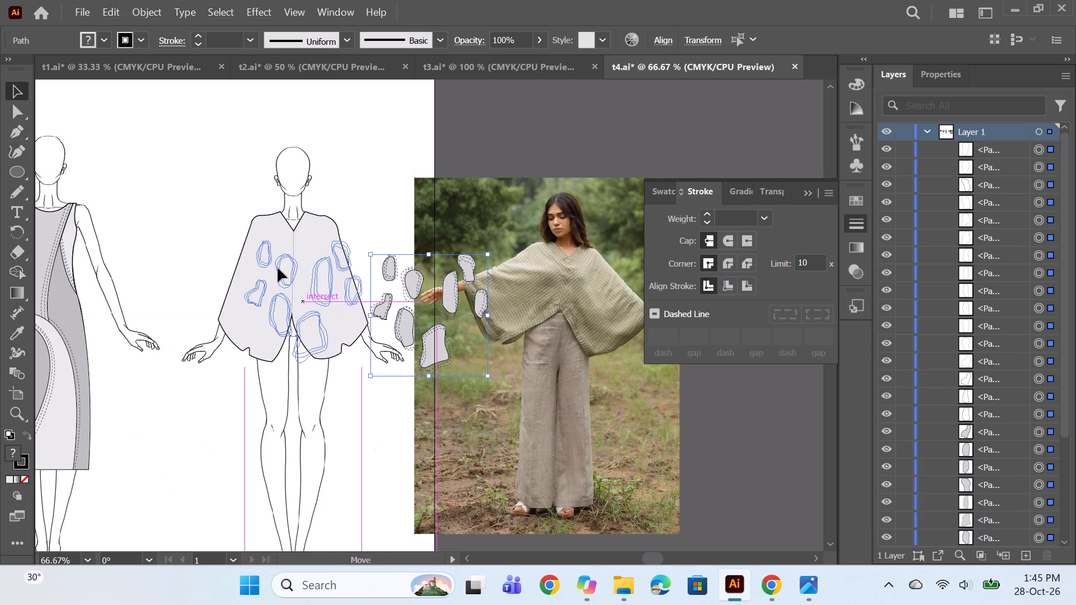
pyautogui.moveTo(278, 268); pyautogui.dragTo(269, 261)
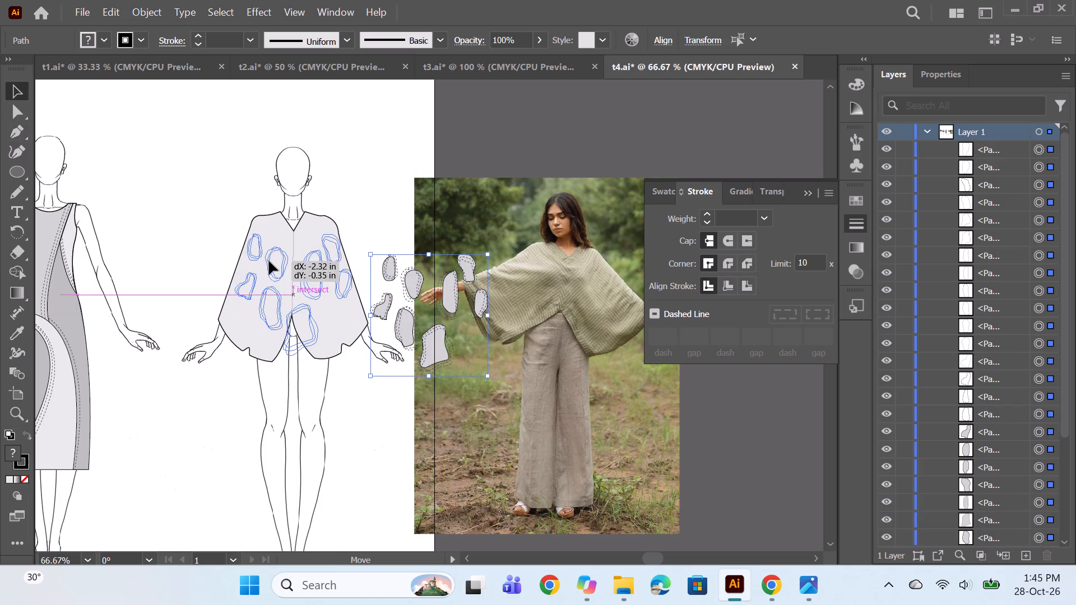
pyautogui.moveTo(269, 261); pyautogui.dragTo(267, 253)
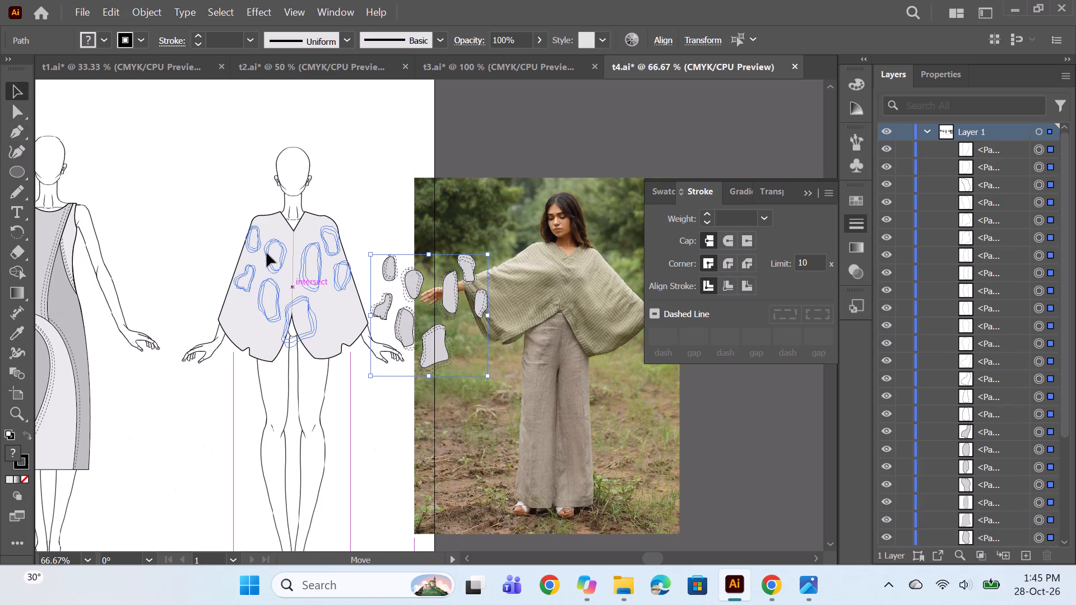
pyautogui.moveTo(267, 253); pyautogui.dragTo(268, 258)
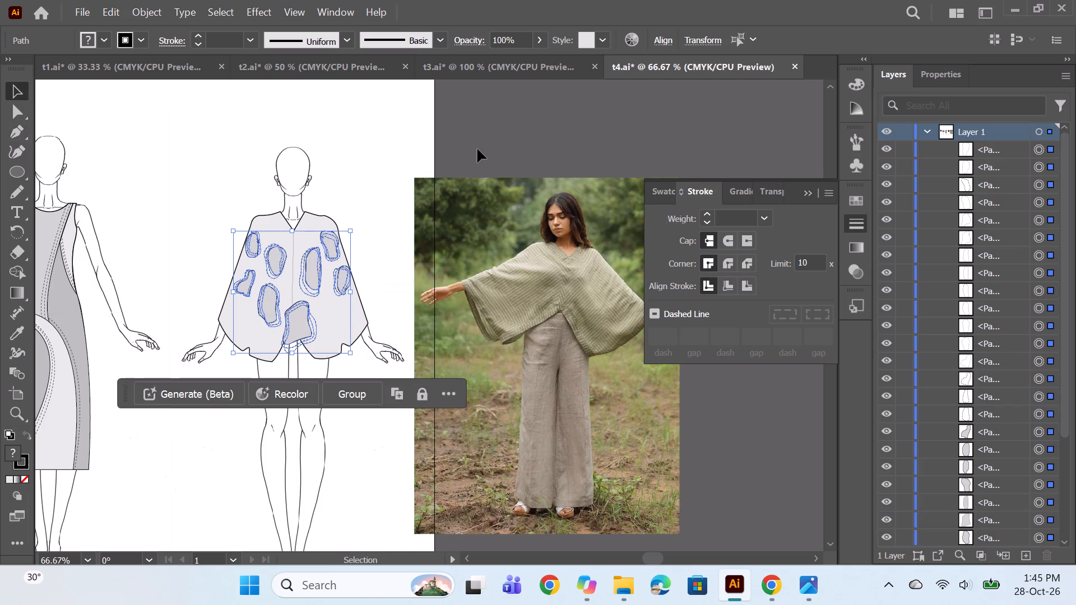
pyautogui.click(477, 149)
# Move the large patch and its two dashed outlines about 0.6 in off the hem slit onto the poncho panel nearest the photo.
pyautogui.keyDown('alt'); pyautogui.scroll(1, 295, 270); pyautogui.keyUp('alt')
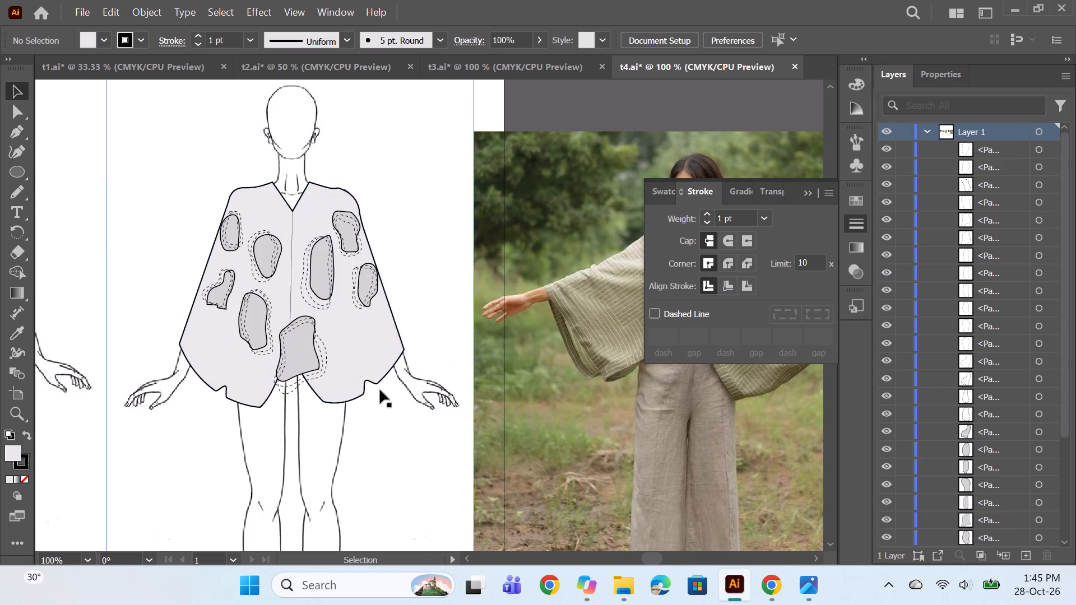
pyautogui.keyDown('alt'); pyautogui.scroll(1, 306, 356); pyautogui.keyUp('alt')
pyautogui.moveTo(306, 356); pyautogui.dragTo(372, 356)
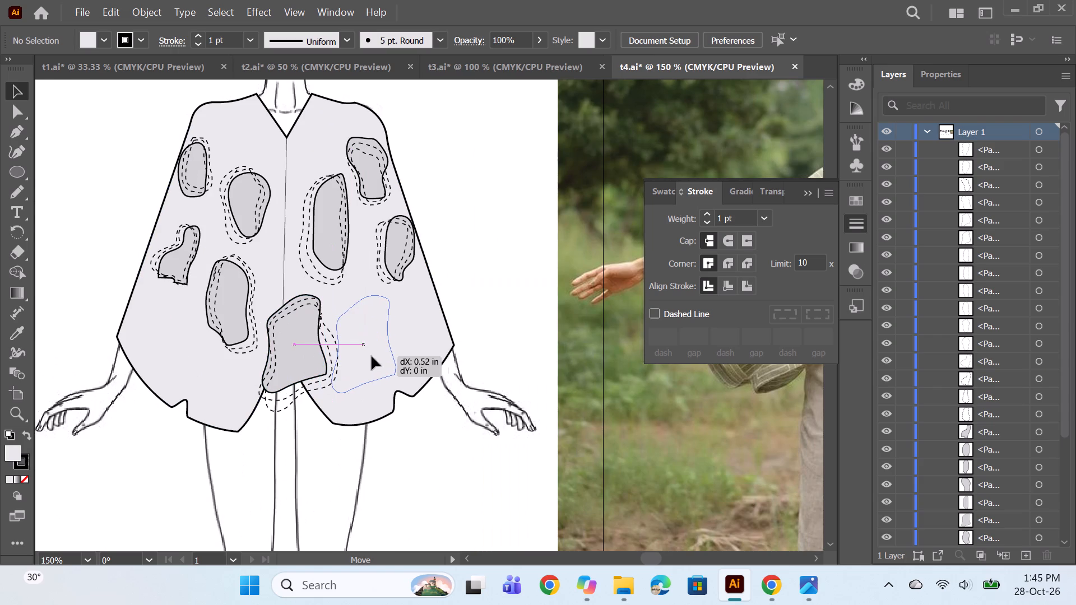
pyautogui.moveTo(372, 356); pyautogui.dragTo(375, 357)
pyautogui.click(324, 332)
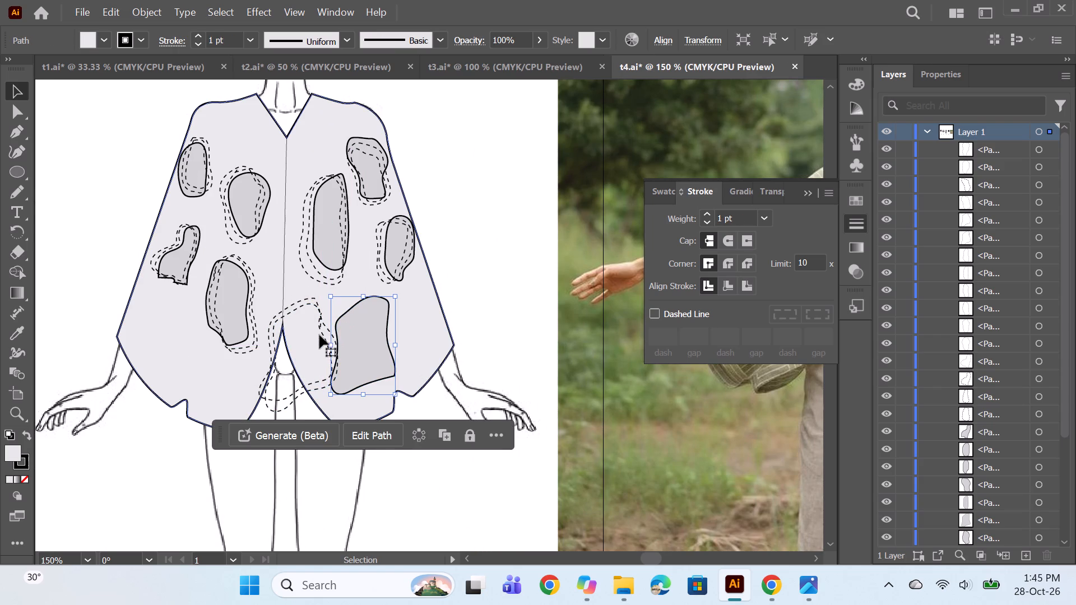
pyautogui.click(322, 332)
pyautogui.moveTo(322, 332); pyautogui.dragTo(359, 324)
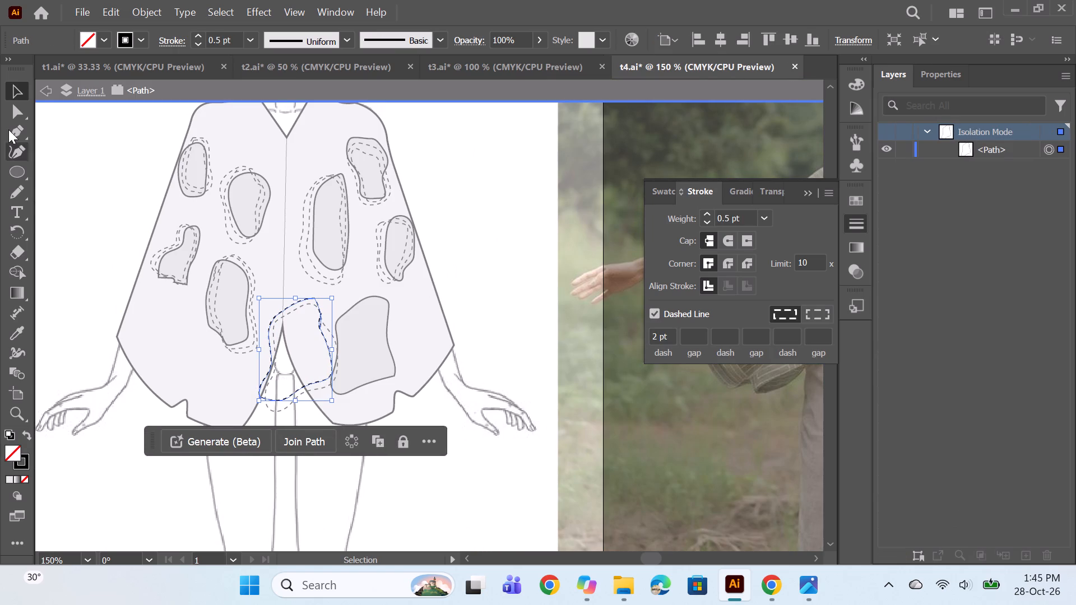
pyautogui.click(43, 91)
pyautogui.moveTo(321, 333); pyautogui.dragTo(324, 333)
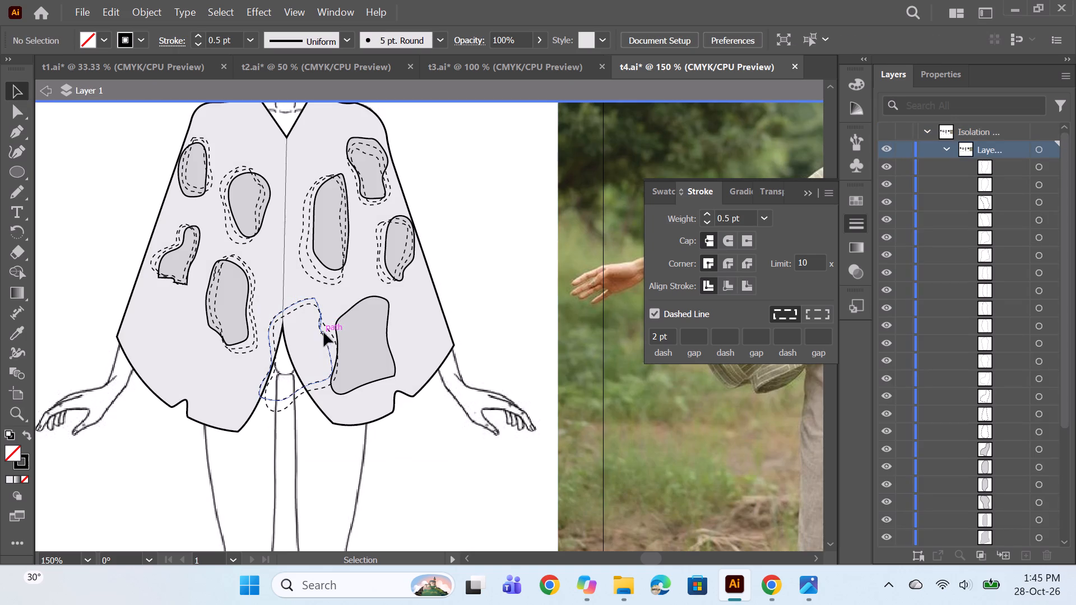
pyautogui.moveTo(324, 333); pyautogui.dragTo(400, 323)
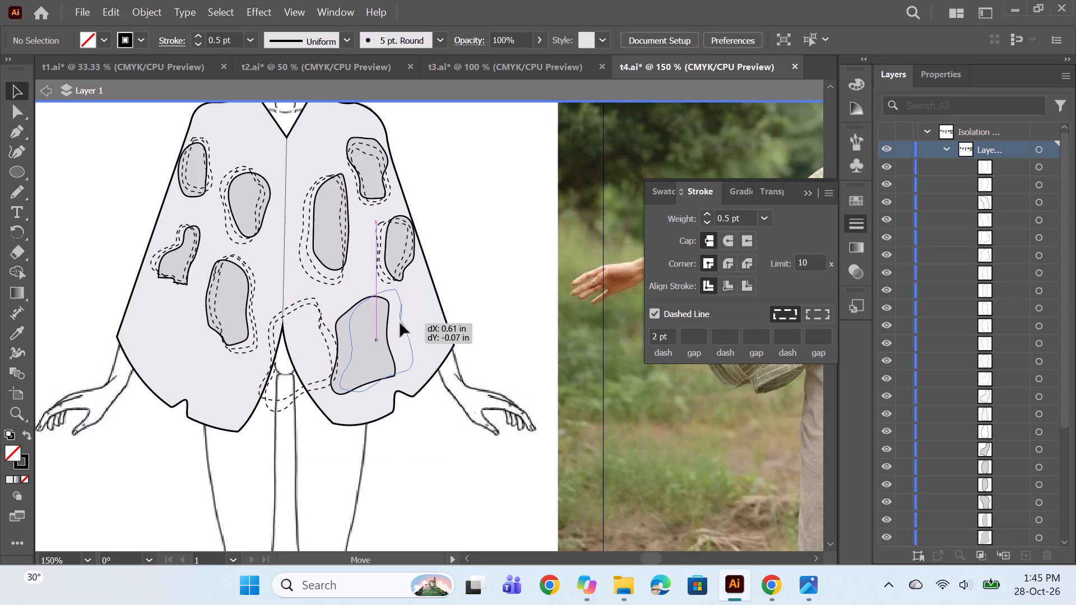
pyautogui.moveTo(400, 323); pyautogui.dragTo(397, 327)
pyautogui.moveTo(319, 315); pyautogui.dragTo(395, 312)
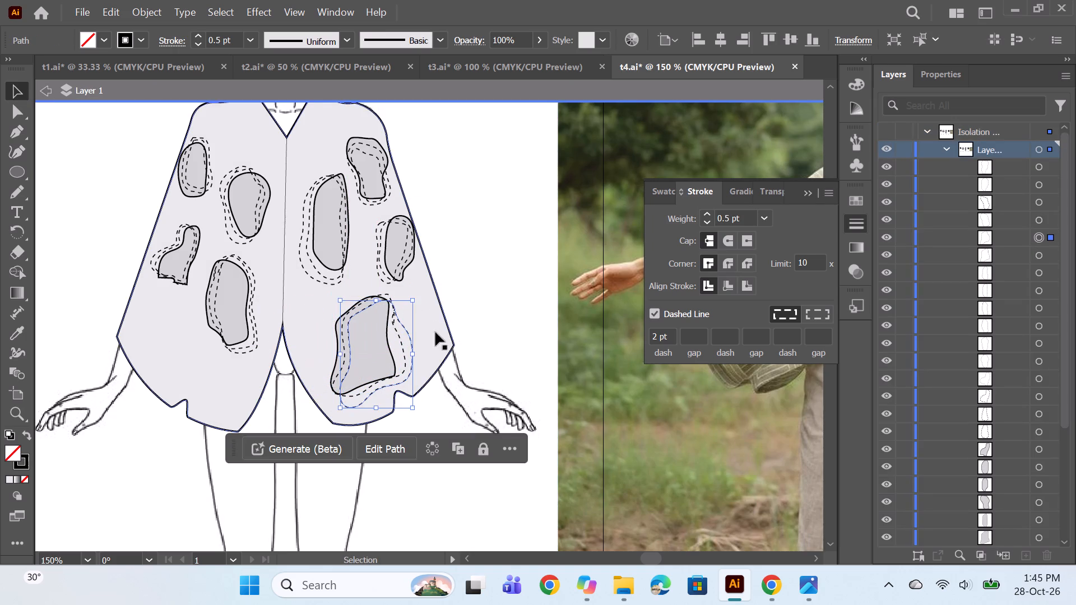
pyautogui.keyDown('ctrl'); pyautogui.click(494, 271); pyautogui.keyUp('ctrl')
pyautogui.keyDown('alt'); pyautogui.scroll(-1, 341, 293); pyautogui.keyUp('alt')
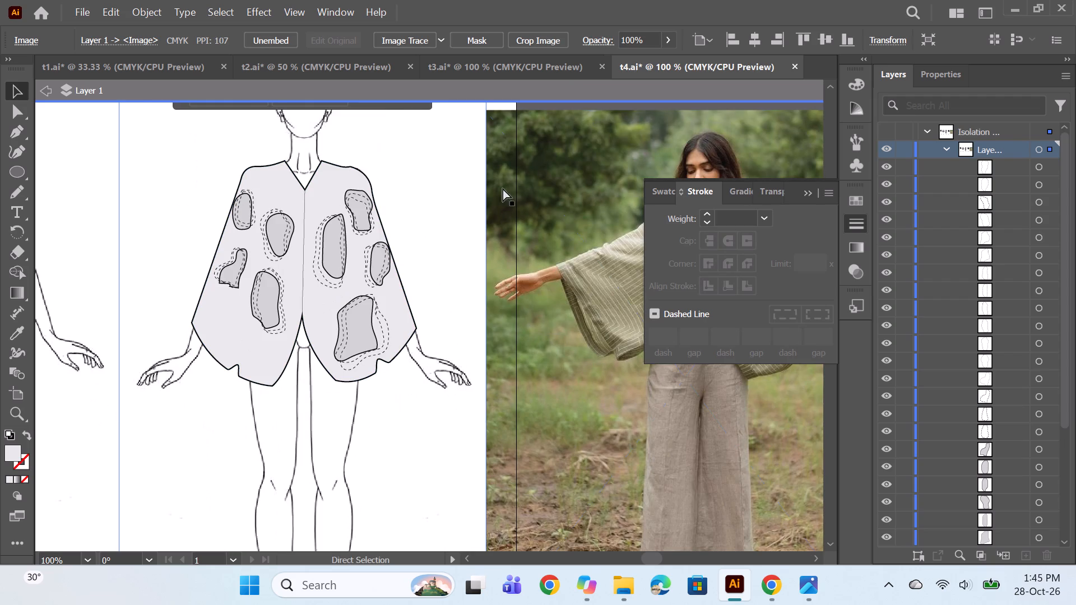
# Shift the small L-shaped patch and its two dashed outlines about 0.4 in down towards the poncho's outer edge, and deselect.
pyautogui.keyDown('ctrl'); pyautogui.click(511, 188); pyautogui.keyUp('ctrl')
pyautogui.keyDown('alt'); pyautogui.scroll(1, 233, 291); pyautogui.keyUp('alt')
pyautogui.moveTo(232, 263); pyautogui.dragTo(226, 291)
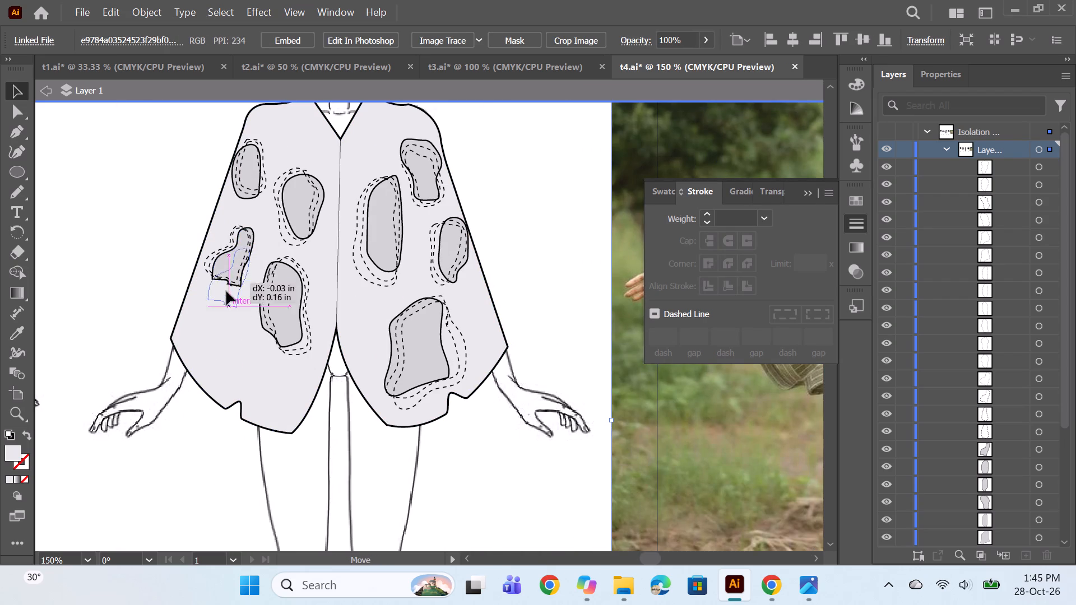
pyautogui.moveTo(226, 291); pyautogui.dragTo(216, 315)
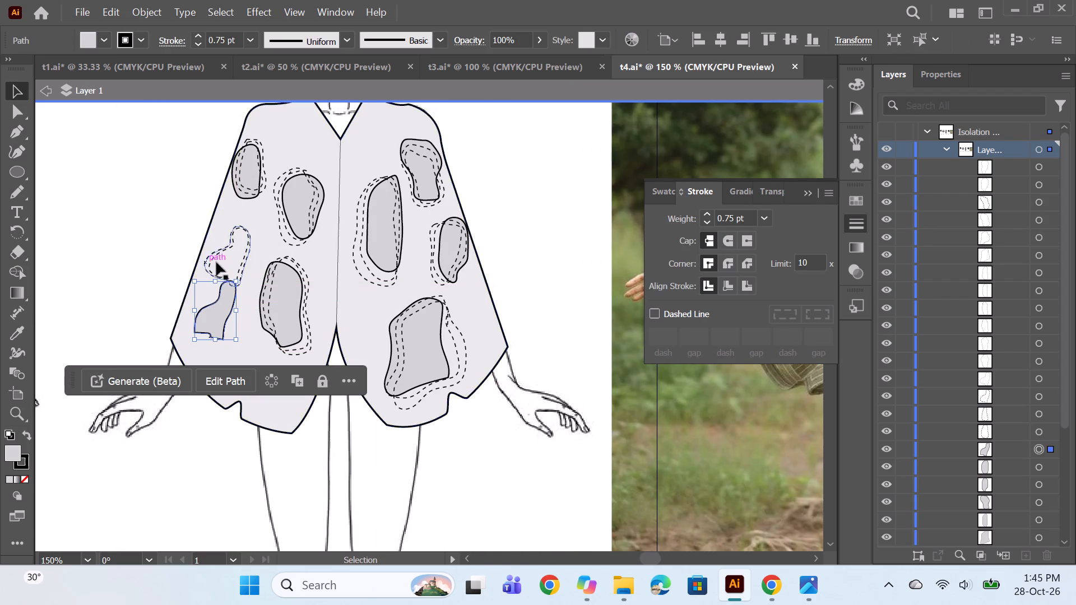
pyautogui.moveTo(211, 270); pyautogui.dragTo(194, 317)
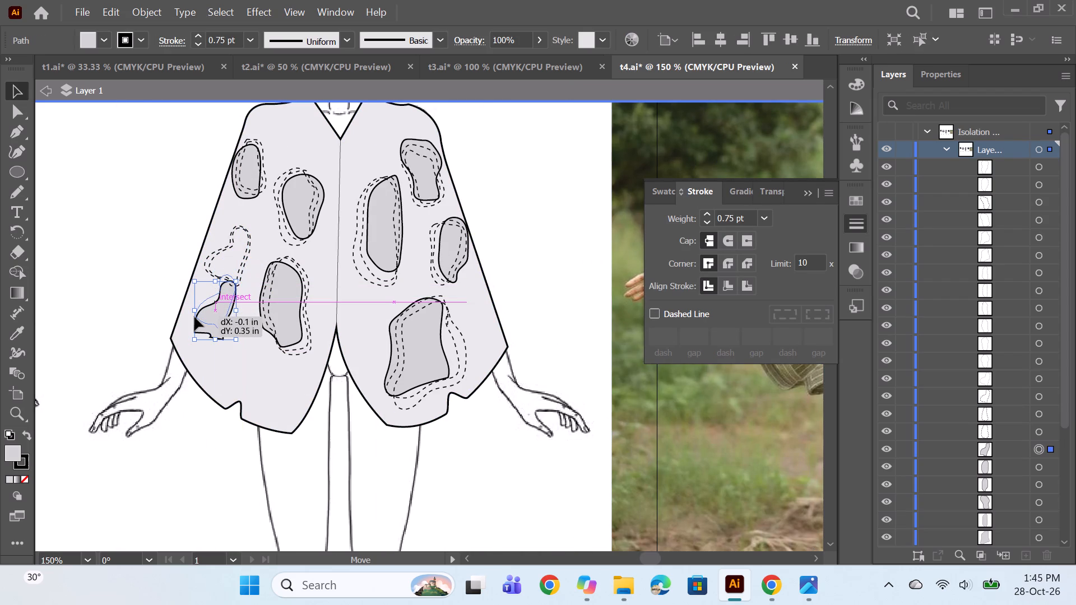
pyautogui.moveTo(194, 317); pyautogui.dragTo(192, 319)
pyautogui.moveTo(247, 255); pyautogui.dragTo(235, 274)
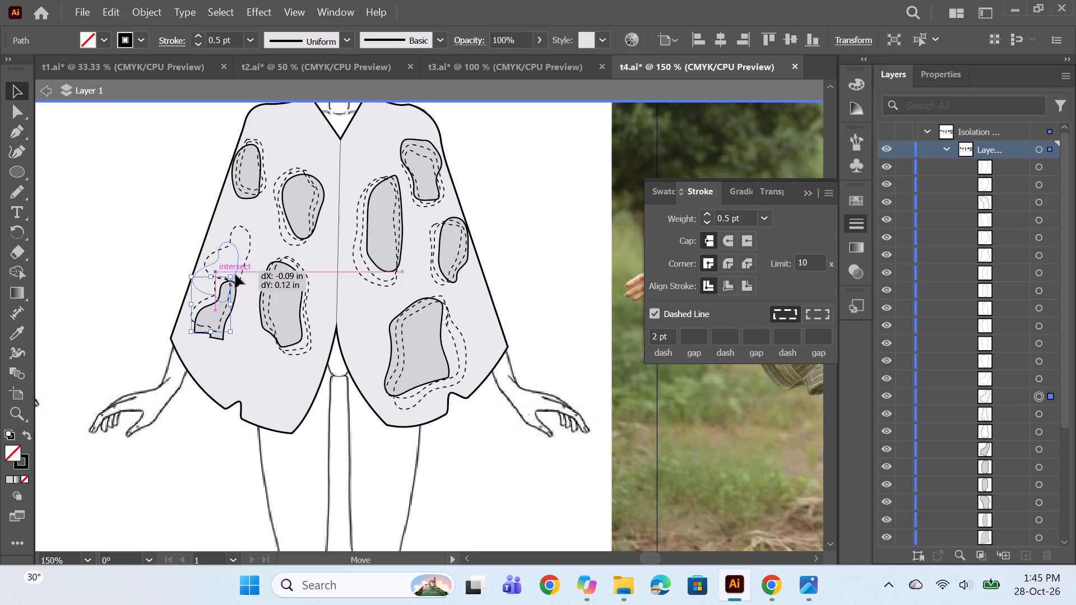
pyautogui.moveTo(235, 274); pyautogui.dragTo(236, 302)
pyautogui.click(124, 254)
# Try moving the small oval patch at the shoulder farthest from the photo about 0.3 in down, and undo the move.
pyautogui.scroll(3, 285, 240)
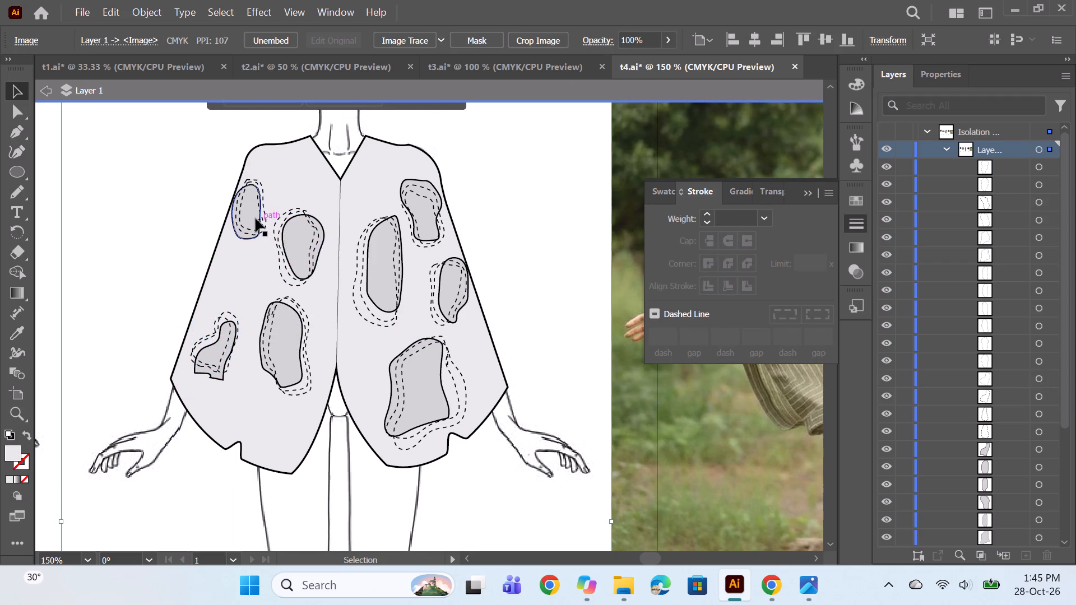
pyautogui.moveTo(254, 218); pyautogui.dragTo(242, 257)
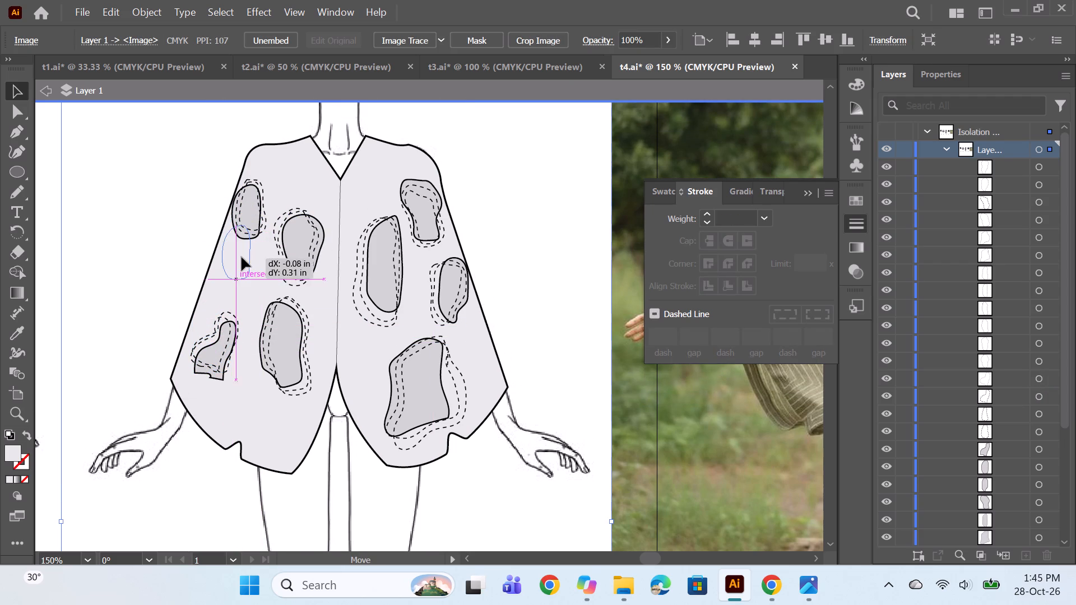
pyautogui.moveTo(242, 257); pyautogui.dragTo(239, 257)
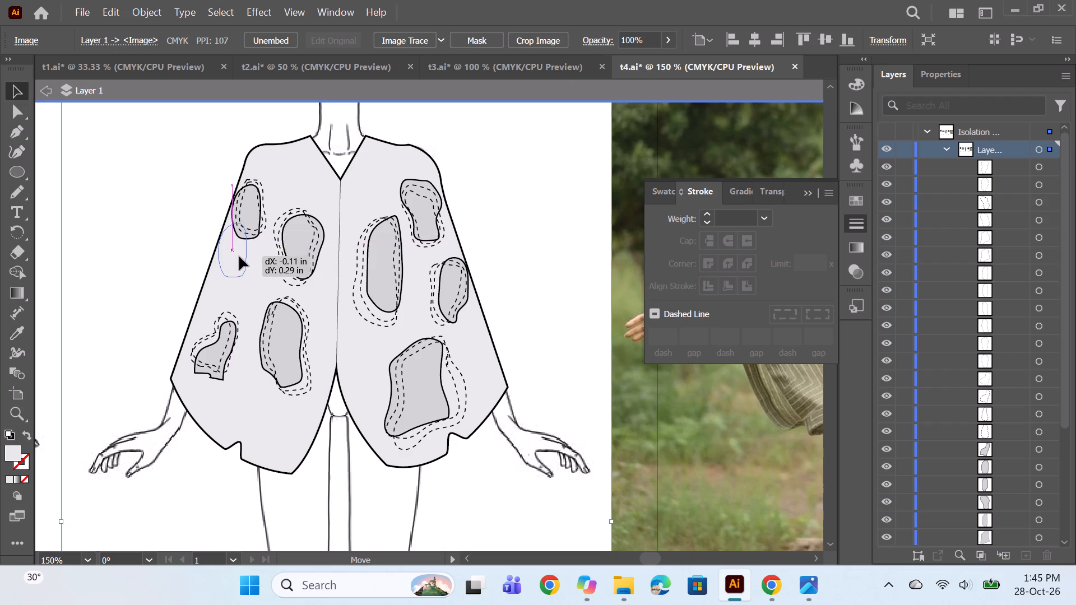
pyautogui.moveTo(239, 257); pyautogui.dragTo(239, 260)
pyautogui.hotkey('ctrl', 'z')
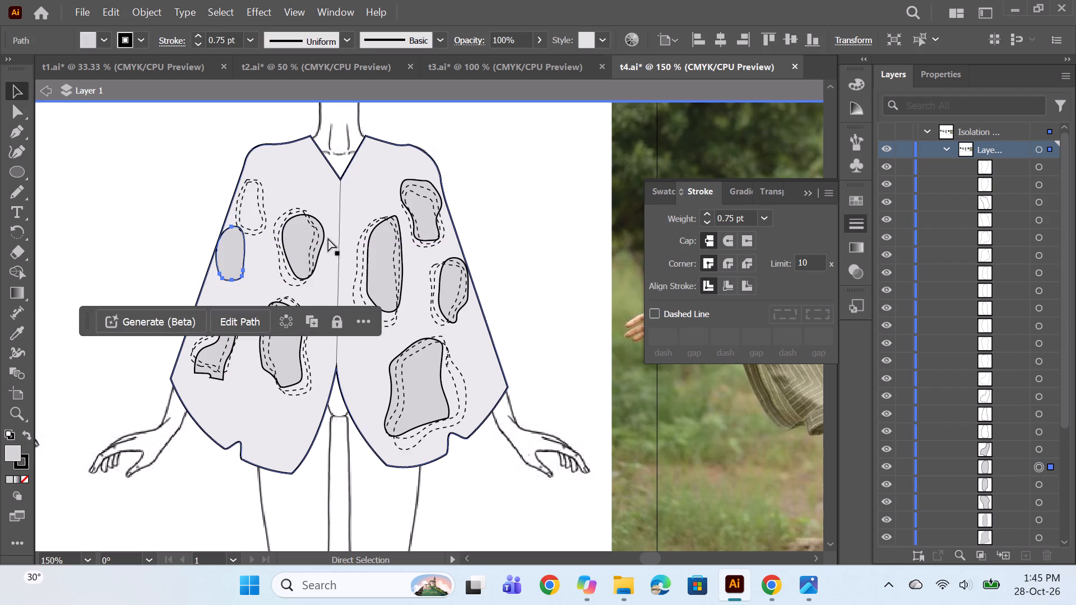
# Shift the long lower patch beside the L-shaped one, with its two dashed outlines, about 0.06 in towards the outer edge and deselect.
pyautogui.moveTo(286, 331); pyautogui.dragTo(280, 319)
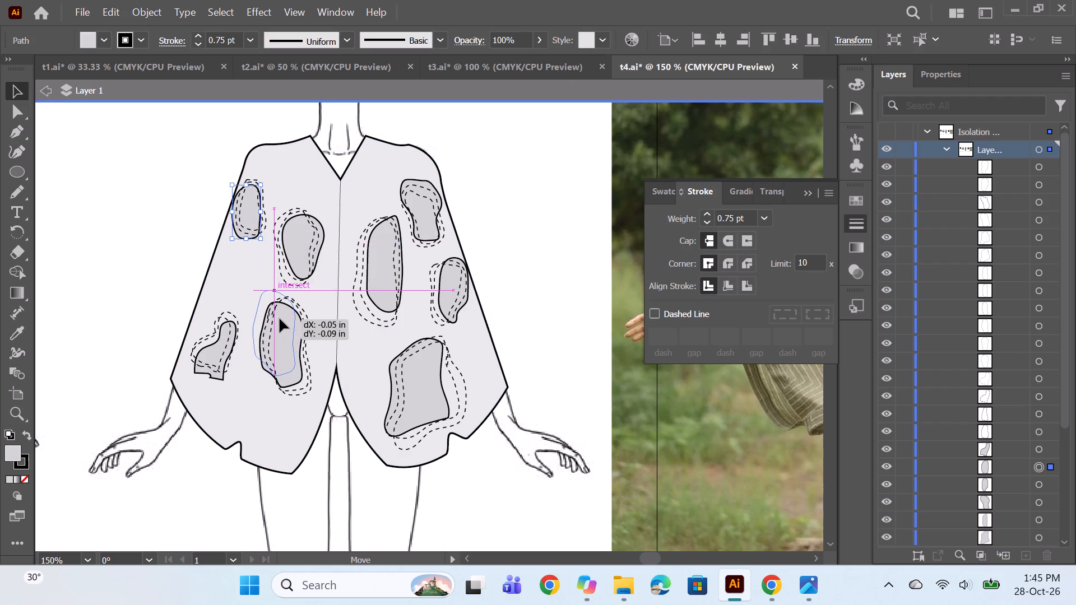
pyautogui.moveTo(280, 319); pyautogui.dragTo(280, 328)
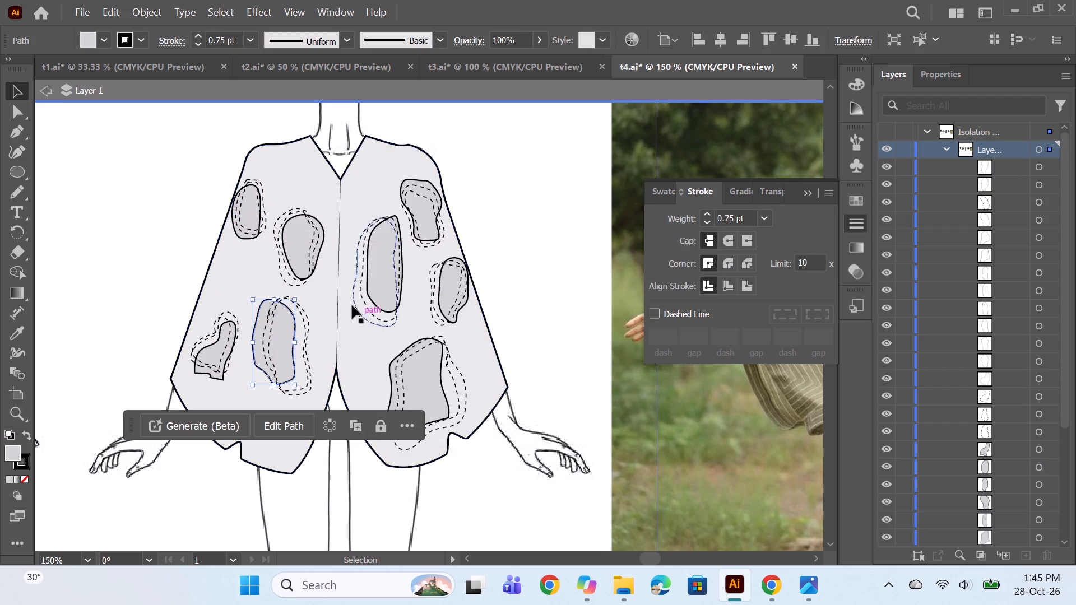
pyautogui.moveTo(307, 373); pyautogui.dragTo(301, 375)
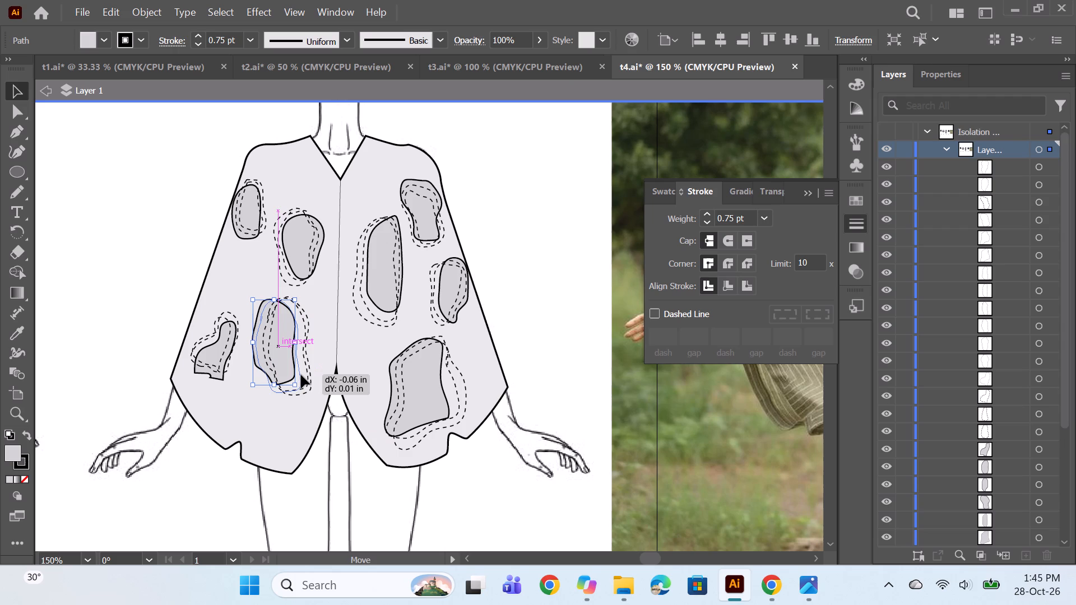
pyautogui.moveTo(301, 375); pyautogui.dragTo(300, 375)
pyautogui.moveTo(308, 357); pyautogui.dragTo(300, 357)
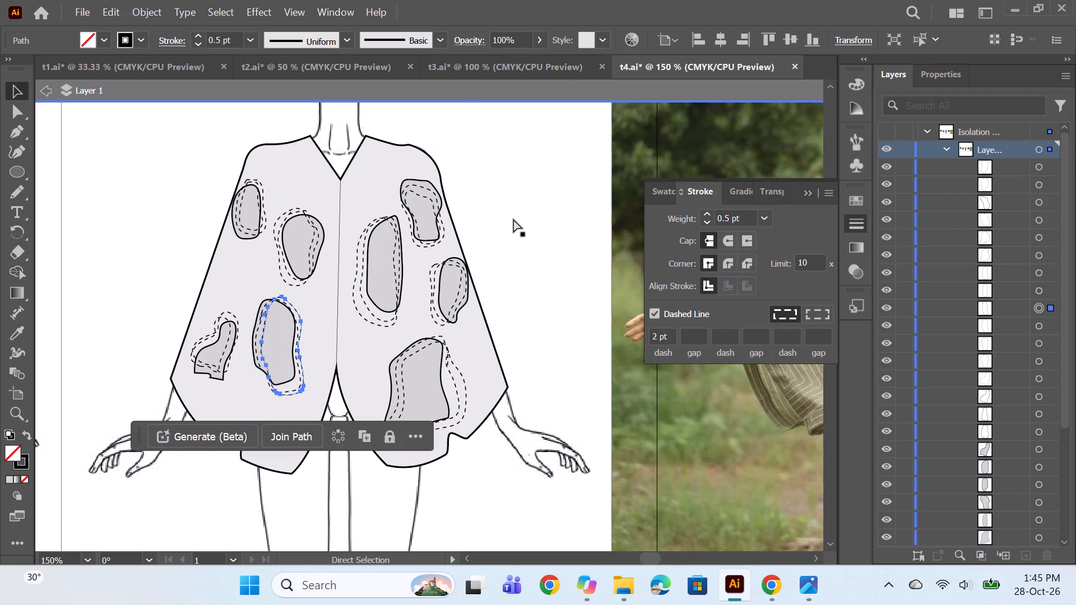
pyautogui.keyDown('ctrl'); pyautogui.click(514, 218); pyautogui.keyUp('ctrl')
# Move the small oval patch at the shoulder farthest from the photo about 0.3 in down and leave isolation mode.
pyautogui.moveTo(243, 237); pyautogui.dragTo(238, 278)
pyautogui.moveTo(259, 231); pyautogui.dragTo(254, 252)
pyautogui.hotkey('ctrl', 'z')
pyautogui.keyDown('alt'); pyautogui.scroll(-1, 258, 233); pyautogui.keyUp('alt')
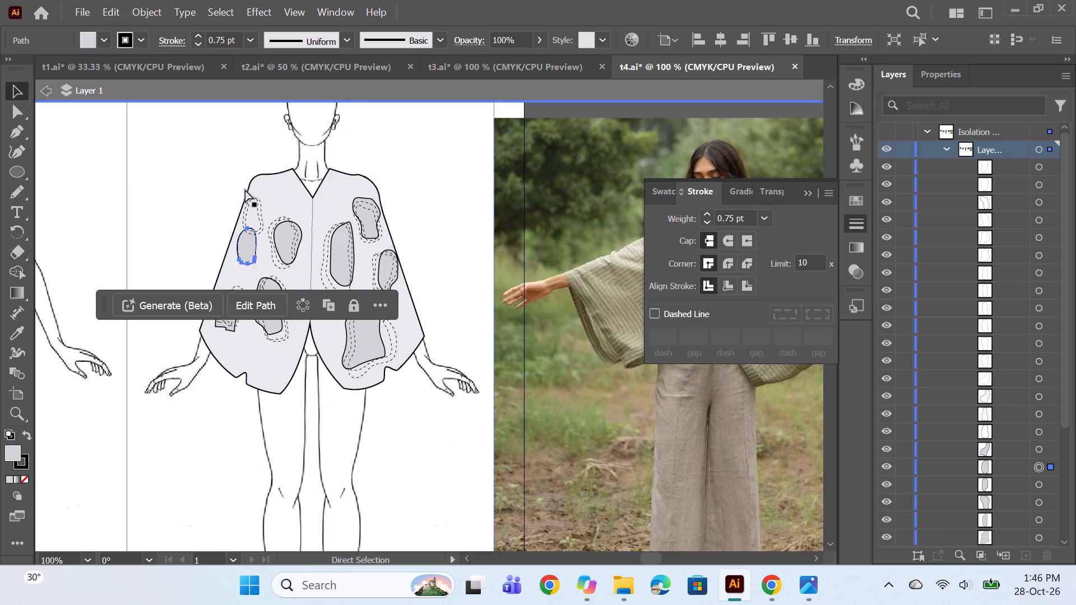
pyautogui.click(49, 95)
pyautogui.keyDown('ctrl'); pyautogui.click(96, 185); pyautogui.keyUp('ctrl')
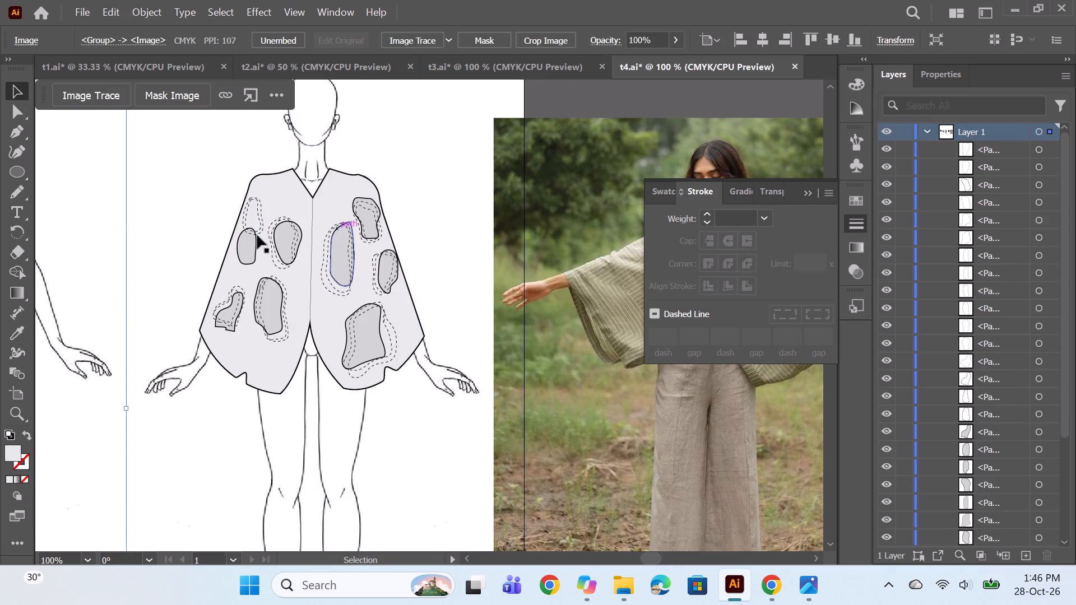
# Move the two dashed outlines left at the shoulder about 0.3 in down over the small oval patch, and deselect.
pyautogui.keyDown('alt'); pyautogui.scroll(2, 249, 221); pyautogui.keyUp('alt')
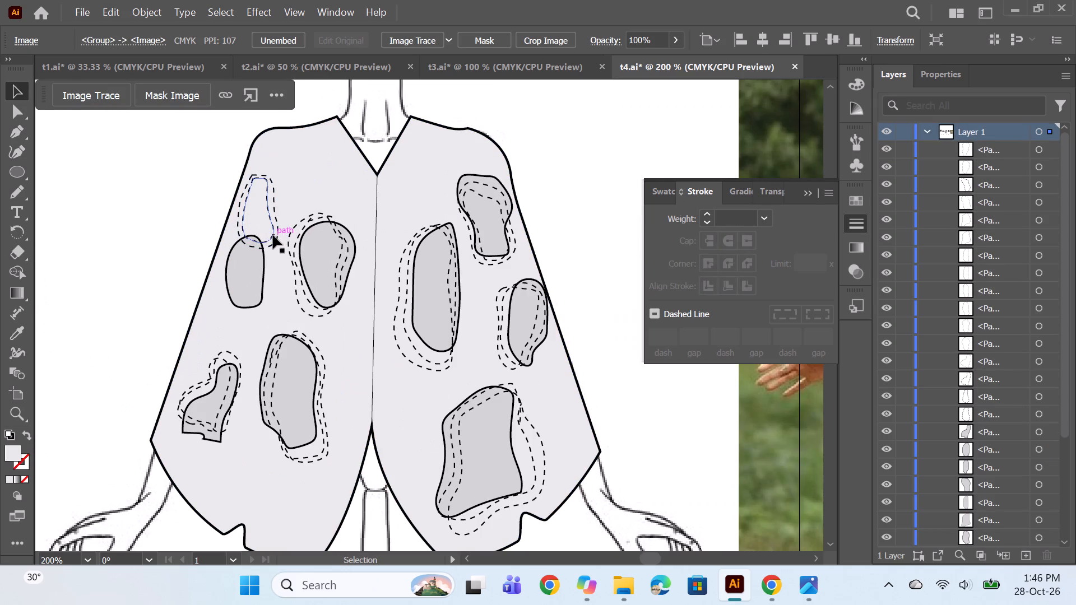
pyautogui.moveTo(273, 235); pyautogui.dragTo(260, 290)
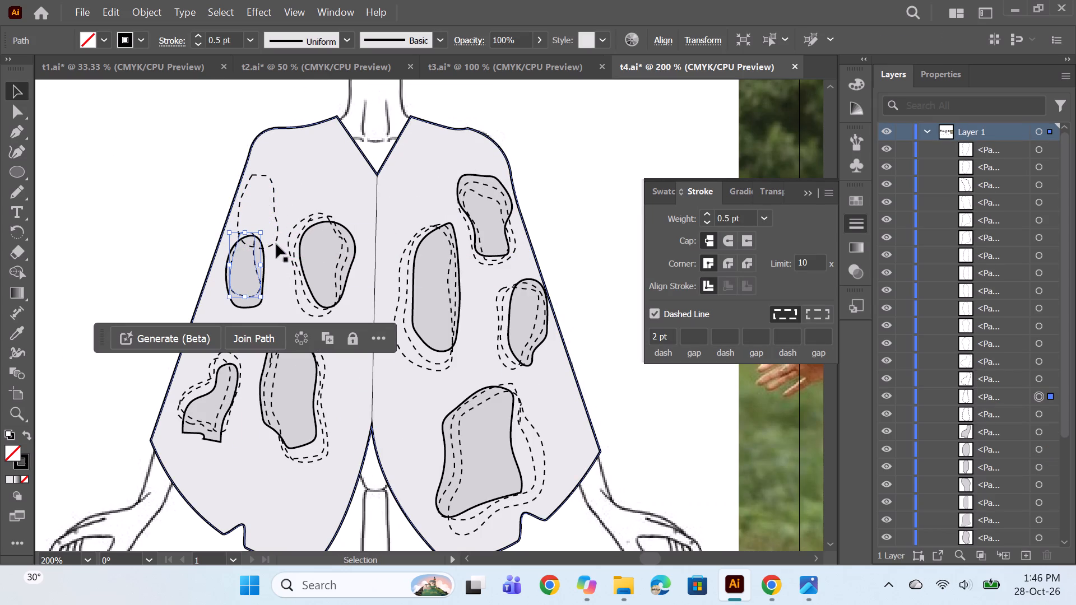
pyautogui.moveTo(275, 242); pyautogui.dragTo(271, 300)
pyautogui.keyDown('ctrl'); pyautogui.click(138, 252); pyautogui.keyUp('ctrl')
pyautogui.keyDown('alt'); pyautogui.scroll(-3, 346, 230); pyautogui.keyUp('alt')
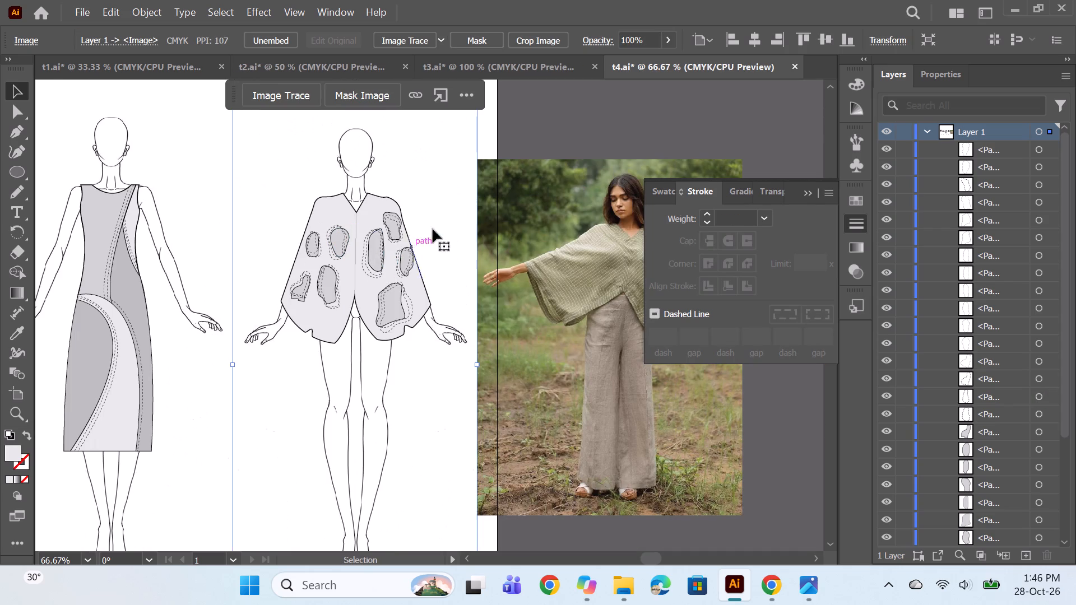
pyautogui.keyDown('alt'); pyautogui.scroll(-1, 393, 176); pyautogui.keyUp('alt')
pyautogui.keyDown('alt'); pyautogui.scroll(1, 408, 192); pyautogui.keyUp('alt')
pyautogui.keyDown('ctrl'); pyautogui.click(587, 104); pyautogui.keyUp('ctrl')
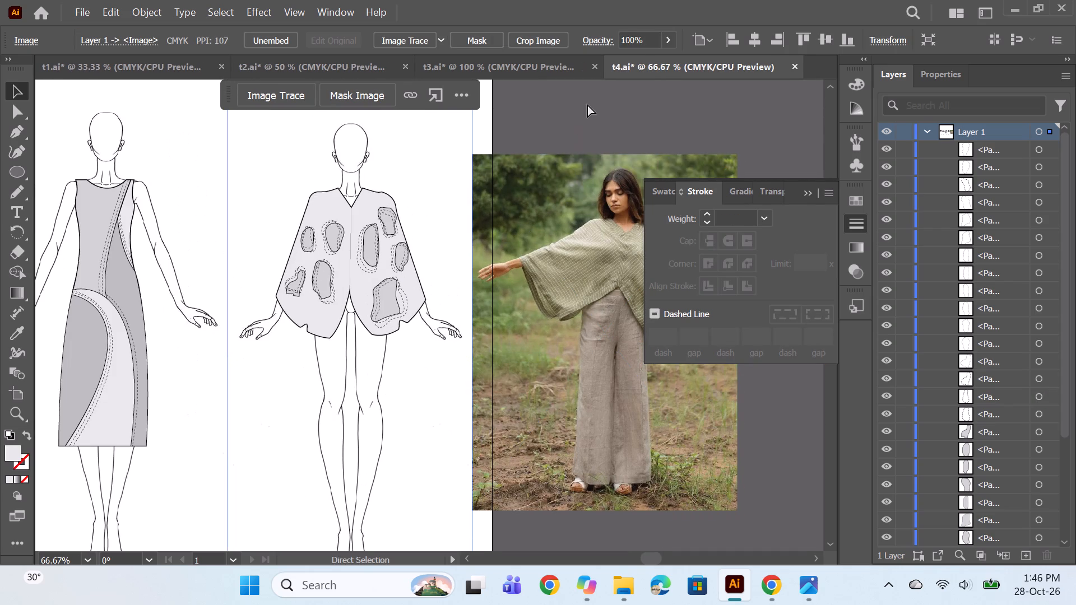
# Copy the small oval patch and its two dashed outlines about 0.5 in up and 0.25 in towards the neckline.
pyautogui.keyDown('alt'); pyautogui.scroll(3, 310, 193); pyautogui.keyUp('alt')
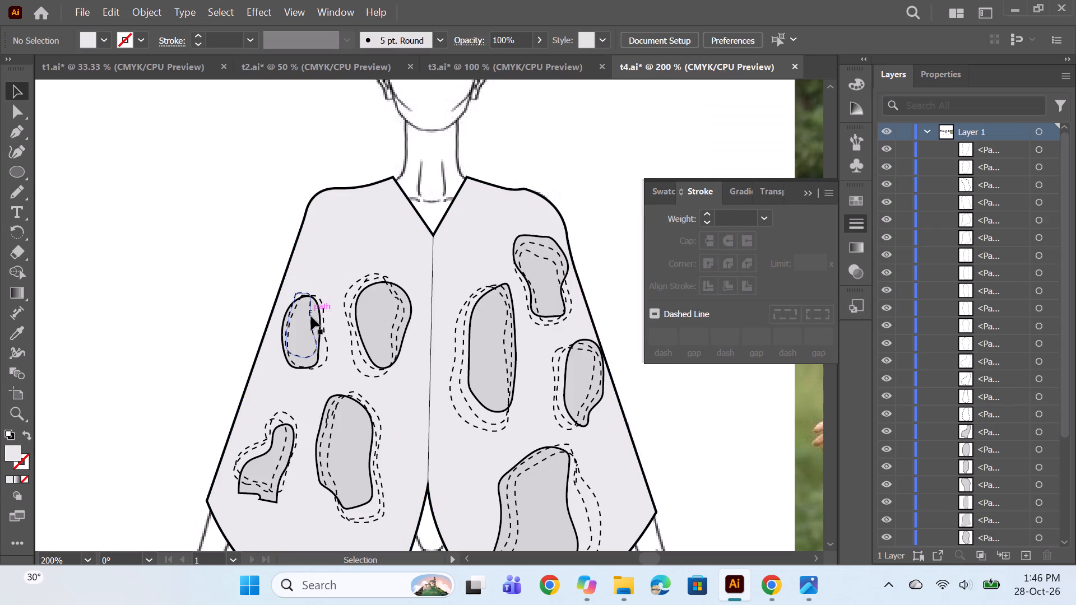
pyautogui.keyDown('alt'); pyautogui.moveTo(311, 317); pyautogui.dragTo(353, 231); pyautogui.keyUp('alt')
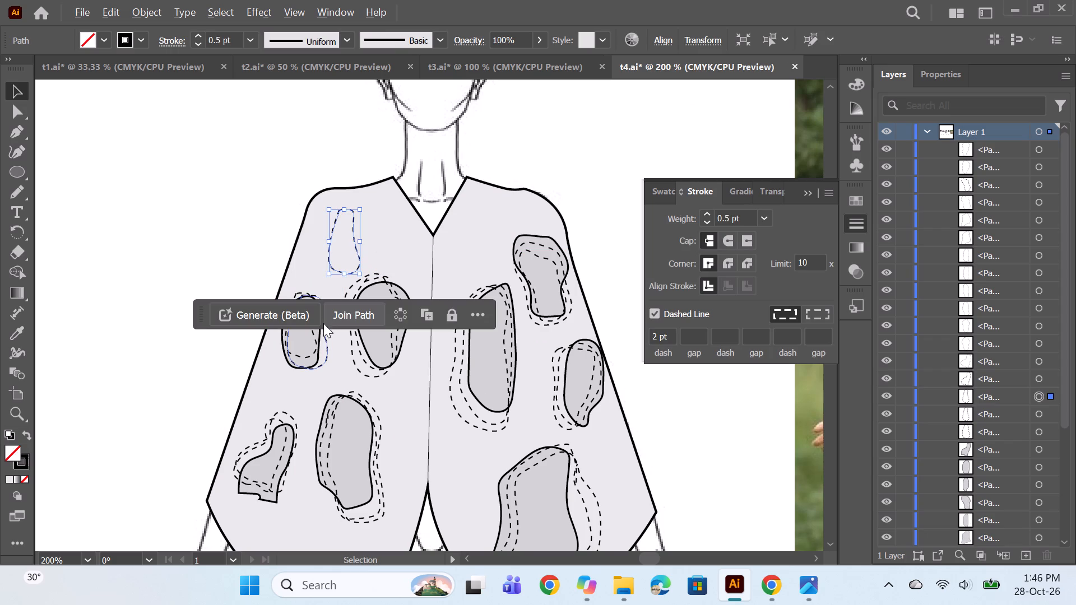
pyautogui.keyDown('alt'); pyautogui.moveTo(325, 332); pyautogui.dragTo(374, 241); pyautogui.keyUp('alt')
pyautogui.keyDown('alt'); pyautogui.moveTo(301, 345); pyautogui.dragTo(335, 258); pyautogui.keyUp('alt')
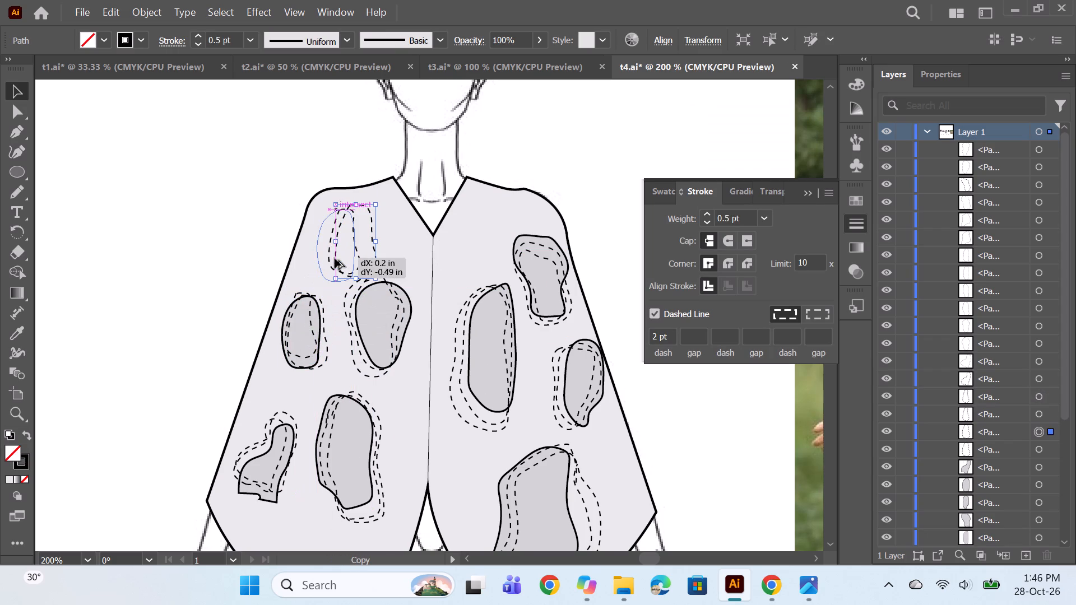
pyautogui.keyDown('alt'); pyautogui.moveTo(335, 258); pyautogui.dragTo(344, 255); pyautogui.keyUp('alt')
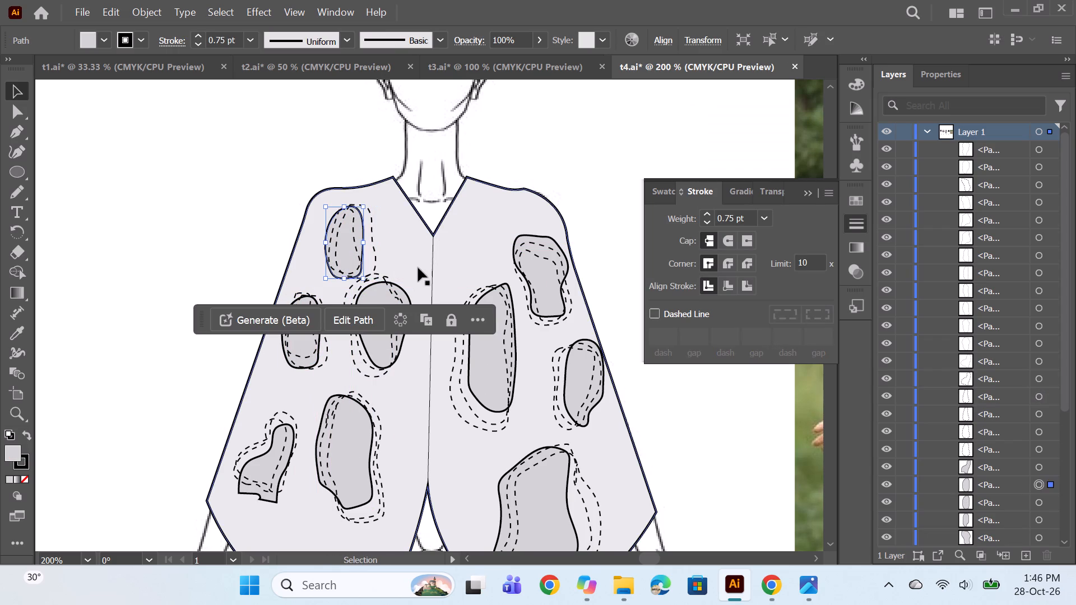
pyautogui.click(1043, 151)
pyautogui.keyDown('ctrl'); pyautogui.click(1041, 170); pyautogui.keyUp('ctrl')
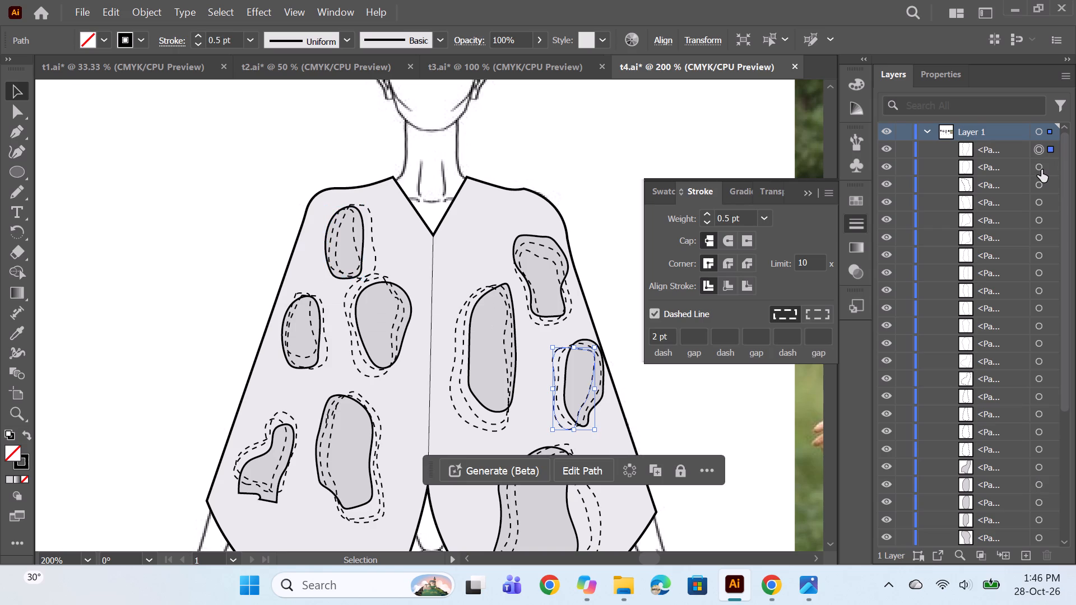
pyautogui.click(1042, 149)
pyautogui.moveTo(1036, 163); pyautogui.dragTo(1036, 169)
# Shrink the copied oval patch with its two dashed outlines to roughly 60%, rotate them about 40° clockwise, and deselect.
pyautogui.click(342, 247)
pyautogui.scroll(-1, 996, 345)
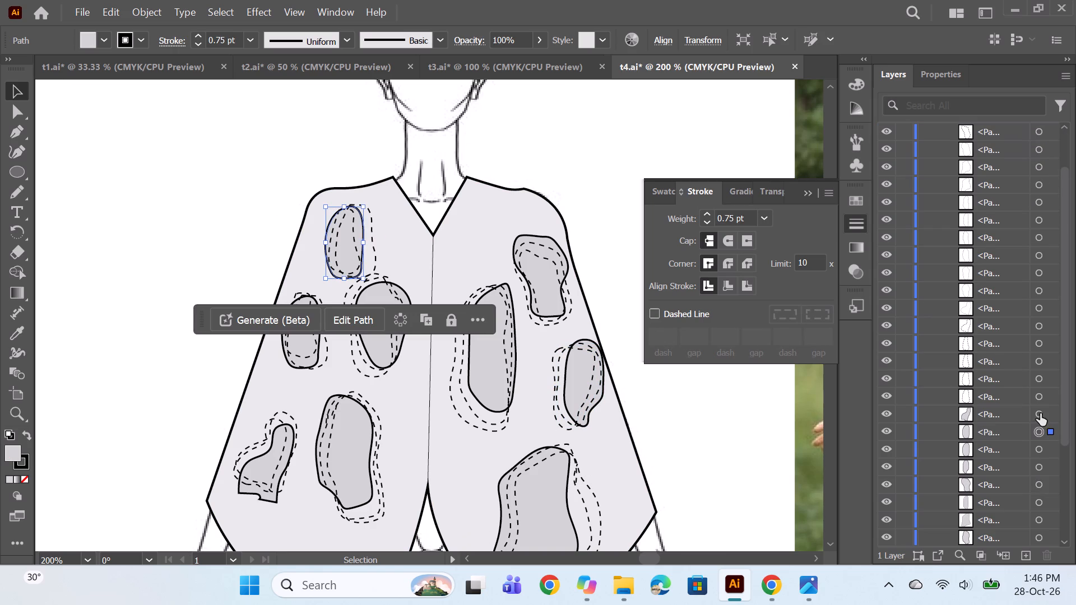
pyautogui.keyDown('ctrl'); pyautogui.click(1035, 359); pyautogui.keyUp('ctrl')
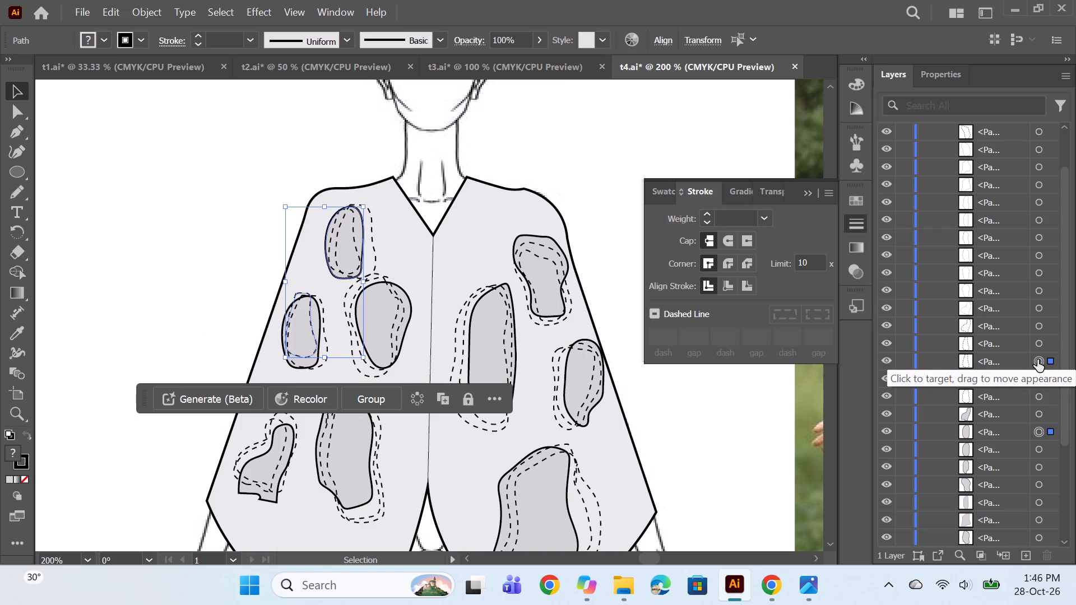
pyautogui.click(1038, 428)
pyautogui.keyDown('ctrl'); pyautogui.click(1040, 401); pyautogui.keyUp('ctrl')
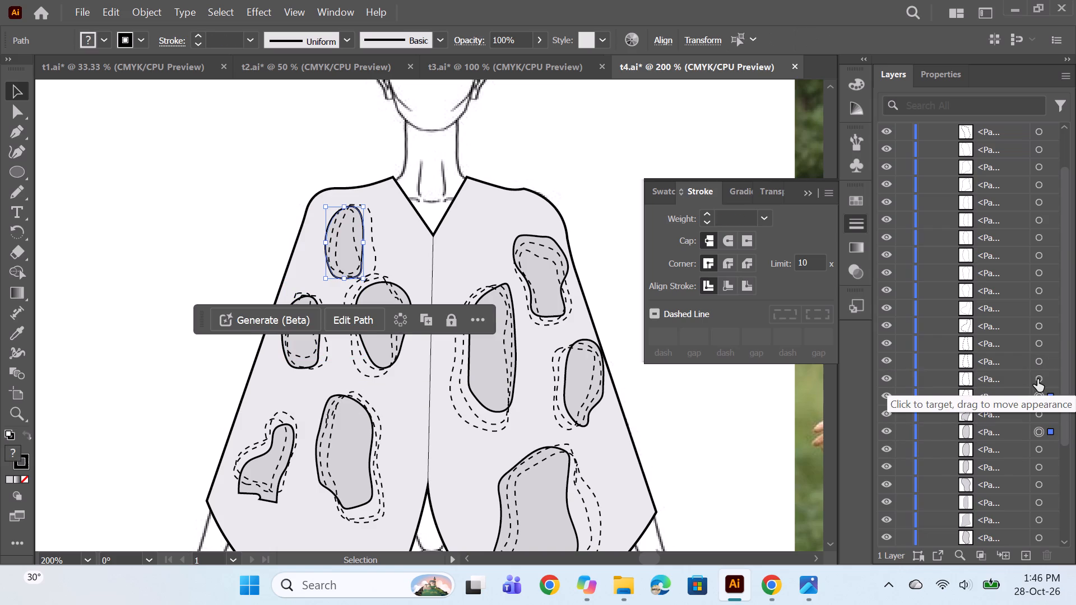
pyautogui.keyDown('ctrl'); pyautogui.click(1037, 379); pyautogui.keyUp('ctrl')
pyautogui.click(1038, 432)
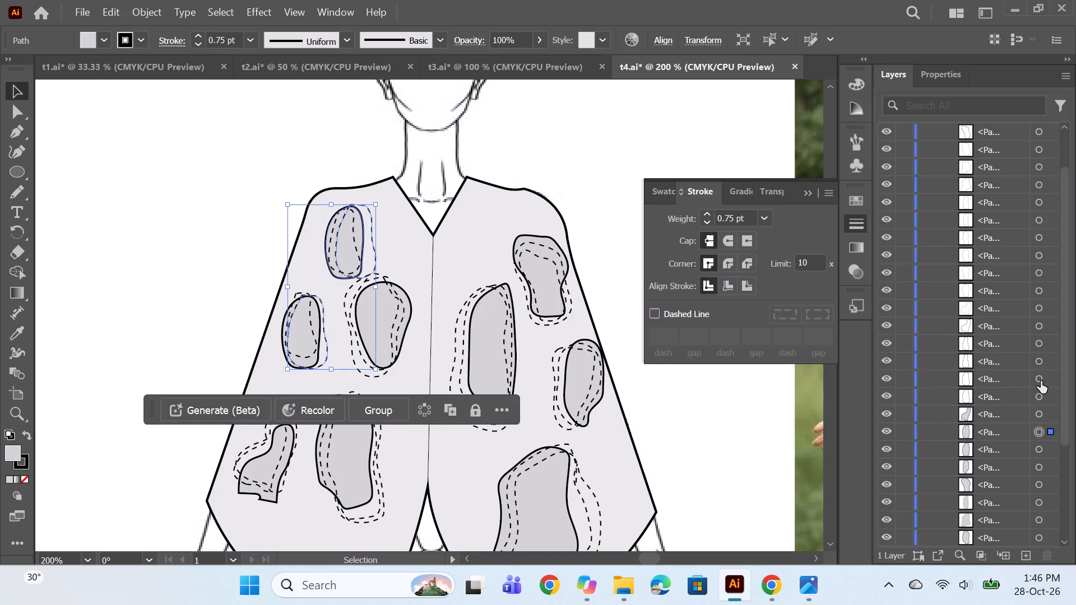
pyautogui.keyDown('ctrl'); pyautogui.click(1041, 380); pyautogui.keyUp('ctrl')
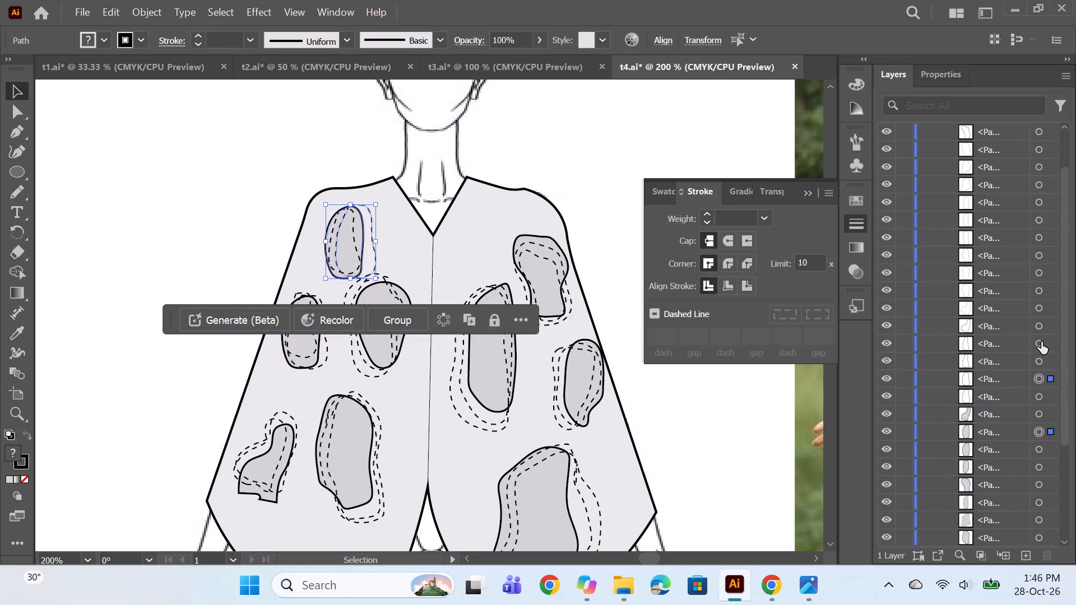
pyautogui.keyDown('ctrl'); pyautogui.click(1041, 342); pyautogui.keyUp('ctrl')
pyautogui.keyDown('alt'); pyautogui.keyDown('shift'); pyautogui.moveTo(376, 278); pyautogui.dragTo(375, 278); pyautogui.keyUp('shift'); pyautogui.keyUp('alt')
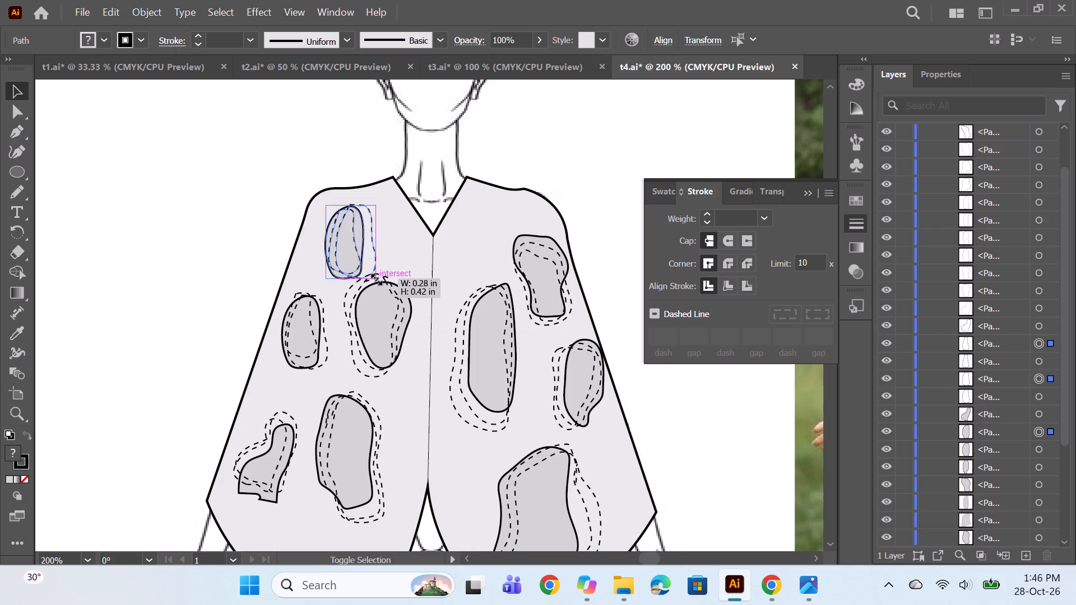
pyautogui.keyDown('alt'); pyautogui.keyDown('shift'); pyautogui.moveTo(375, 278); pyautogui.dragTo(366, 269); pyautogui.keyUp('shift'); pyautogui.keyUp('alt')
pyautogui.moveTo(370, 213); pyautogui.dragTo(393, 230)
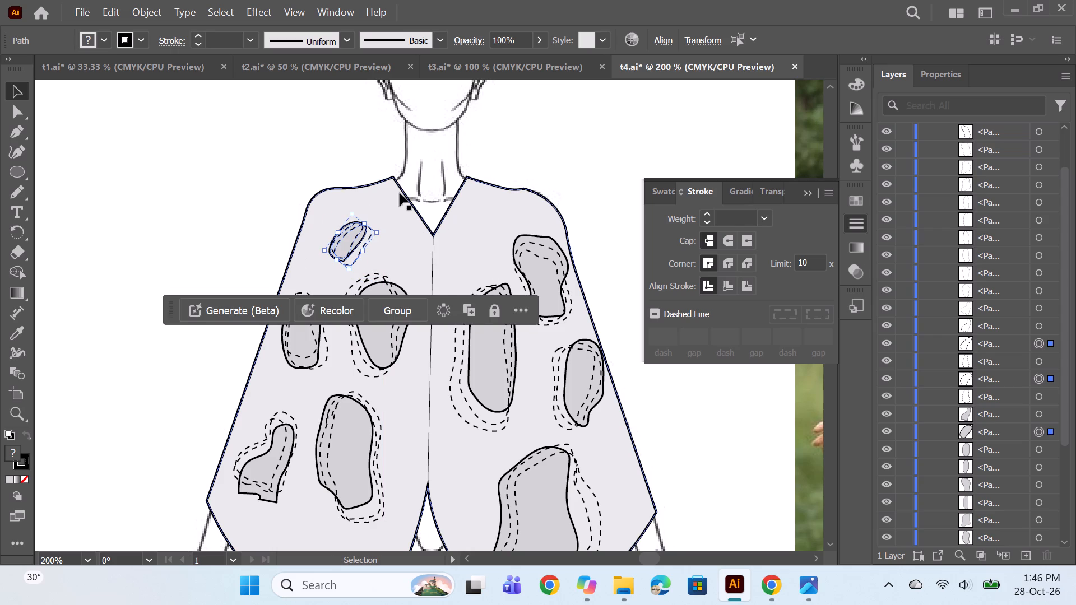
pyautogui.keyDown('ctrl'); pyautogui.click(187, 146); pyautogui.keyUp('ctrl')
# Select the reference photo beside the fourth figure.
pyautogui.keyDown('alt'); pyautogui.scroll(-3, 370, 199); pyautogui.keyUp('alt')
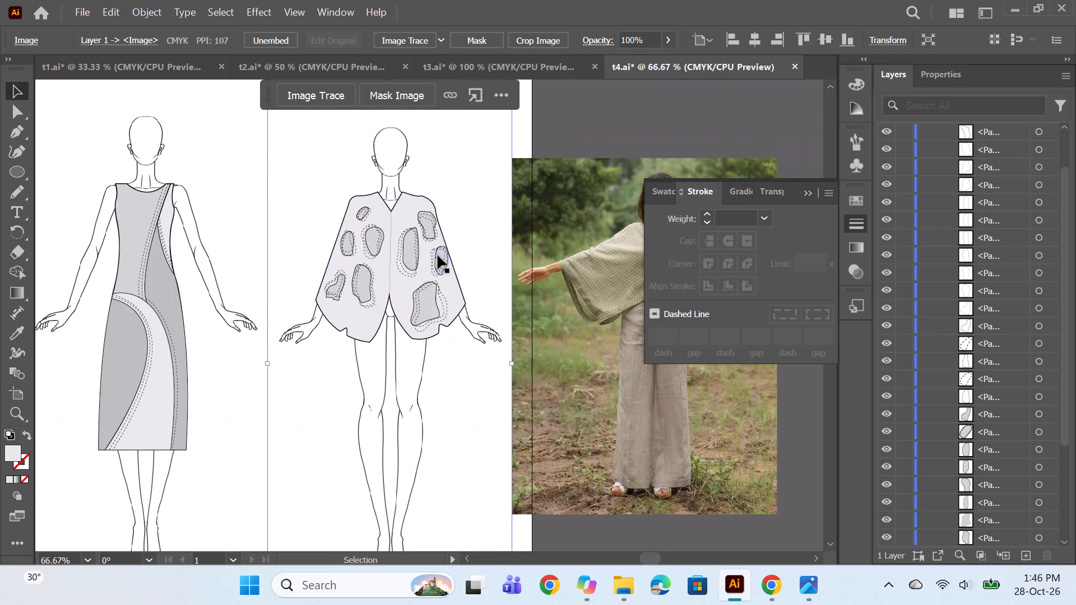
pyautogui.keyDown('alt'); pyautogui.scroll(-1, 438, 255); pyautogui.keyUp('alt')
pyautogui.keyDown('alt'); pyautogui.scroll(-1, 472, 217); pyautogui.keyUp('alt')
pyautogui.click(553, 262)
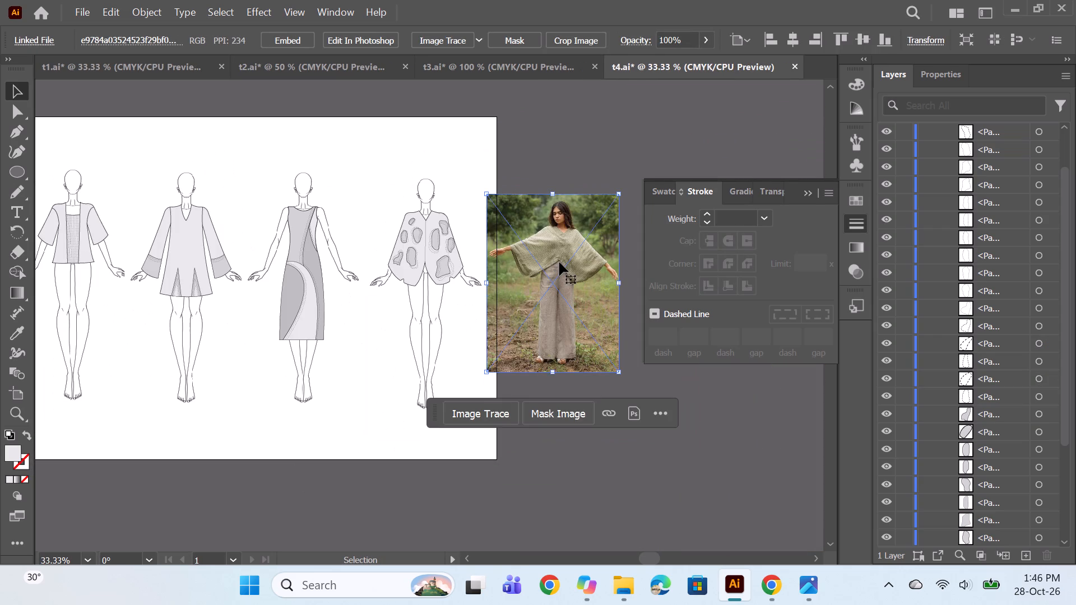